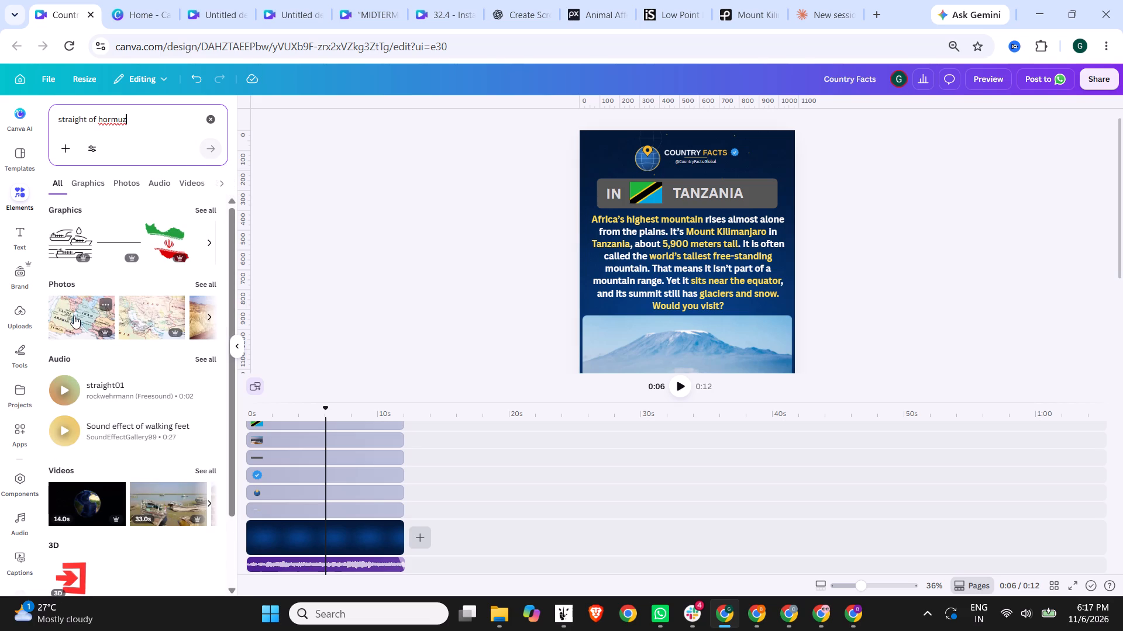
# Browse the full set of photo results for "straight of hormuz" in the Country Facts design.
pyautogui.click(208, 318)
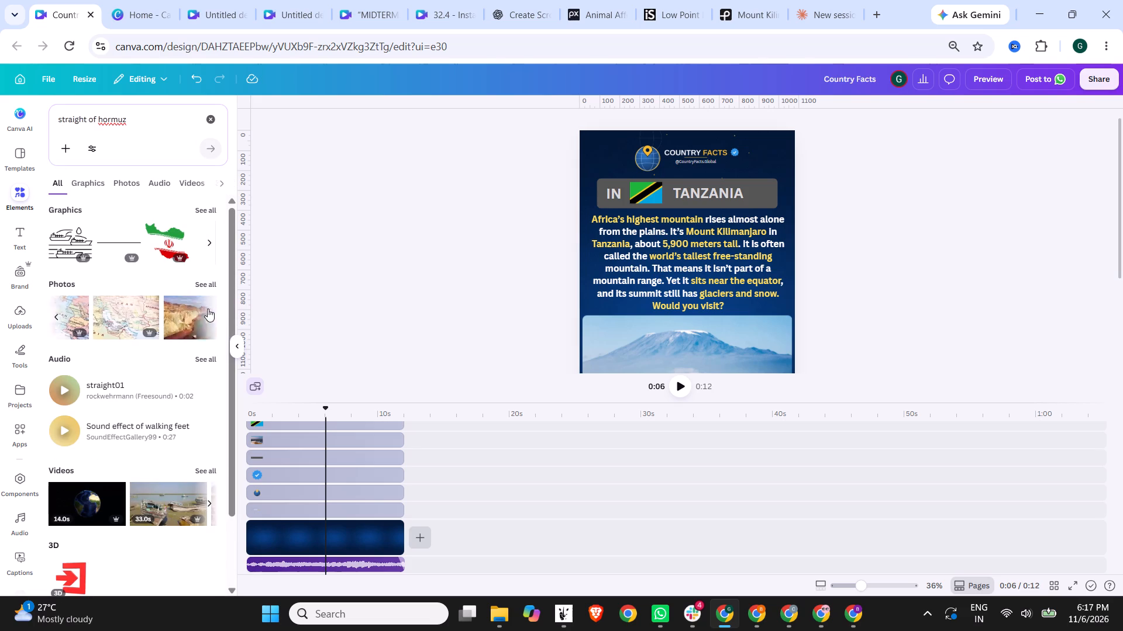
pyautogui.click(206, 283)
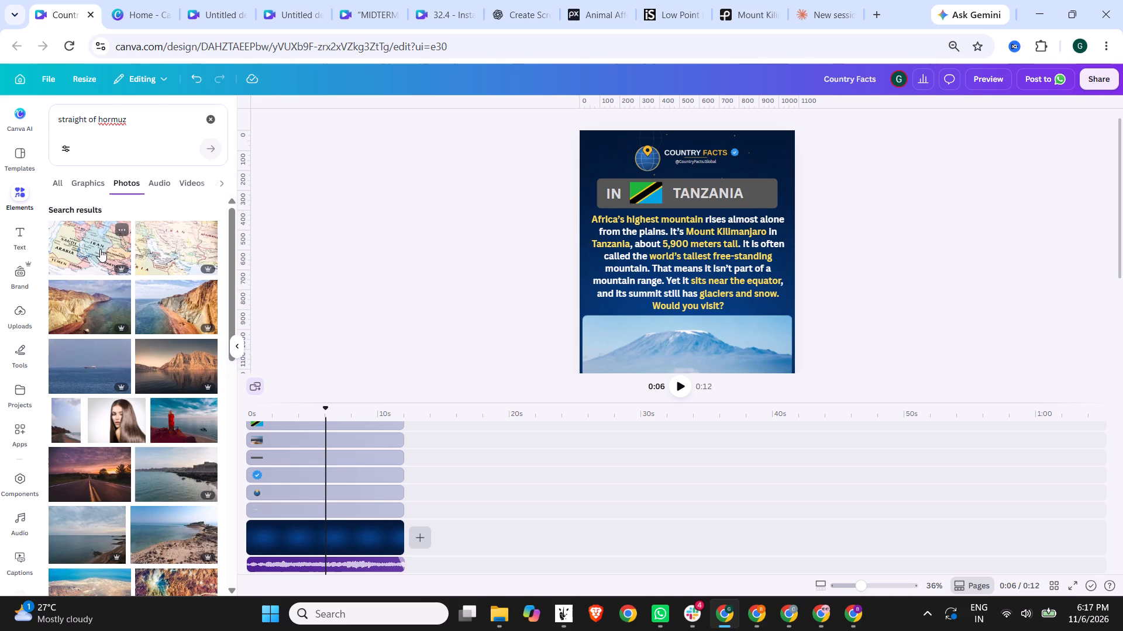
# Switch to the blank Instagram Reel design and search its elements for "straight of hormuz".
pyautogui.click(220, 0)
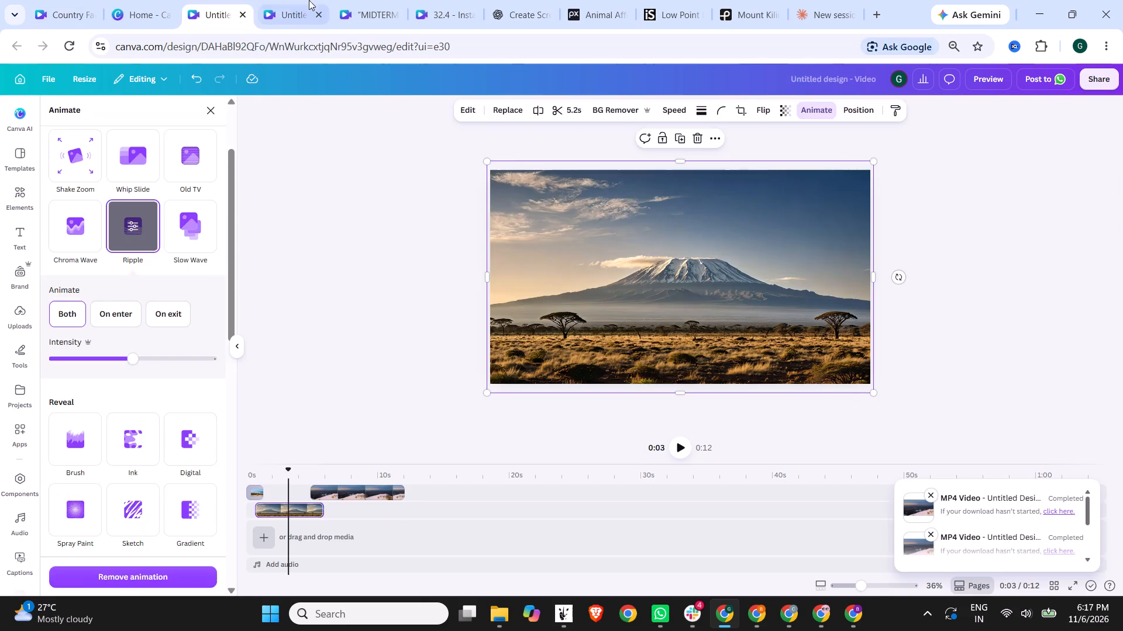
pyautogui.click(311, 0)
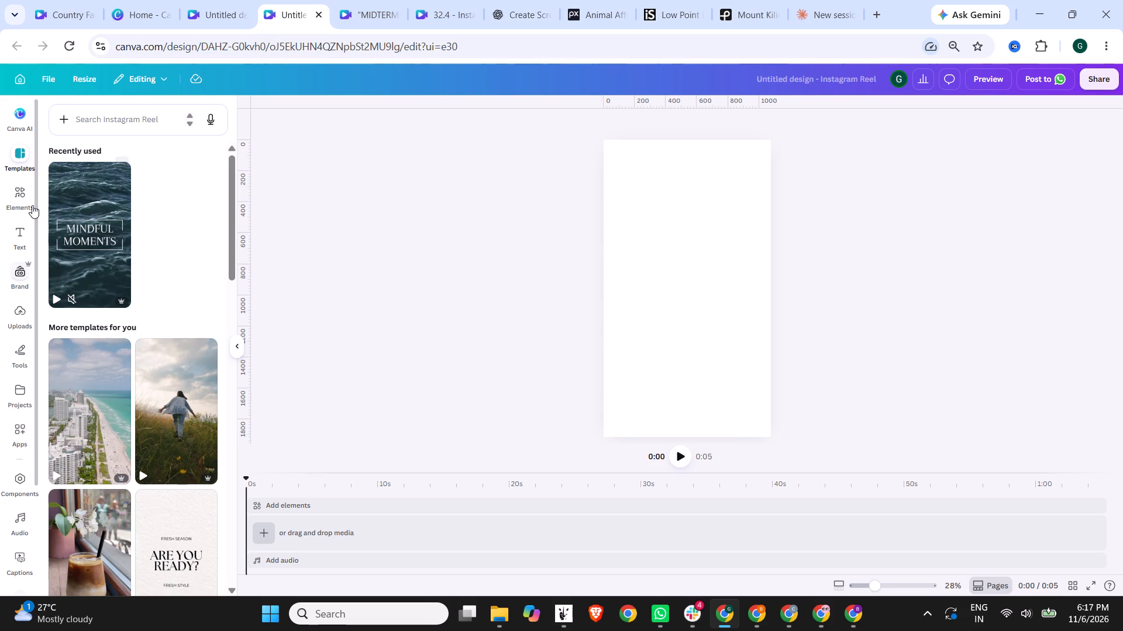
pyautogui.click(24, 207)
pyautogui.click(119, 128)
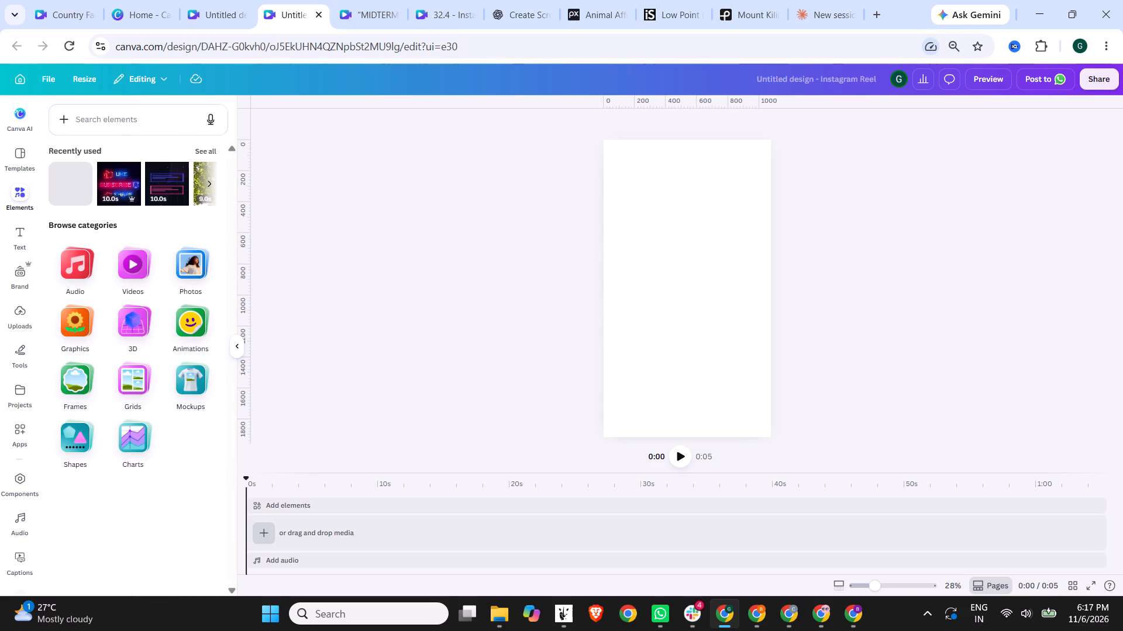
pyautogui.click(119, 128)
pyautogui.click(125, 120)
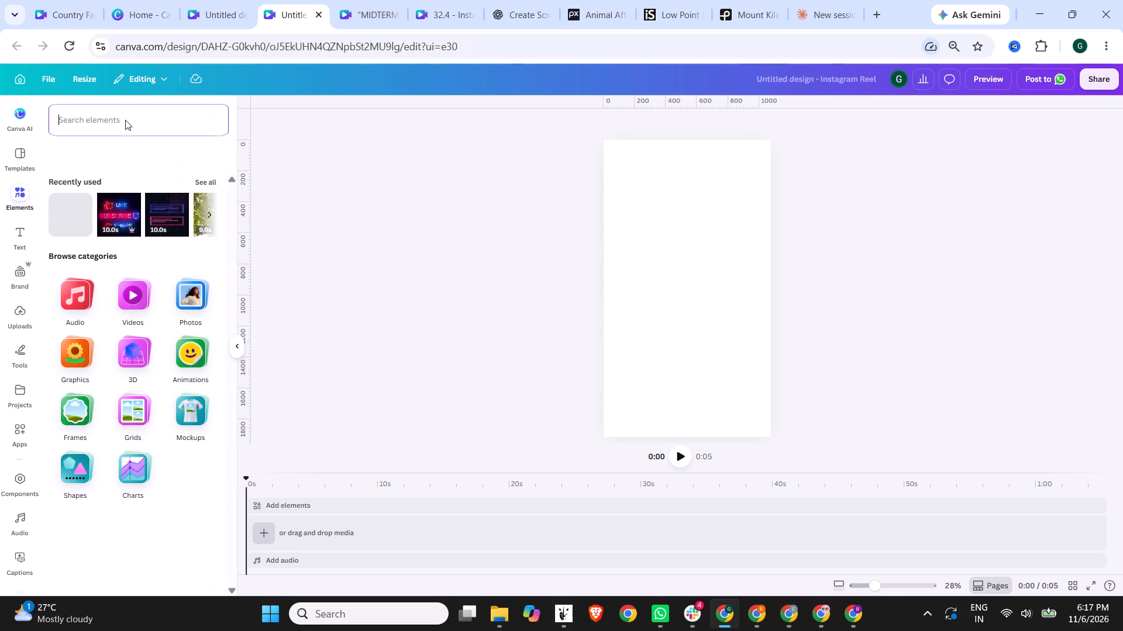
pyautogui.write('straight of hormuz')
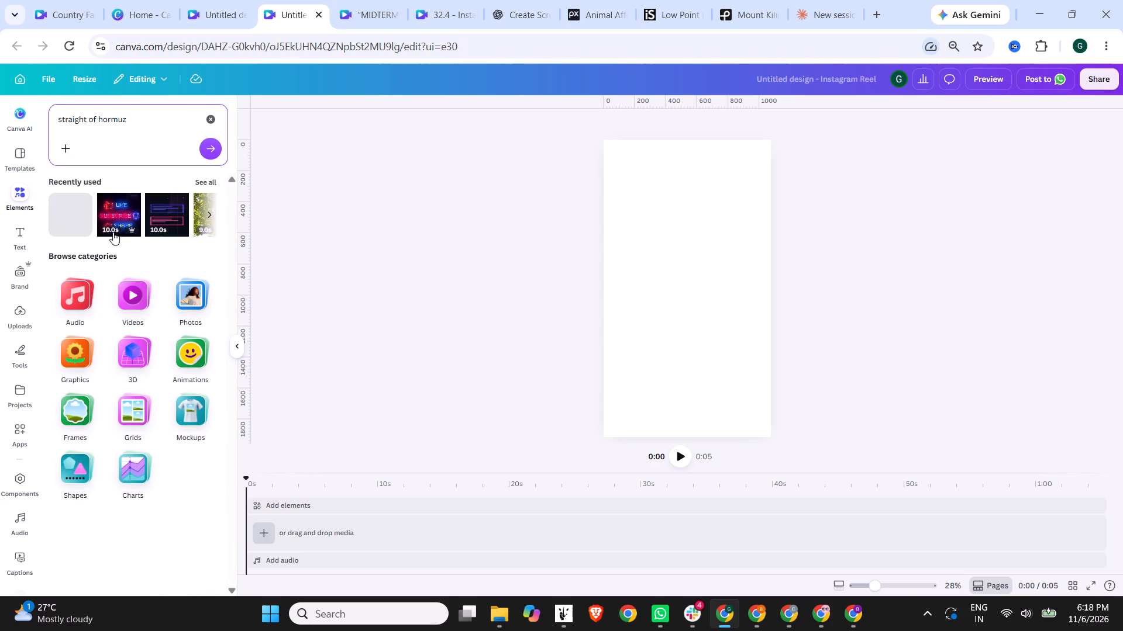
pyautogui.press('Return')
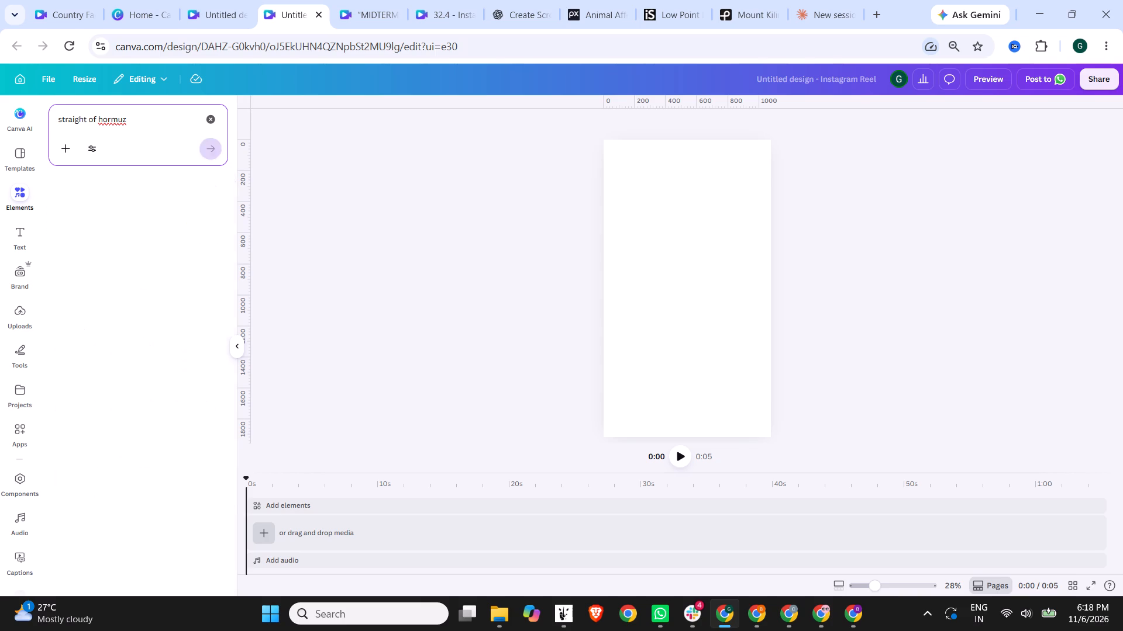
# Look through the graphics results for "straight of hormuz", check the photos, and show the video results.
pyautogui.click(204, 280)
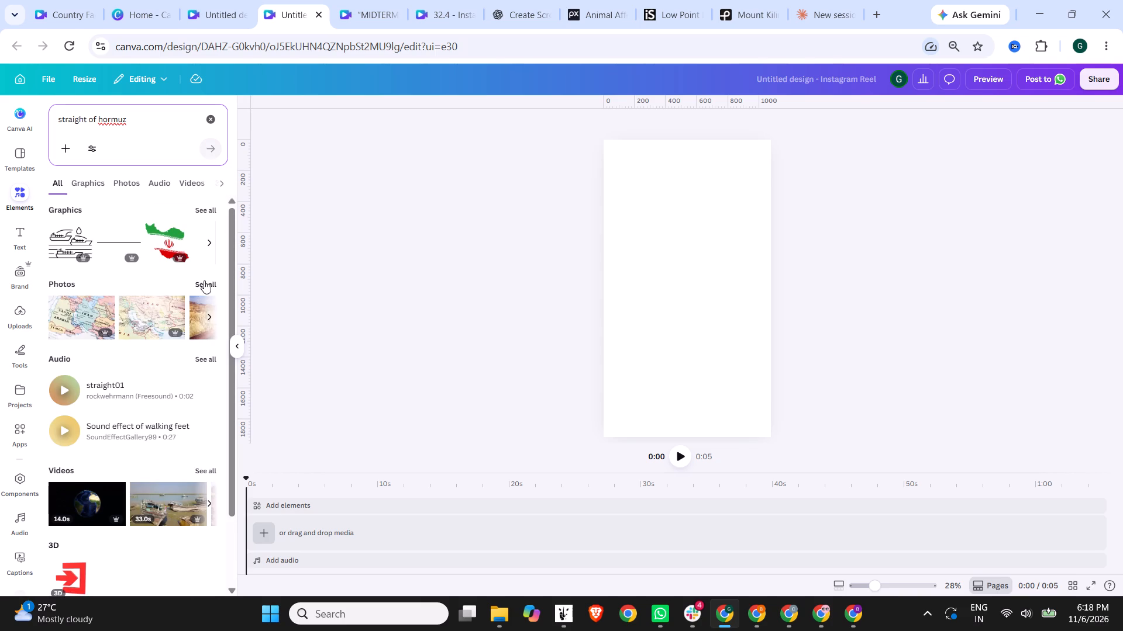
pyautogui.click(78, 188)
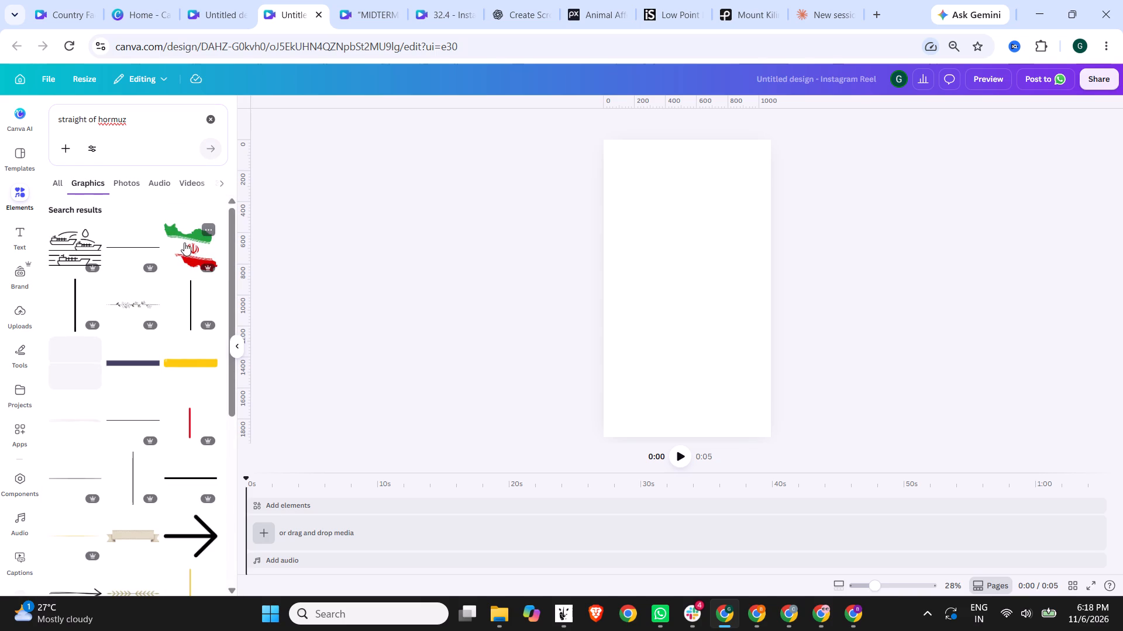
pyautogui.scroll(-11, 160, 310)
pyautogui.click(116, 180)
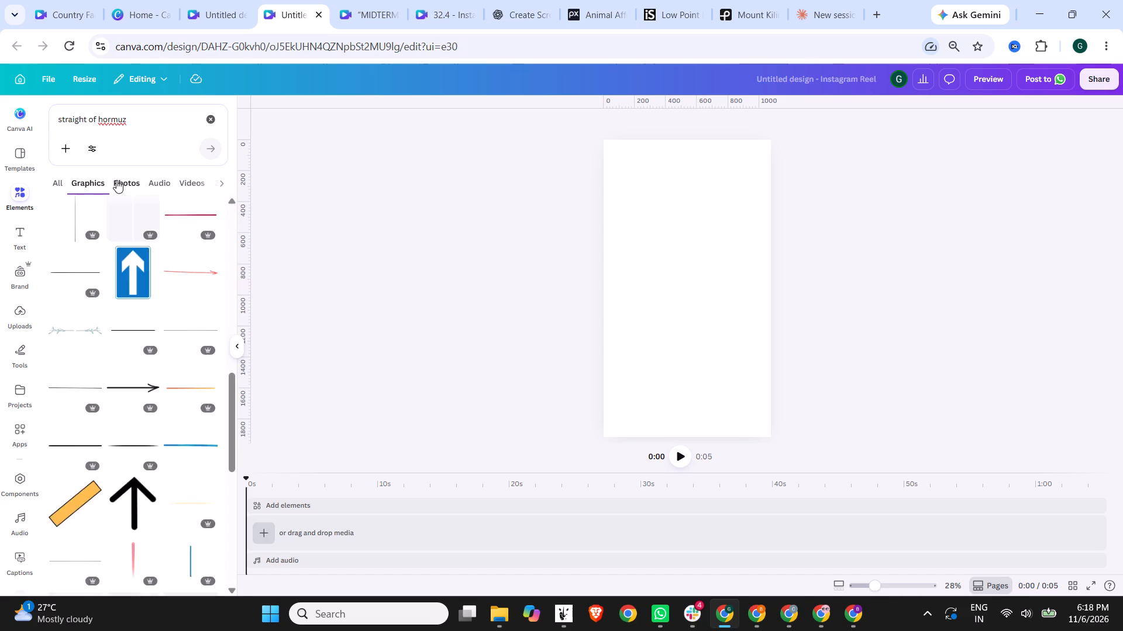
pyautogui.click(192, 179)
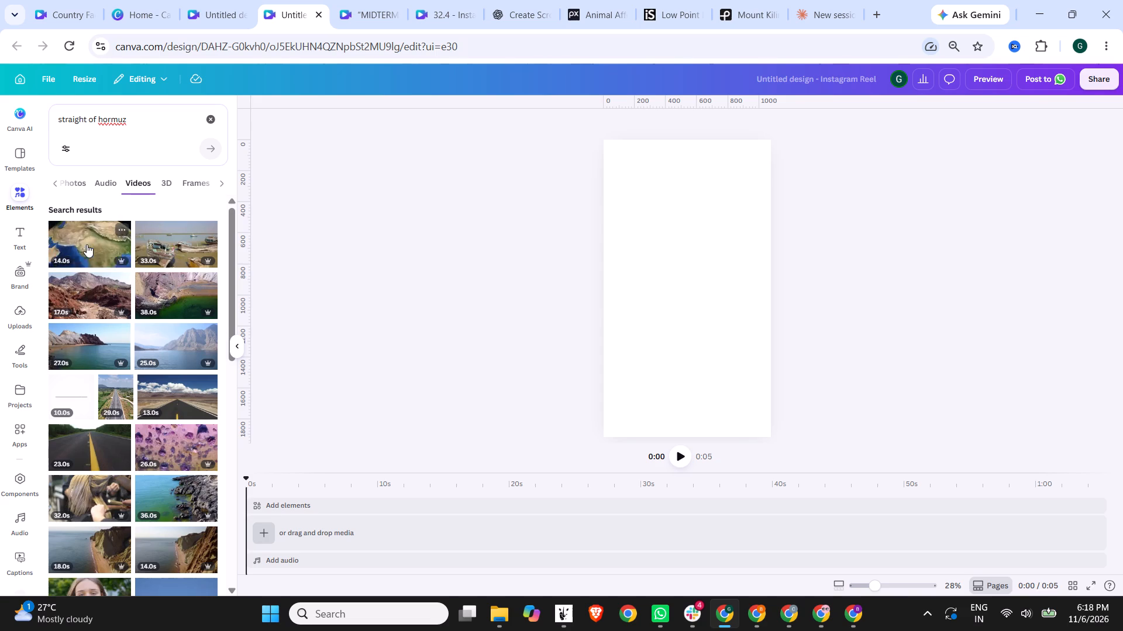
# Add the 14-second Earth video to the blank page, enlarge it beyond the page width, and place it horizontally centred, slightly below the middle.
pyautogui.moveTo(87, 244); pyautogui.dragTo(670, 254)
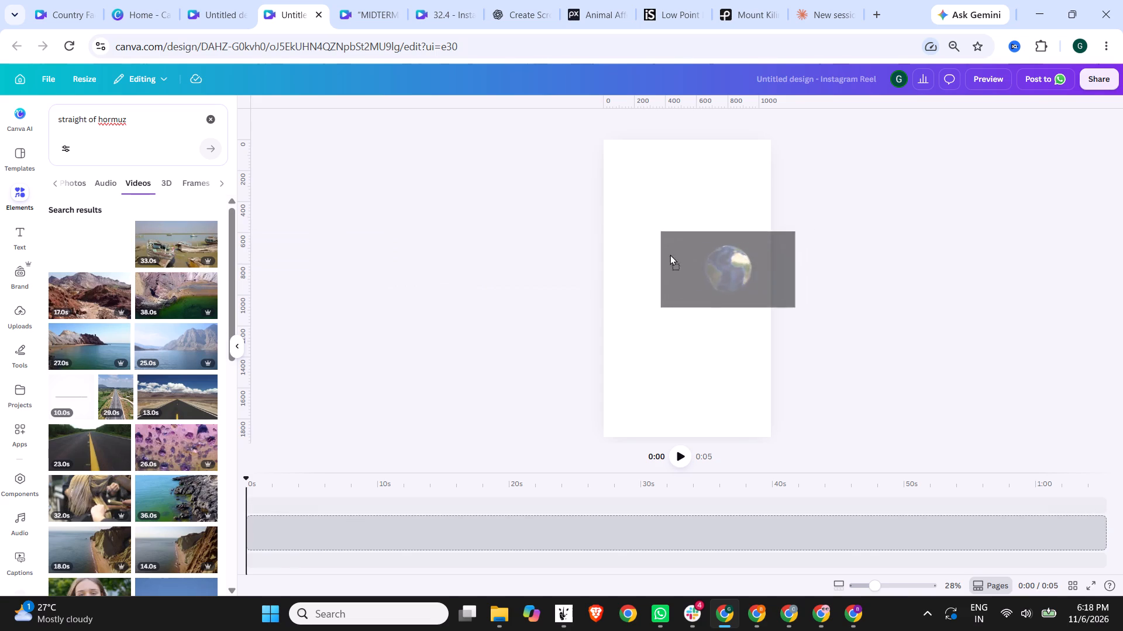
pyautogui.moveTo(670, 254); pyautogui.dragTo(658, 254)
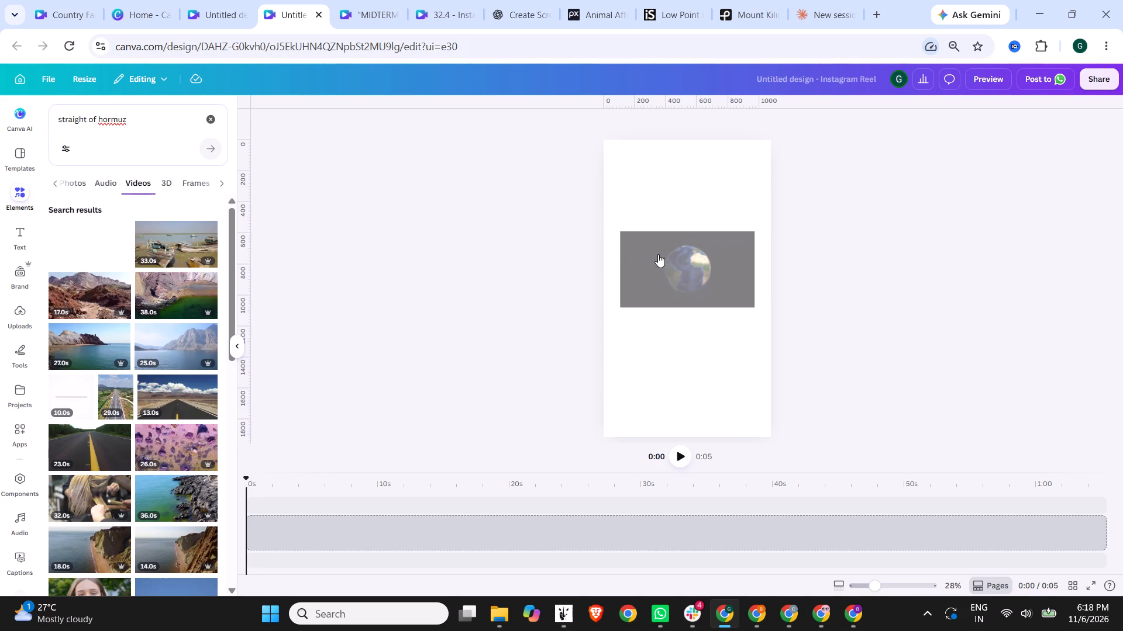
pyautogui.moveTo(690, 264); pyautogui.dragTo(650, 169)
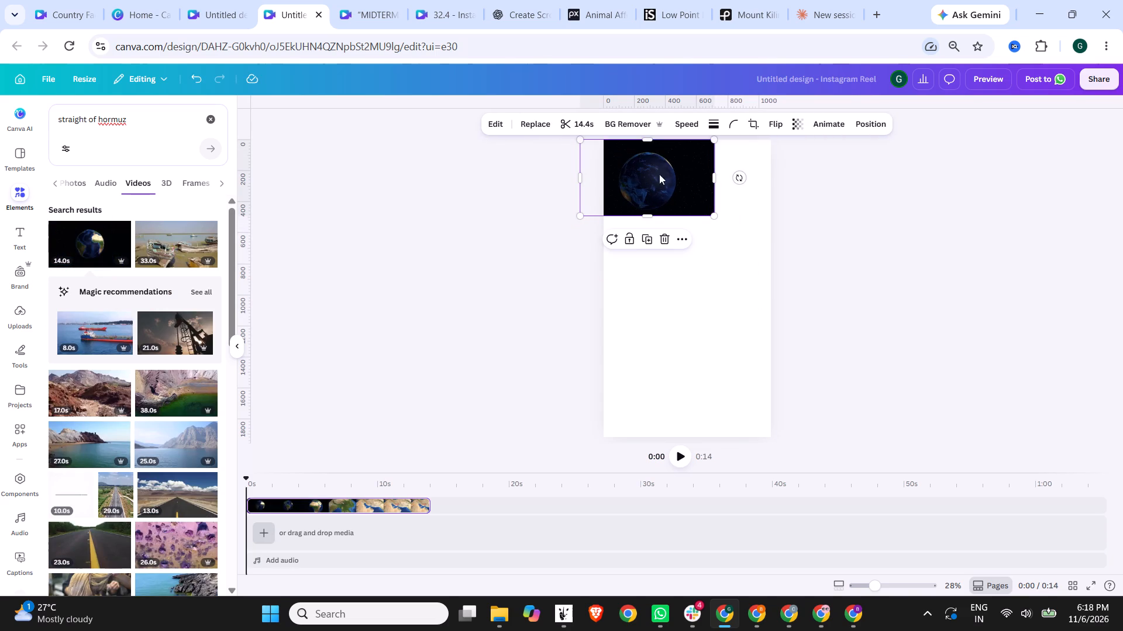
pyautogui.moveTo(714, 212); pyautogui.dragTo(924, 422)
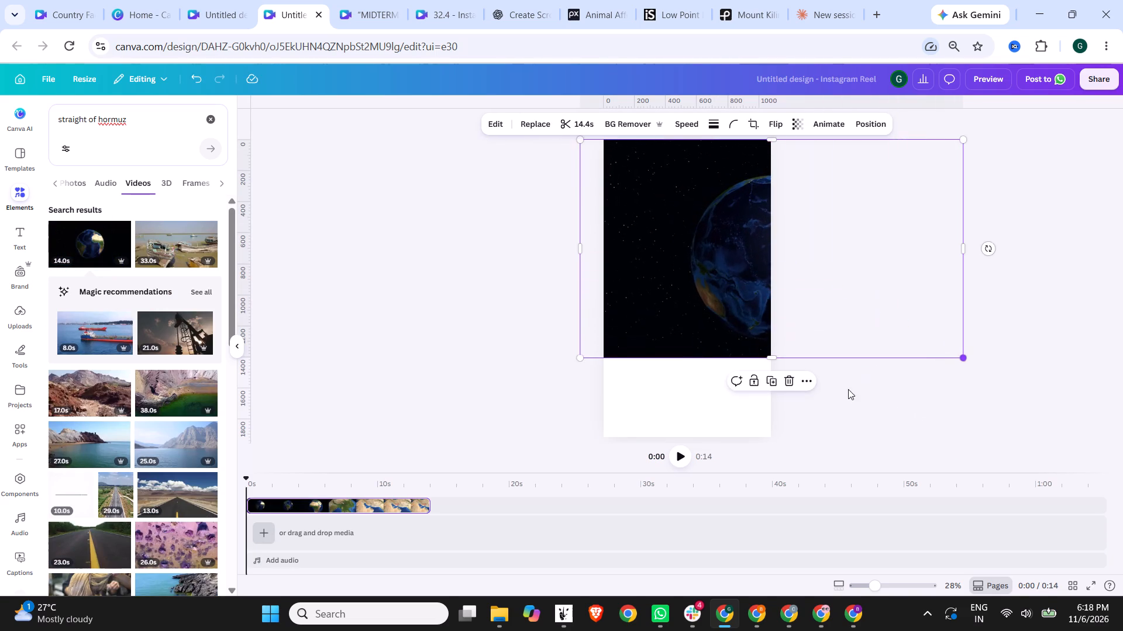
pyautogui.moveTo(729, 321); pyautogui.dragTo(646, 355)
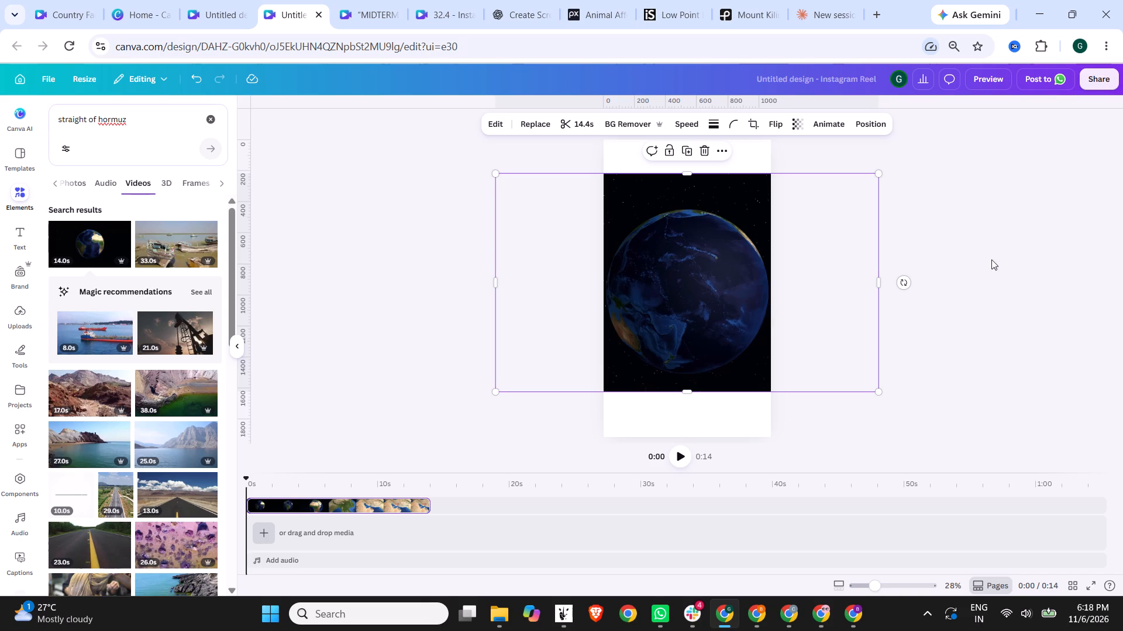
pyautogui.click(964, 257)
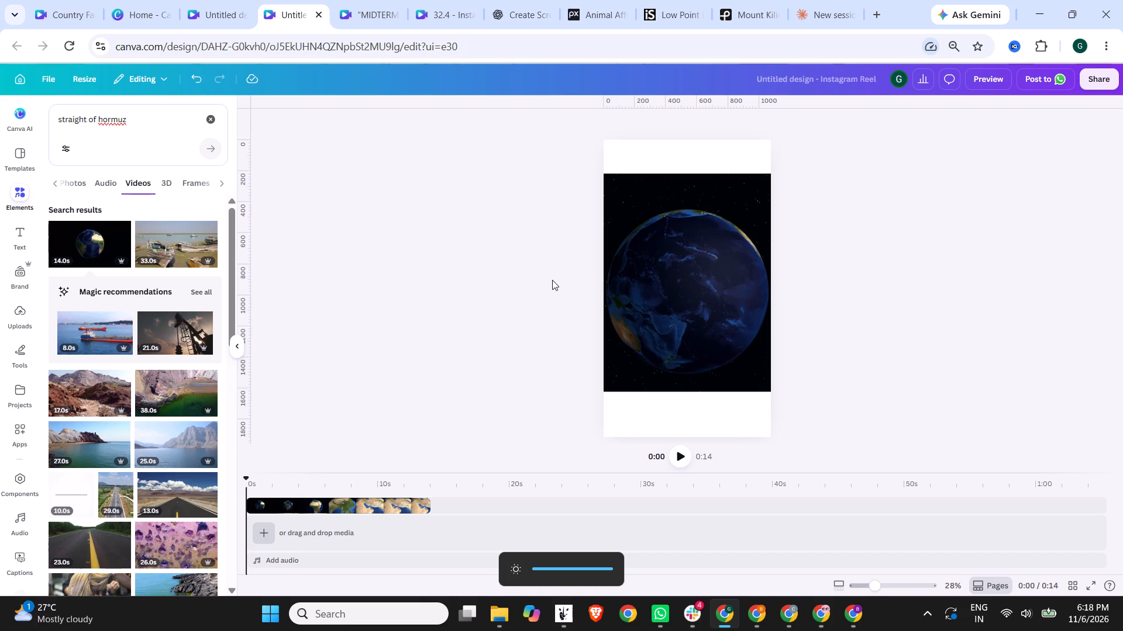
pyautogui.click(713, 197)
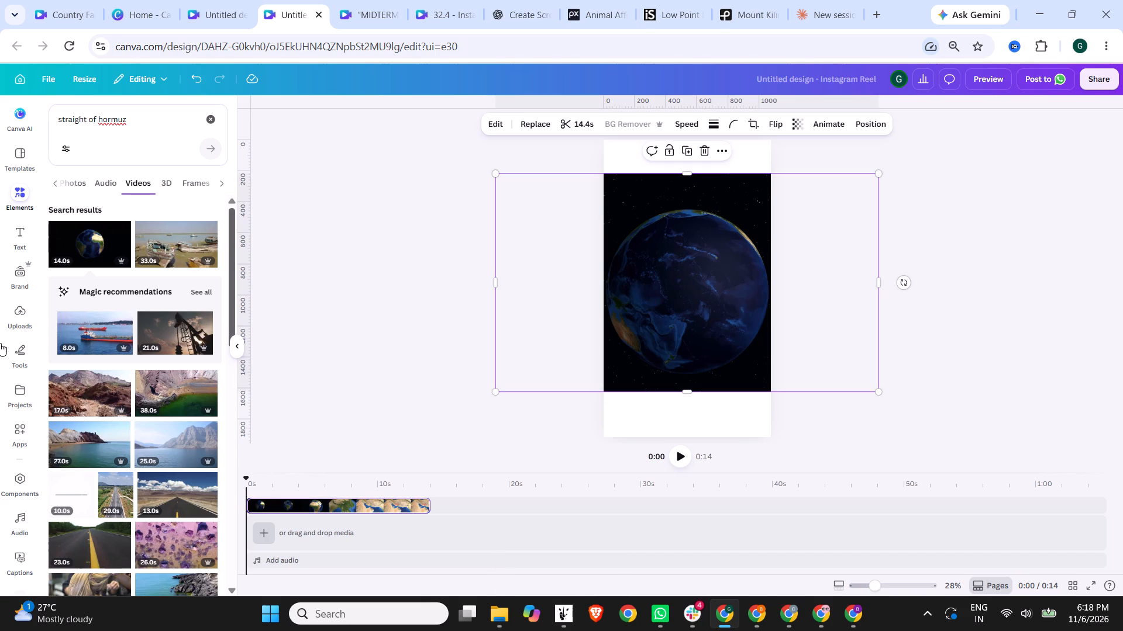
pyautogui.click(345, 327)
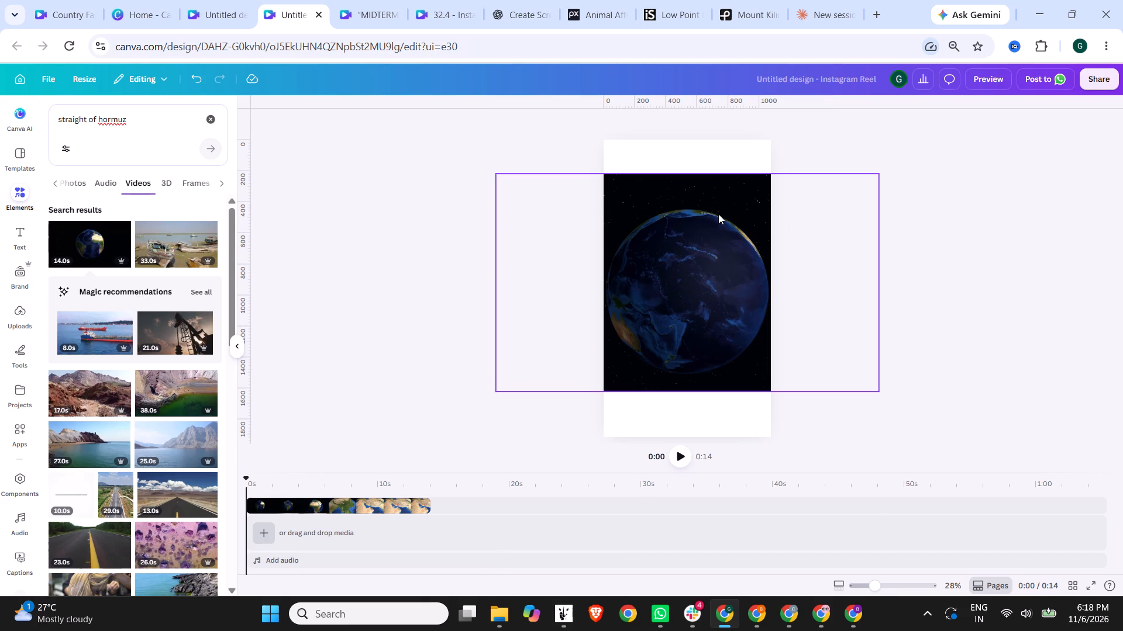
pyautogui.moveTo(716, 216); pyautogui.dragTo(716, 227)
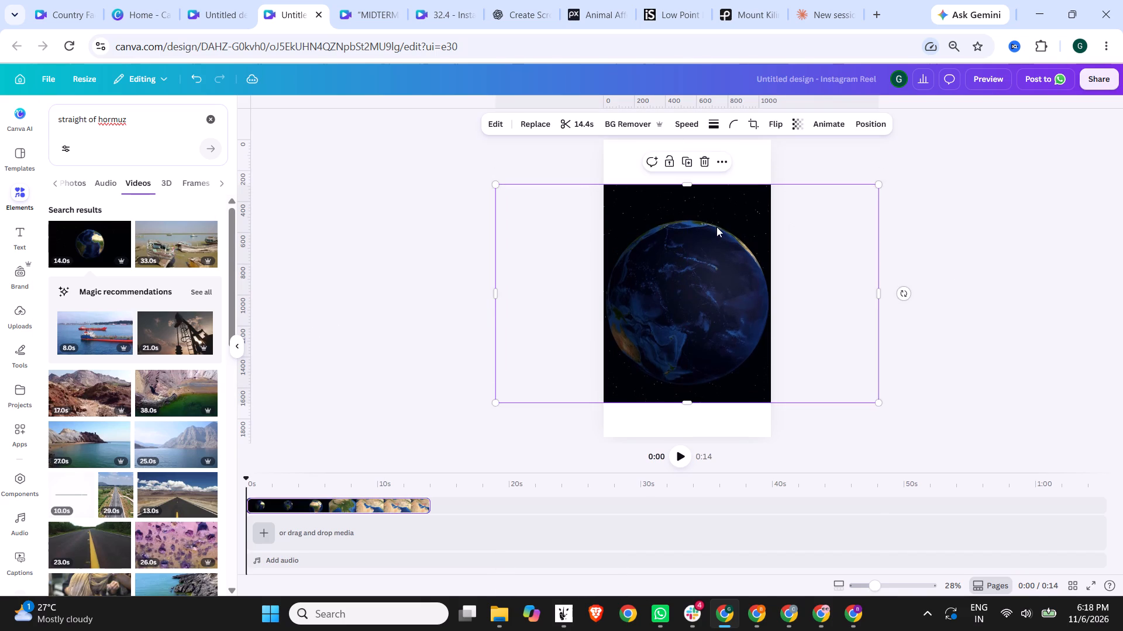
pyautogui.click(965, 276)
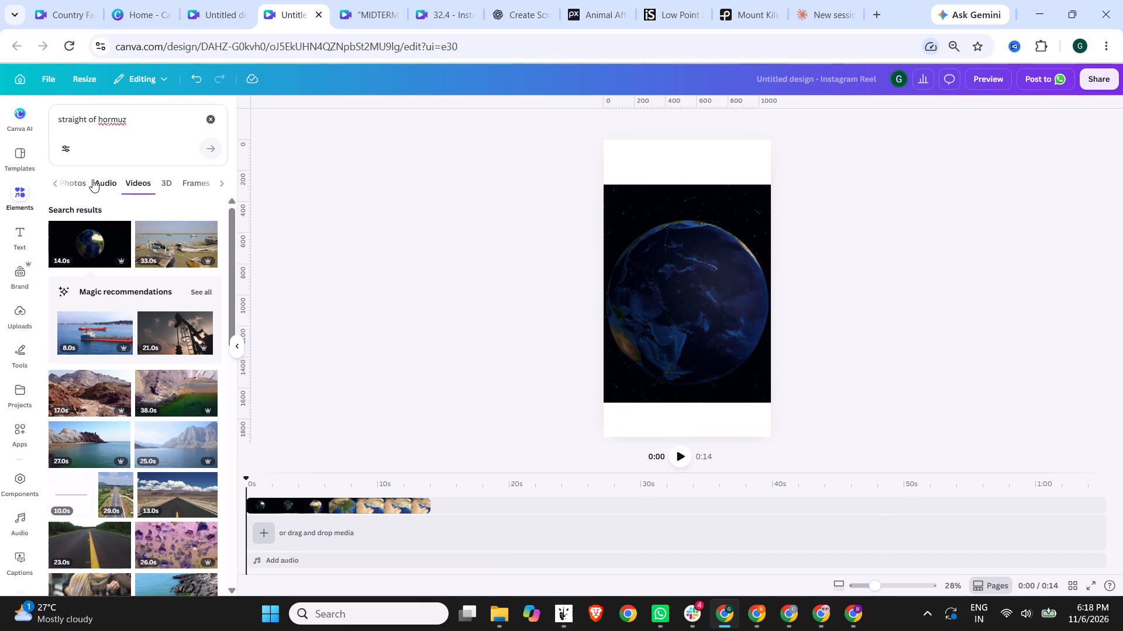
# Add the recommended 8-second red tanker video to the timeline track after the Earth clip, starting at about 15 s.
pyautogui.click(54, 182)
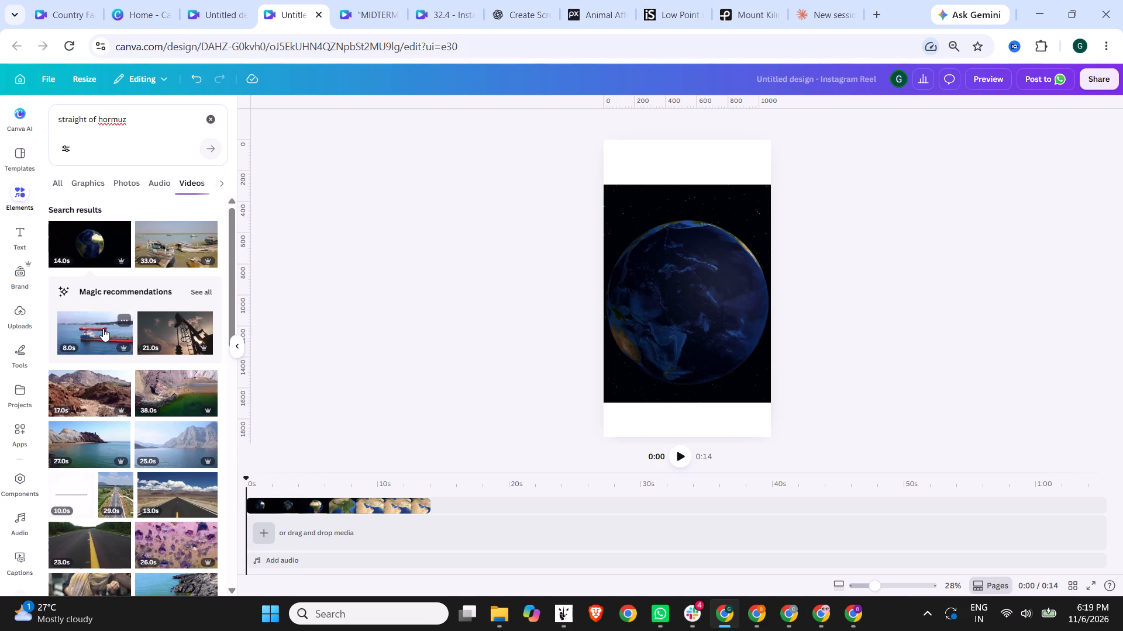
pyautogui.moveTo(103, 328); pyautogui.dragTo(496, 505)
# Raise the Earth clip's video speed to the maximum, shortening it to 7.2 s, and play the timeline from near the start.
pyautogui.click(360, 505)
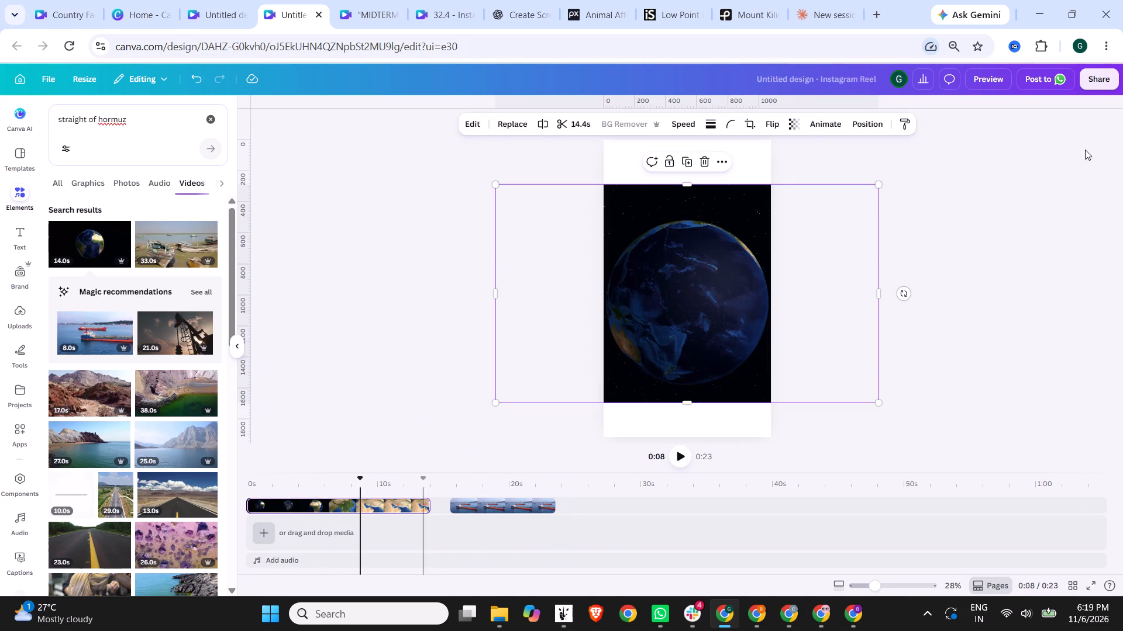
pyautogui.click(691, 124)
pyautogui.moveTo(667, 166); pyautogui.dragTo(683, 167)
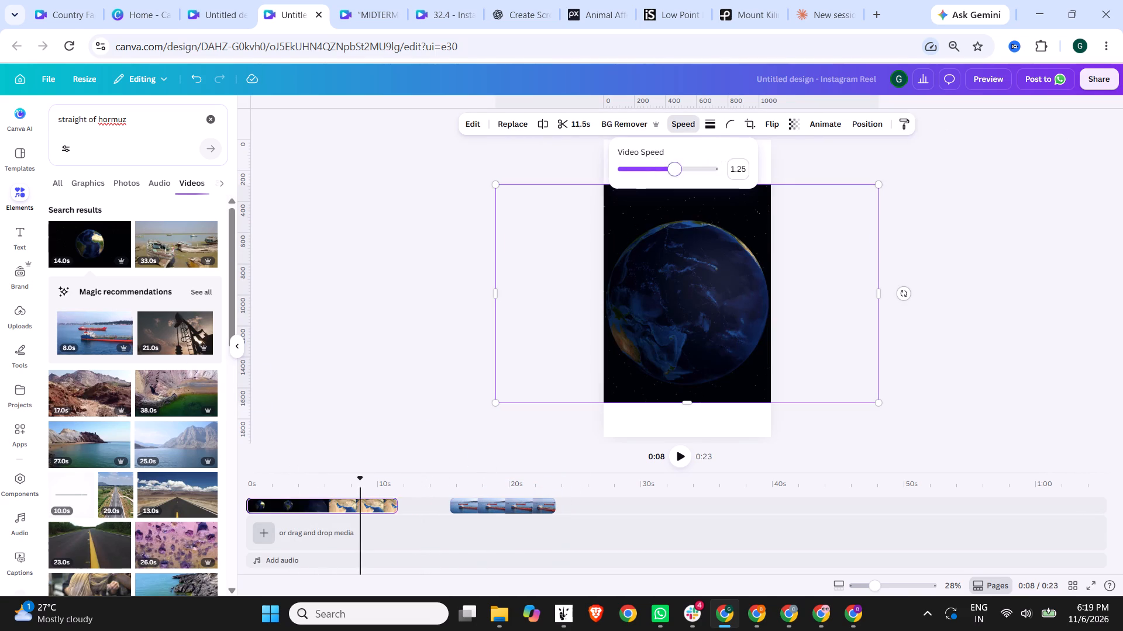
pyautogui.moveTo(683, 167); pyautogui.dragTo(697, 169)
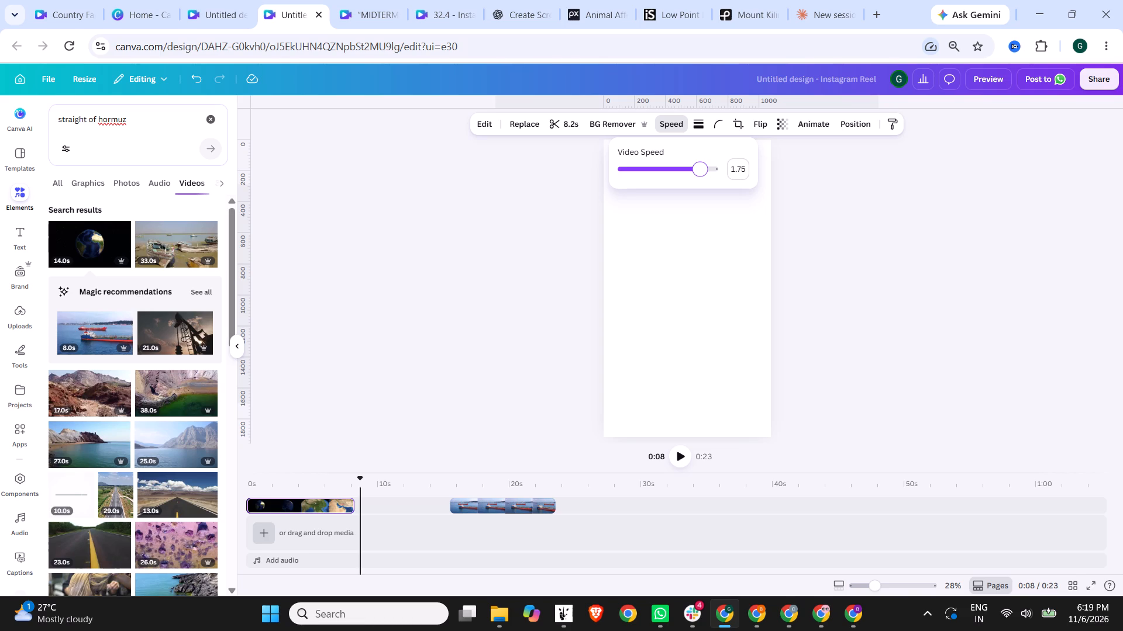
pyautogui.moveTo(697, 169); pyautogui.dragTo(716, 169)
pyautogui.click(868, 331)
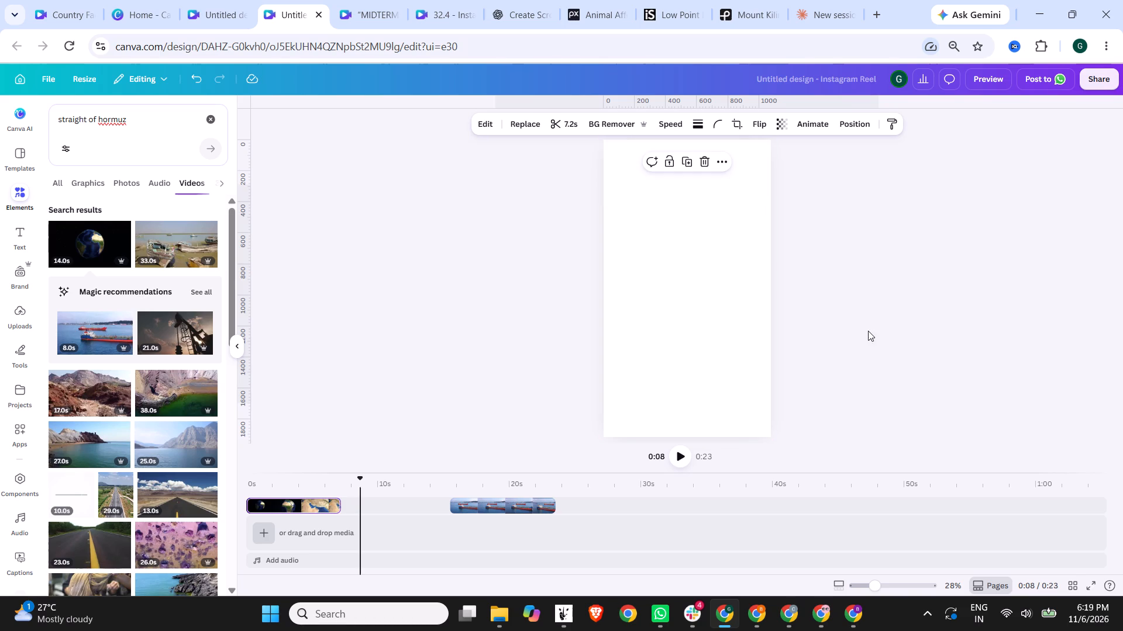
pyautogui.click(254, 484)
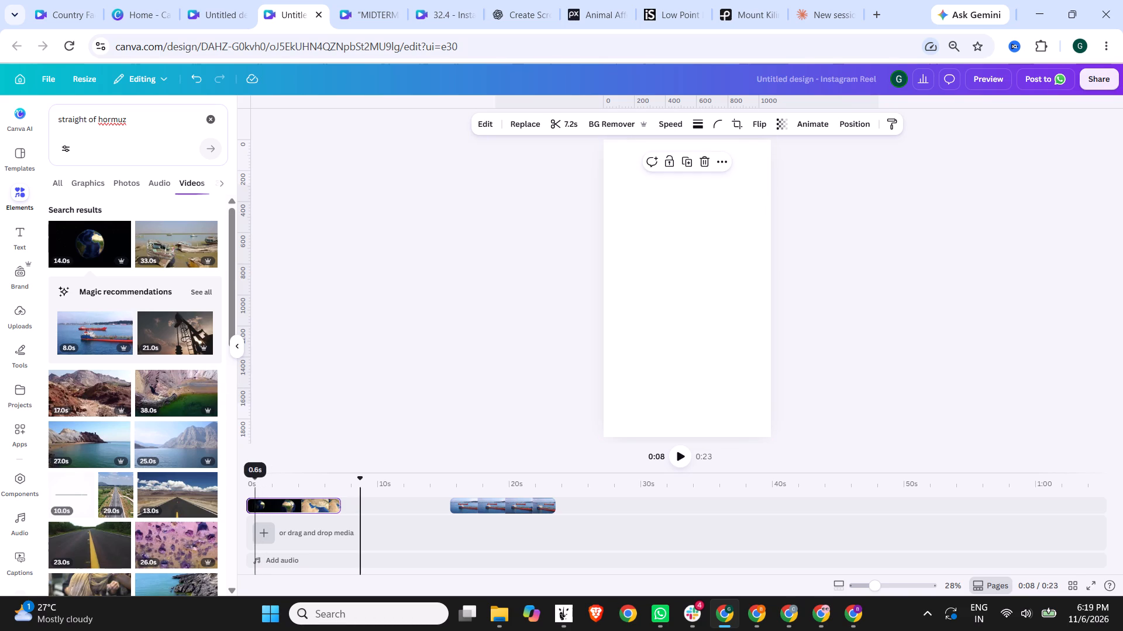
pyautogui.click(679, 455)
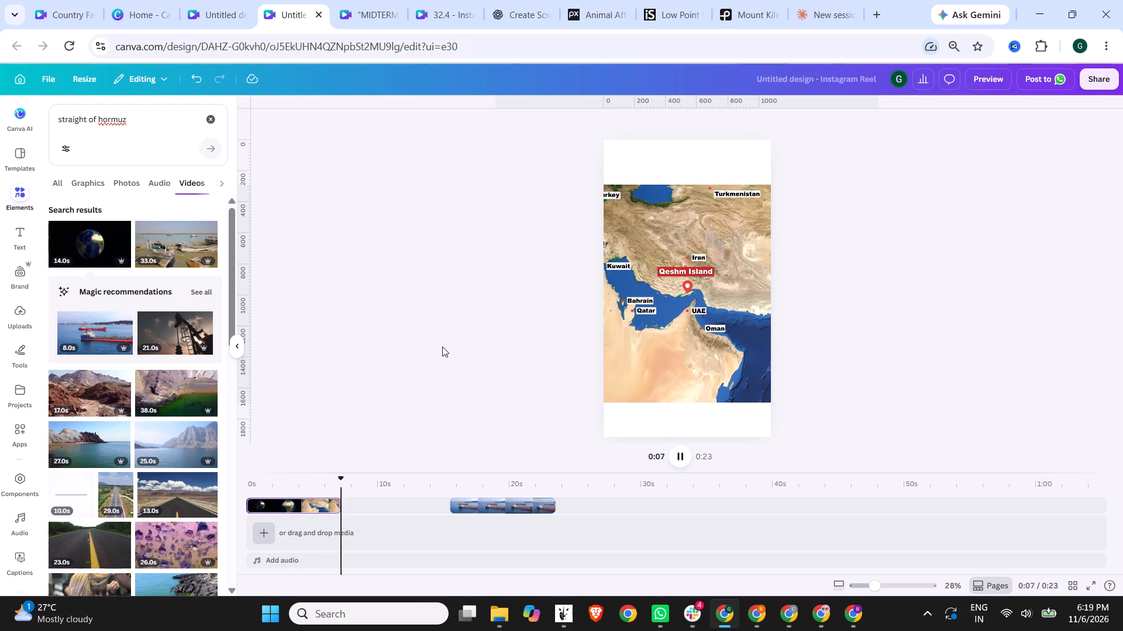
# Clear the element search and add a basic square shape over the map section at about 5 s.
pyautogui.click(323, 499)
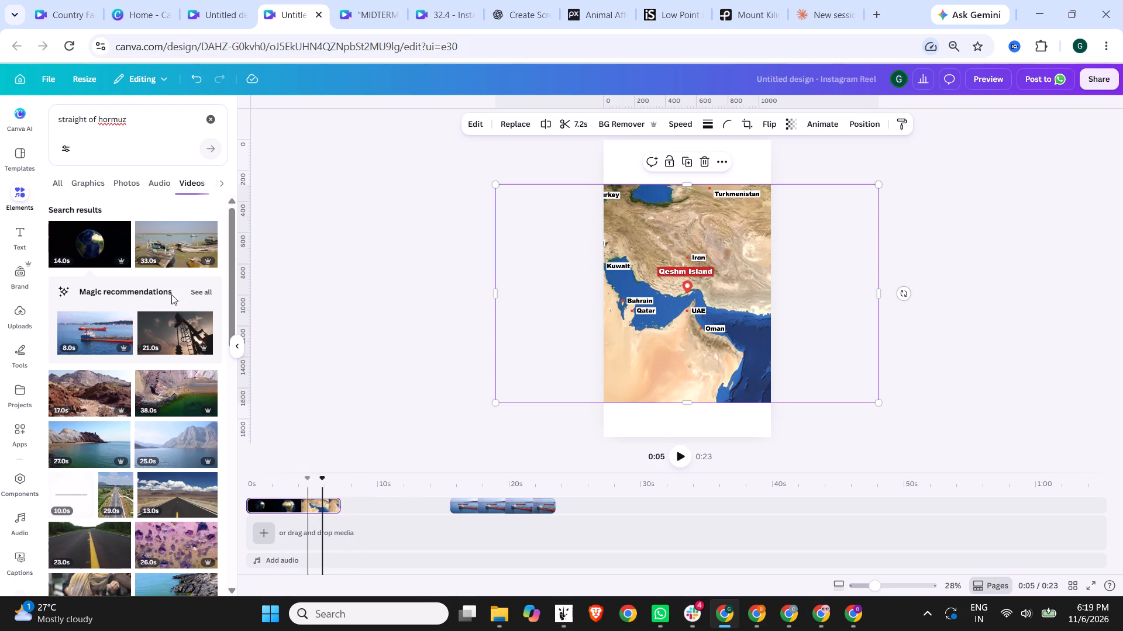
pyautogui.click(215, 116)
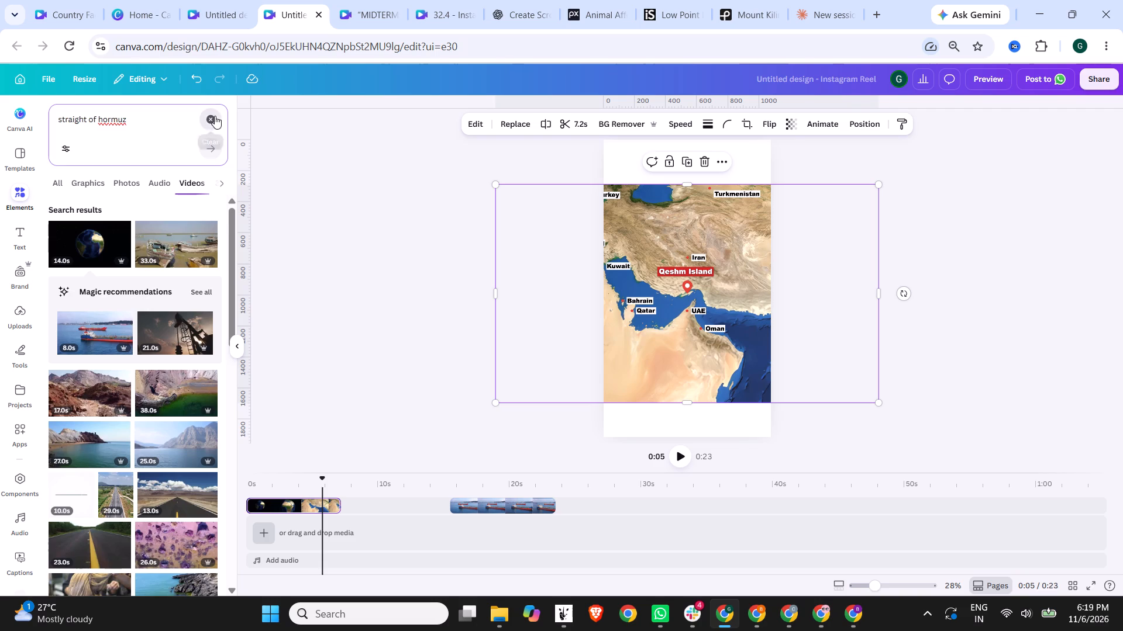
pyautogui.click(116, 135)
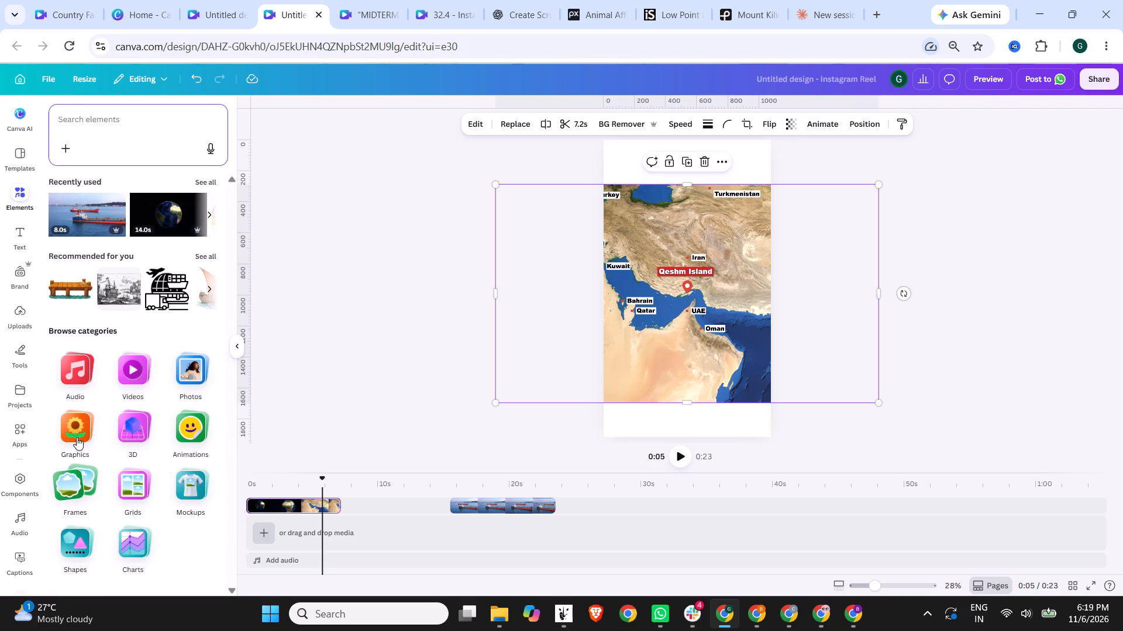
pyautogui.click(80, 545)
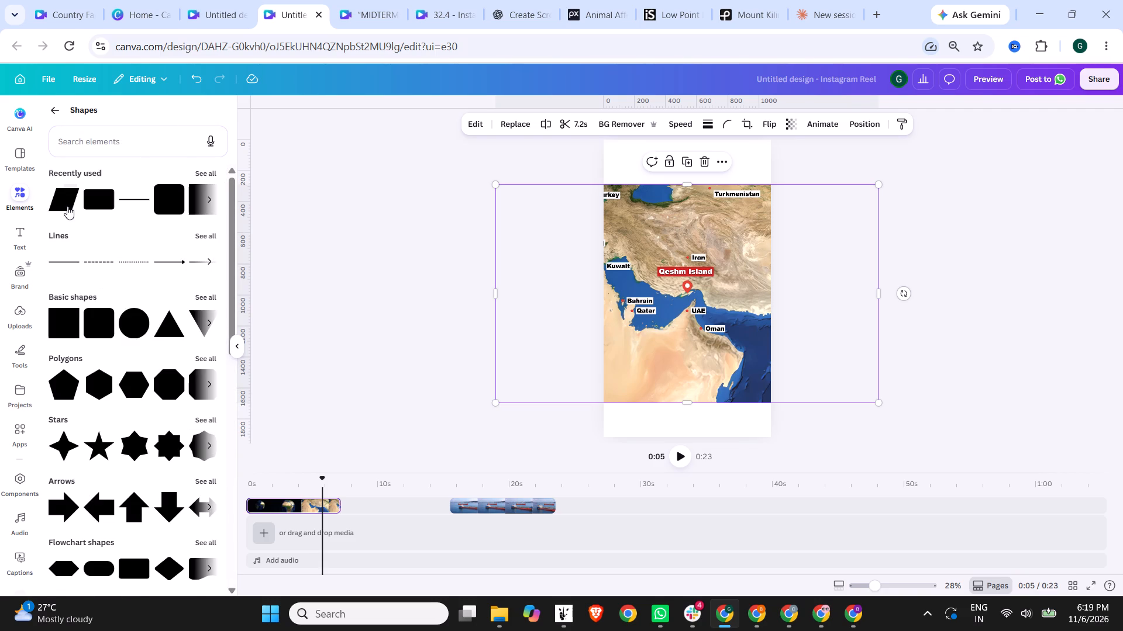
pyautogui.click(69, 323)
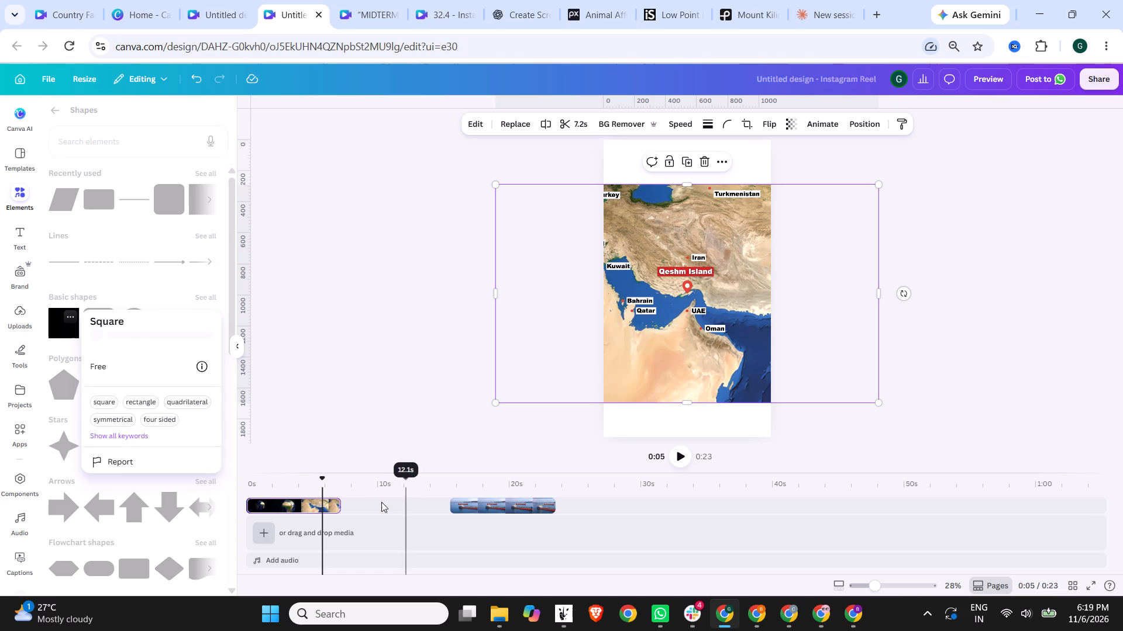
pyautogui.click(62, 325)
pyautogui.click(61, 327)
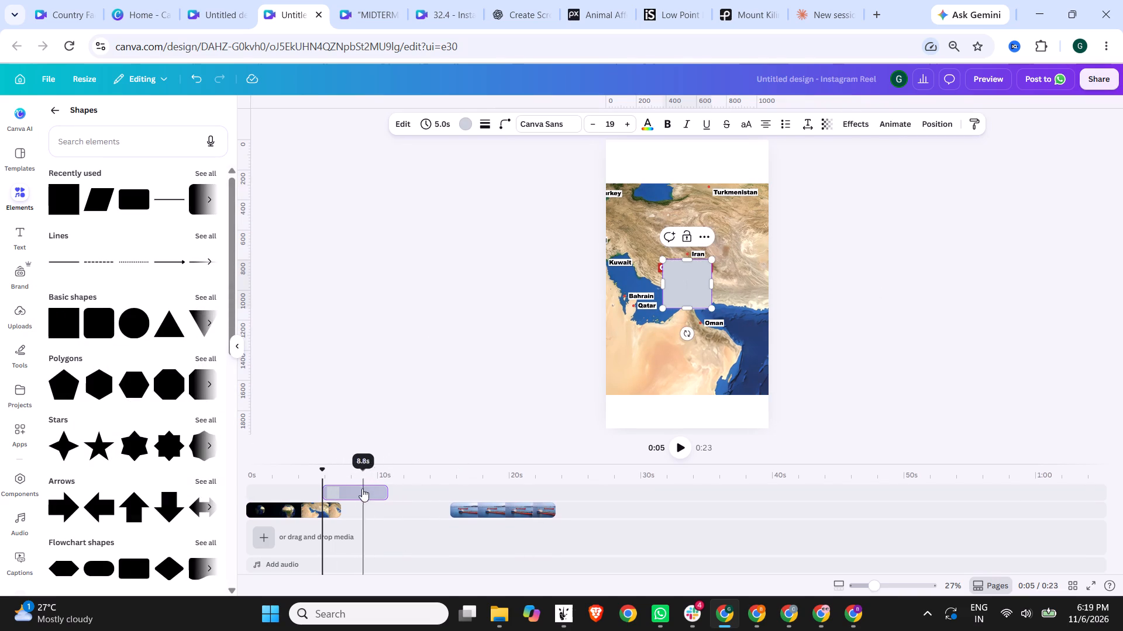
# Move the square's layer beneath the Earth clip, start it at 0 s, and extend it to 7.2 s to match the clip.
pyautogui.moveTo(359, 491); pyautogui.dragTo(348, 515)
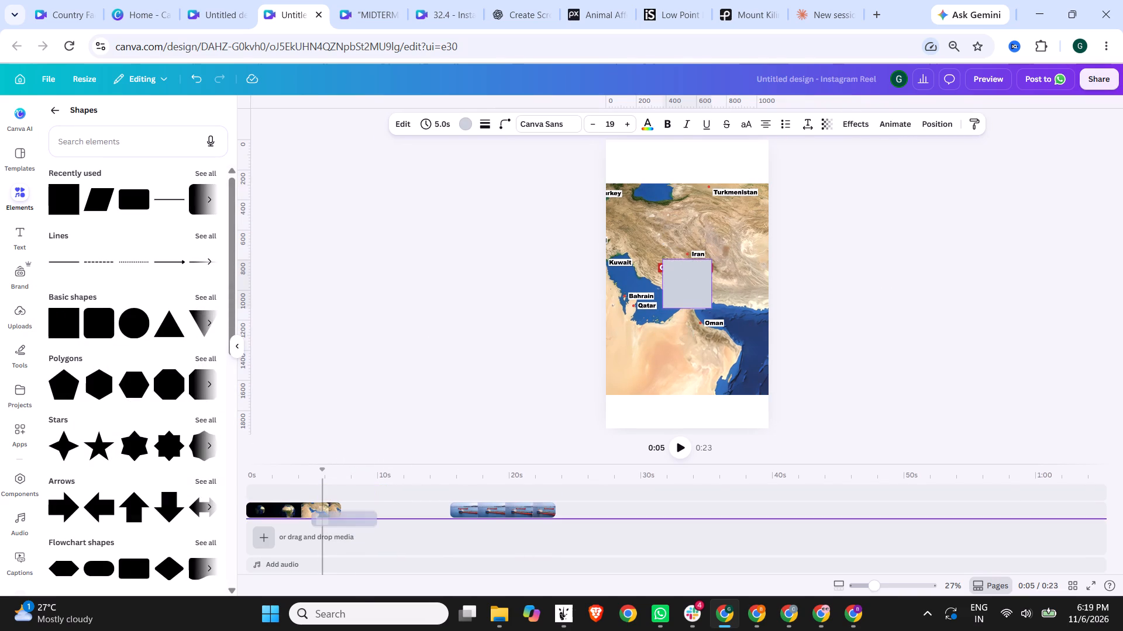
pyautogui.moveTo(333, 507); pyautogui.dragTo(273, 507)
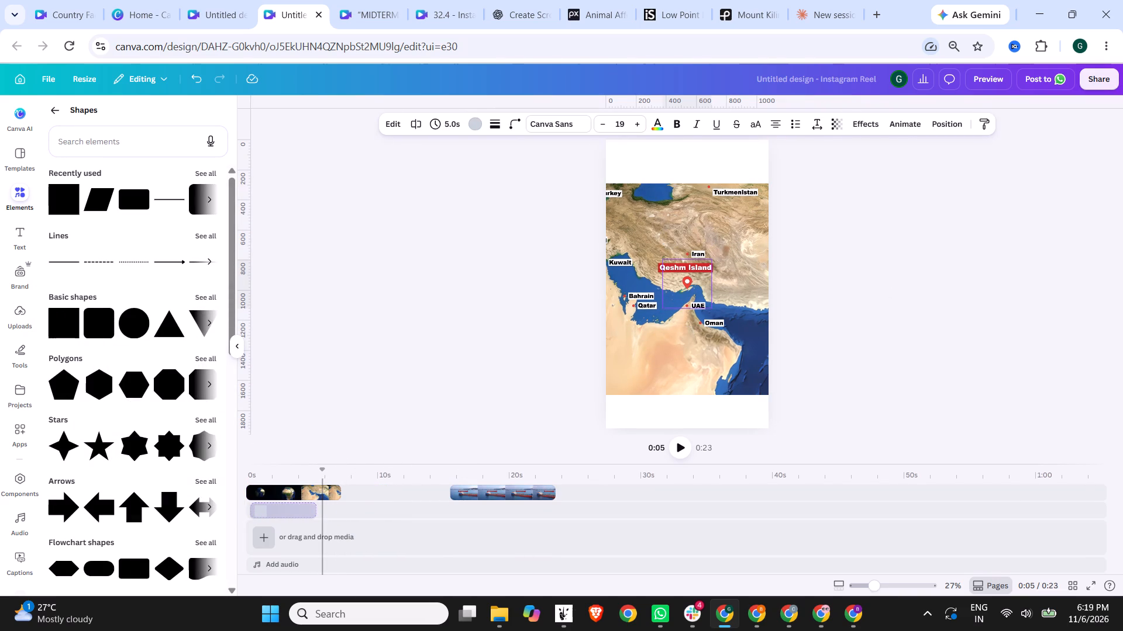
pyautogui.moveTo(273, 507); pyautogui.dragTo(271, 507)
pyautogui.moveTo(310, 510); pyautogui.dragTo(337, 510)
pyautogui.click(301, 509)
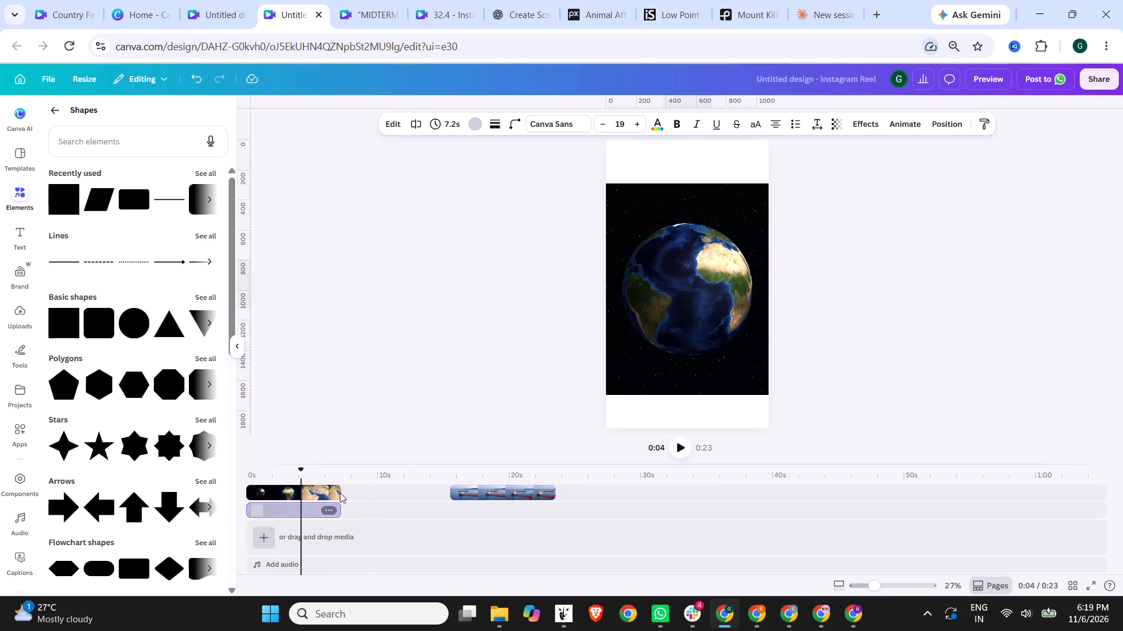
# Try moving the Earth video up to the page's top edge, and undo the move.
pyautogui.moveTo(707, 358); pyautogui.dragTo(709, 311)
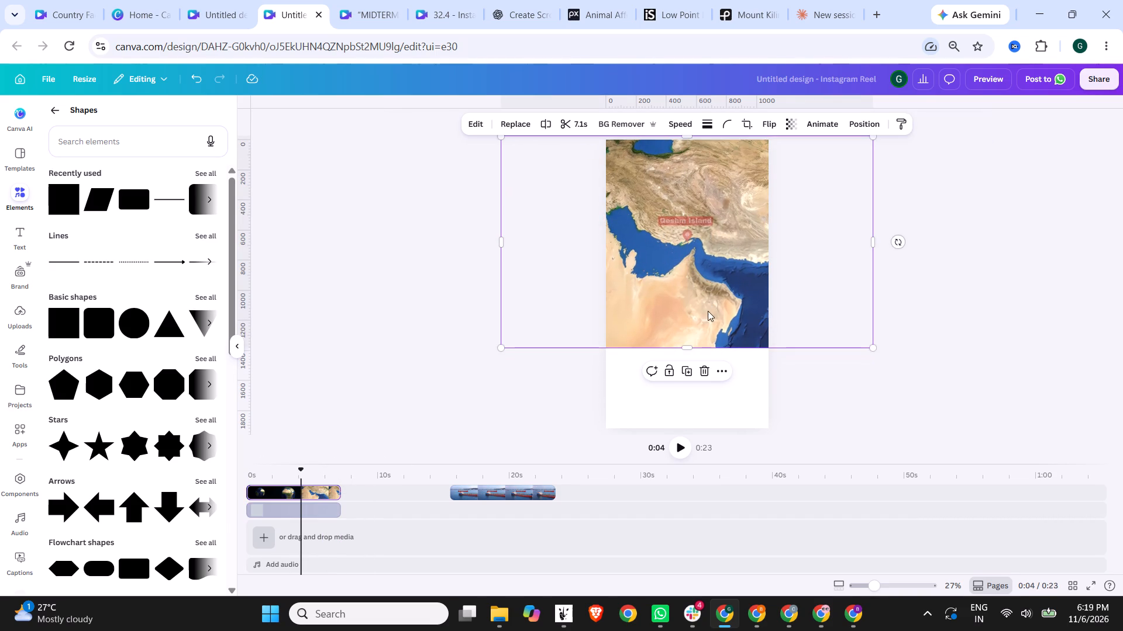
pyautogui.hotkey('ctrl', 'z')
# Move and enlarge the light grey square beneath the Earth video so it covers the whole page as a background.
pyautogui.click(321, 512)
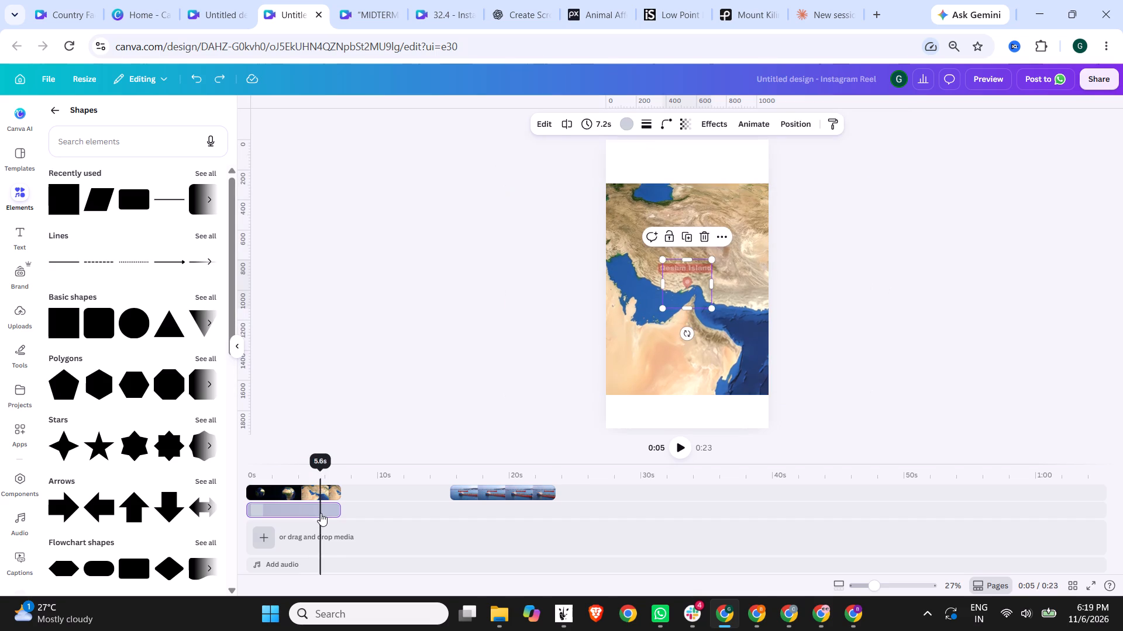
pyautogui.moveTo(698, 289); pyautogui.dragTo(643, 171)
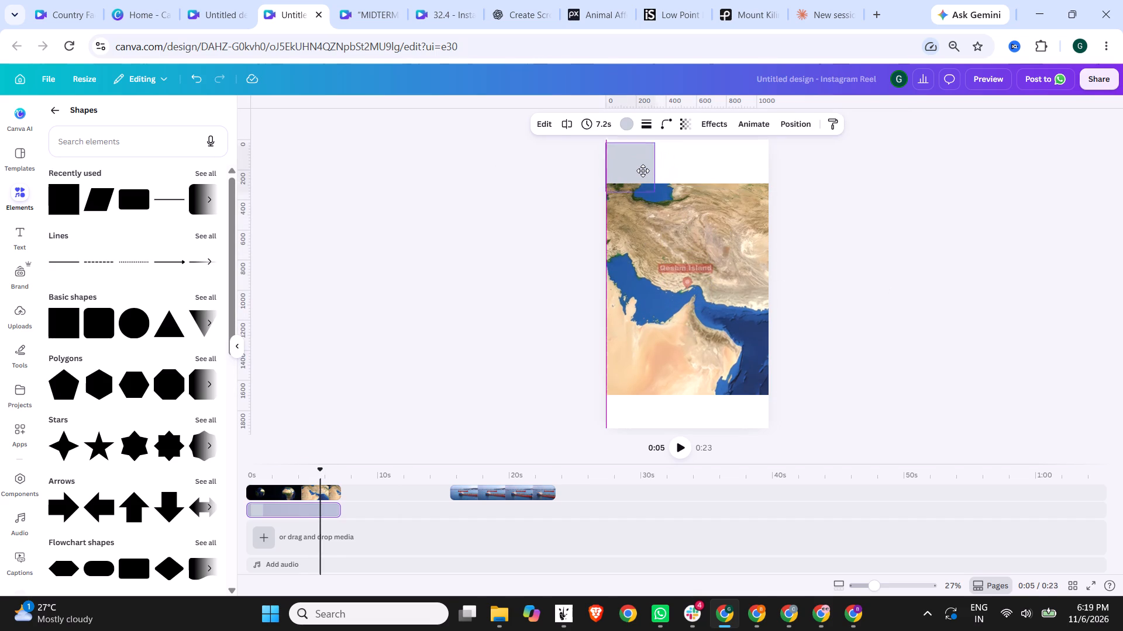
pyautogui.moveTo(643, 171); pyautogui.dragTo(642, 168)
pyautogui.moveTo(656, 188); pyautogui.dragTo(678, 217)
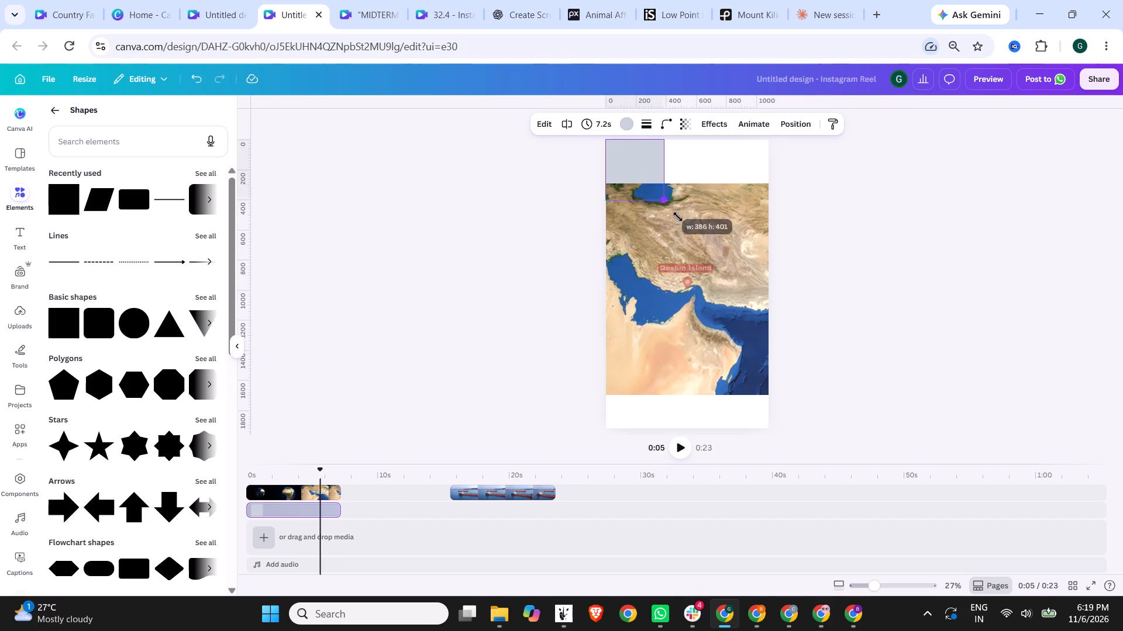
pyautogui.moveTo(678, 217); pyautogui.dragTo(819, 473)
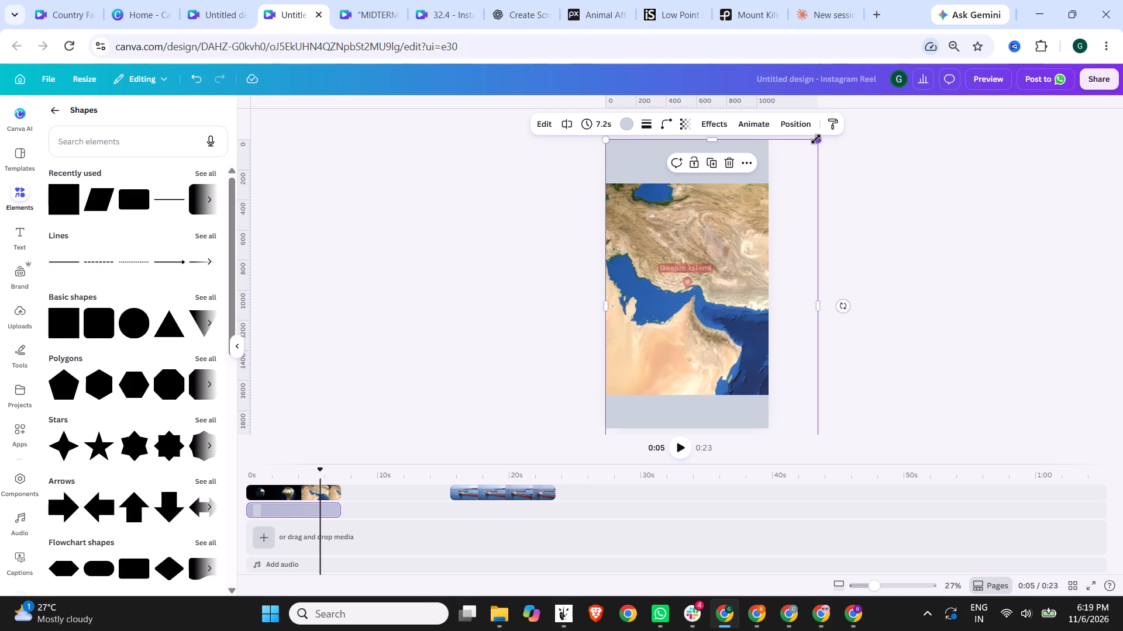
pyautogui.moveTo(816, 139); pyautogui.dragTo(712, 214)
pyautogui.moveTo(684, 415); pyautogui.dragTo(689, 337)
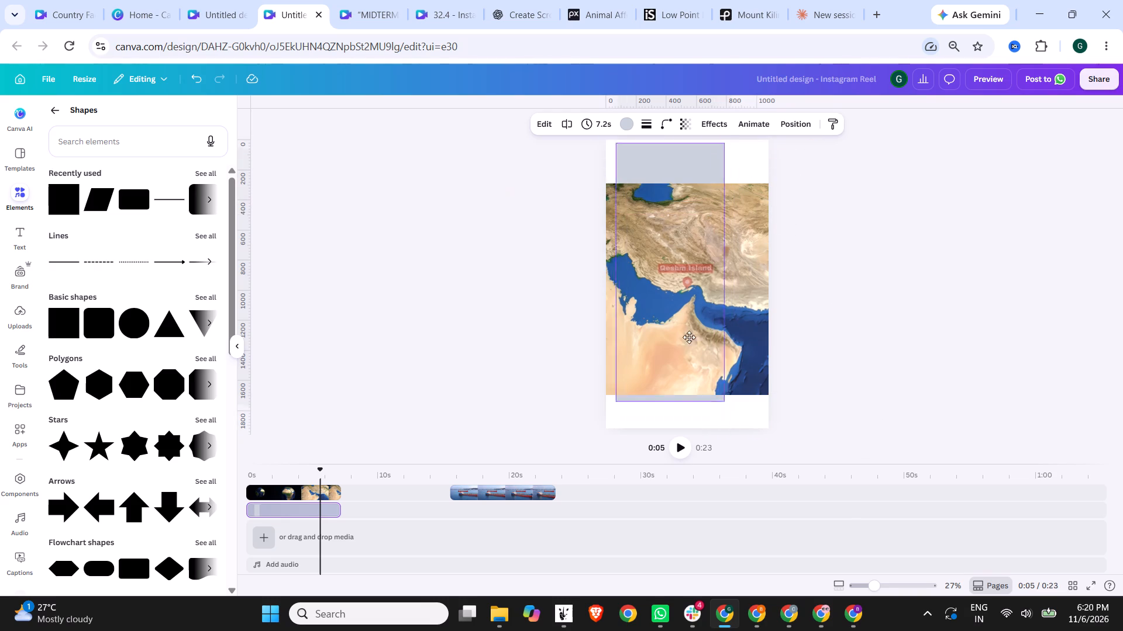
pyautogui.moveTo(689, 337); pyautogui.dragTo(675, 332)
pyautogui.moveTo(705, 390); pyautogui.dragTo(747, 421)
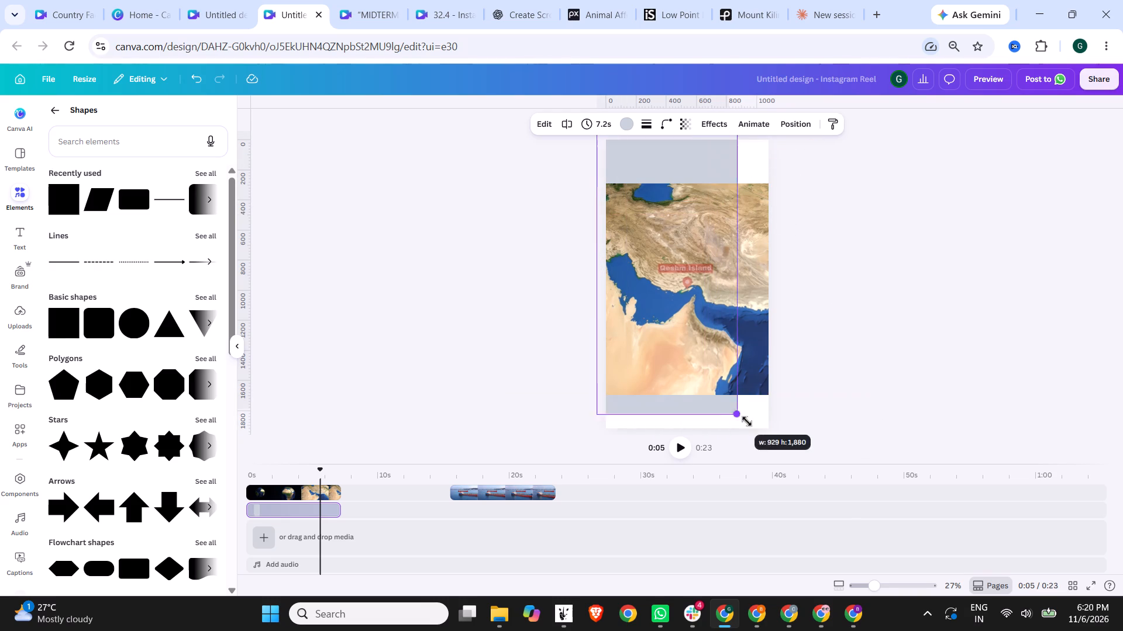
pyautogui.moveTo(747, 421); pyautogui.dragTo(784, 448)
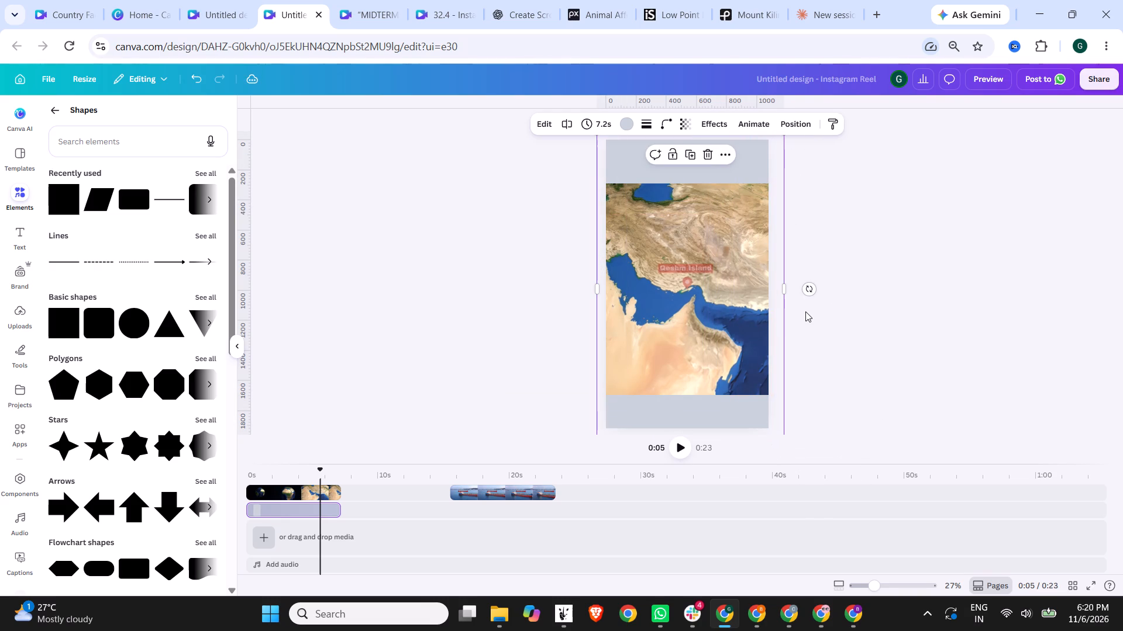
pyautogui.click(805, 311)
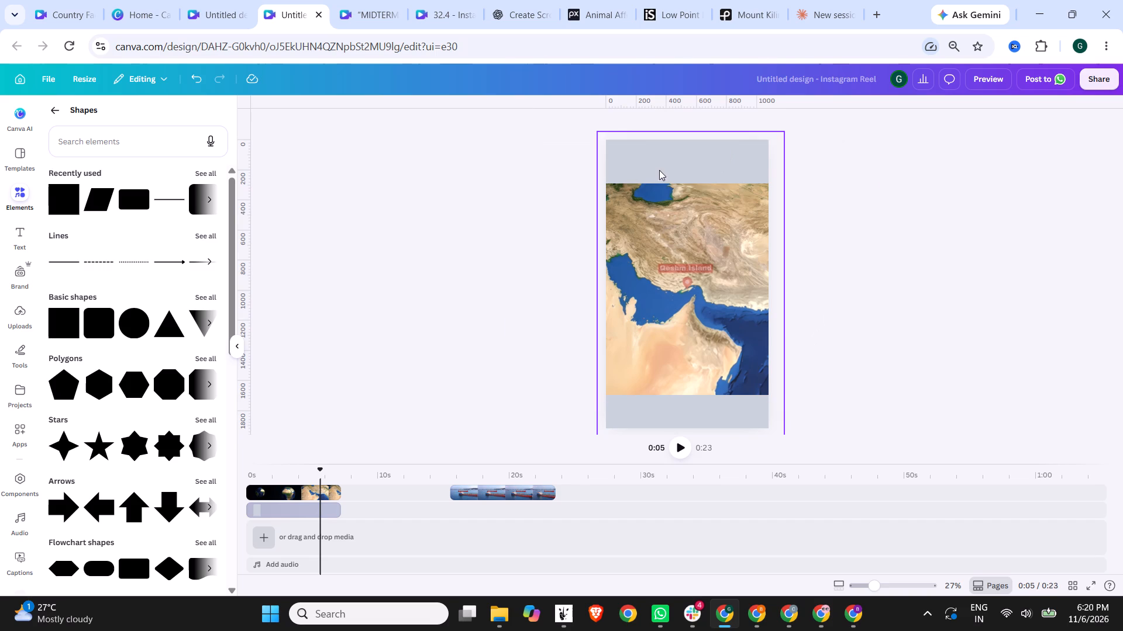
pyautogui.click(659, 170)
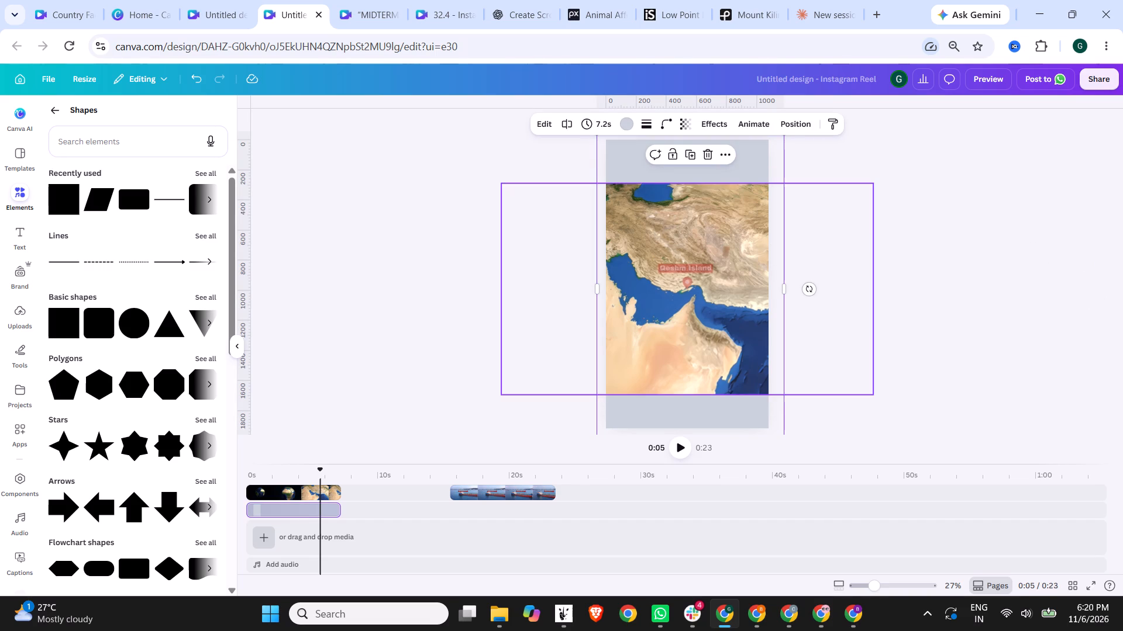
# Leave the shapes category and search the elements library for "sea".
pyautogui.click(54, 106)
pyautogui.click(130, 127)
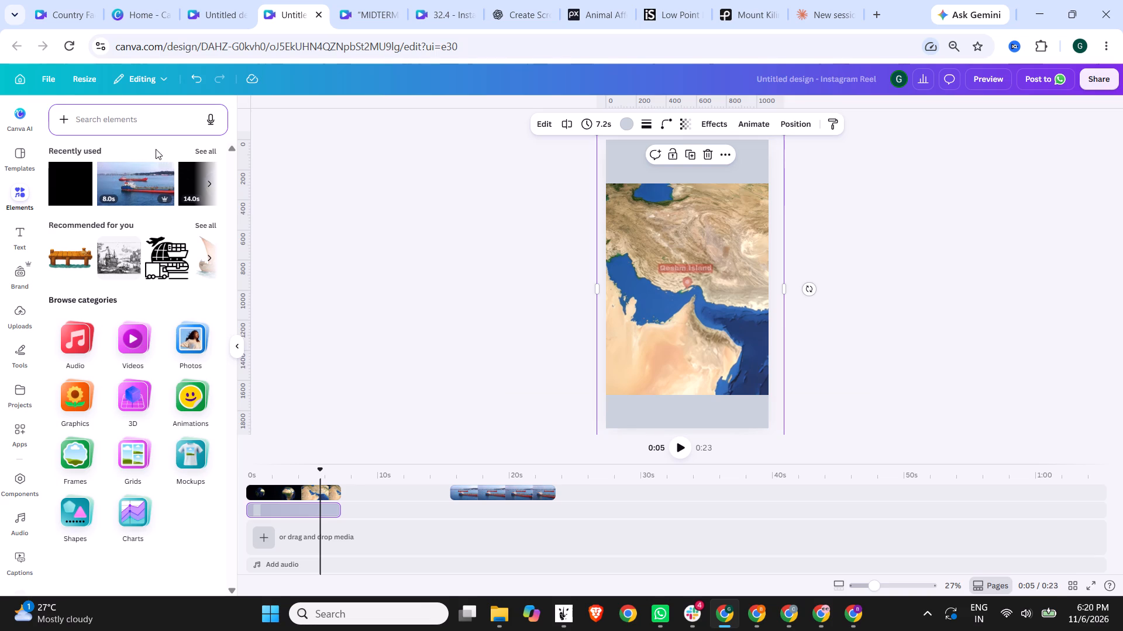
pyautogui.click(129, 113)
pyautogui.write('sea')
pyautogui.press('Return')
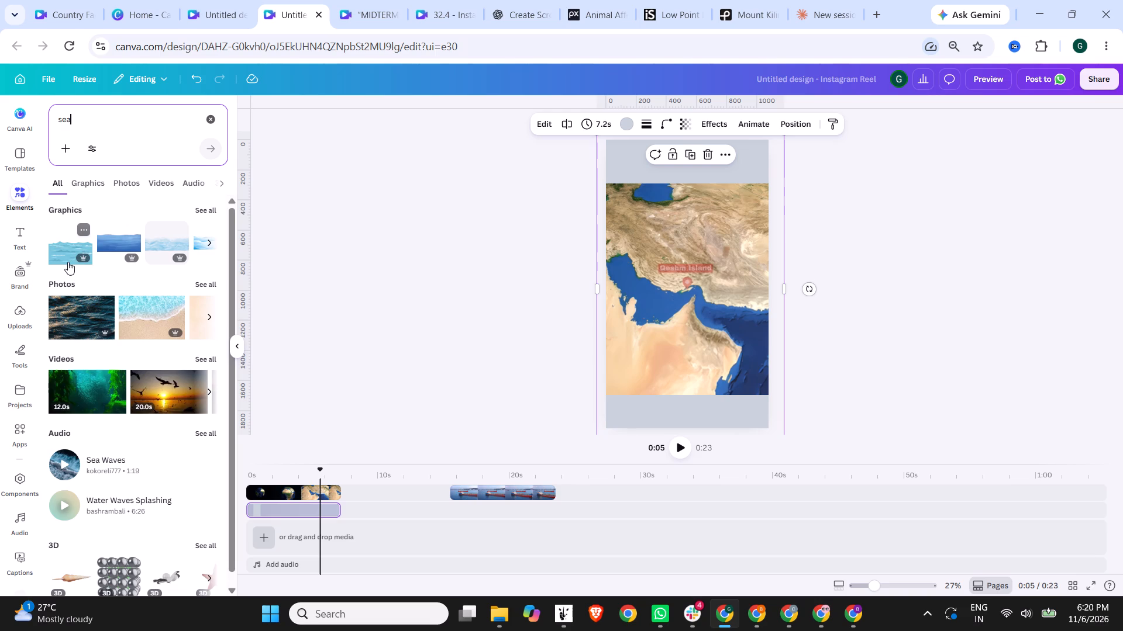
# Move the Earth map video straight up to the page's top edge, leaving the grey background exposed below it.
pyautogui.click(990, 264)
pyautogui.moveTo(689, 289); pyautogui.dragTo(688, 289)
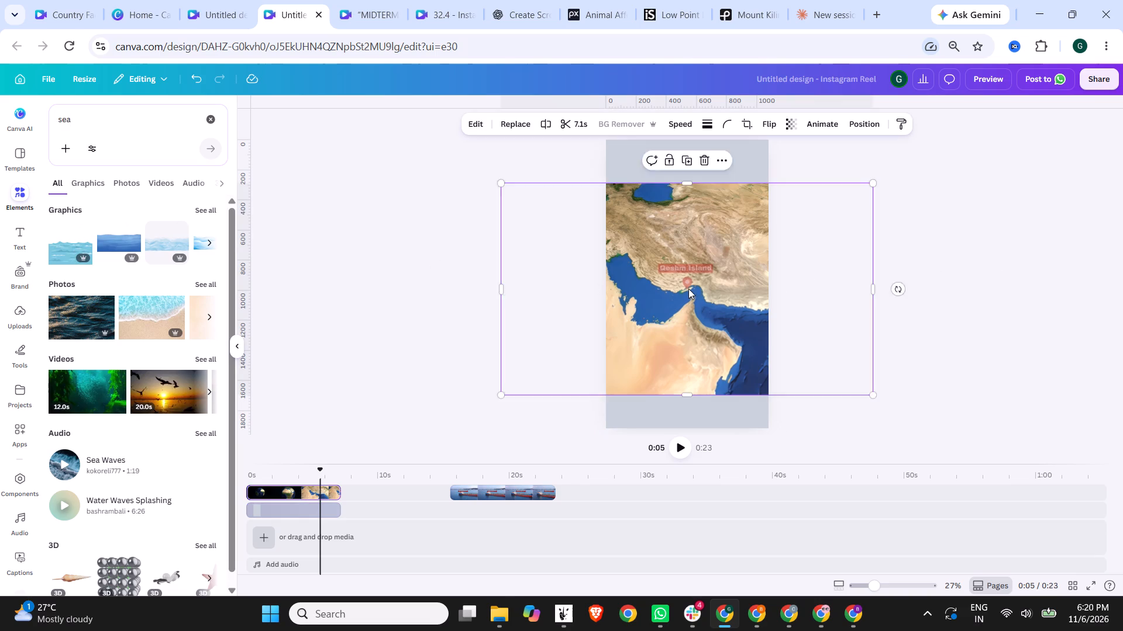
pyautogui.moveTo(688, 289); pyautogui.dragTo(687, 243)
pyautogui.click(940, 259)
# Select the grey background square in the area below the map video.
pyautogui.click(735, 386)
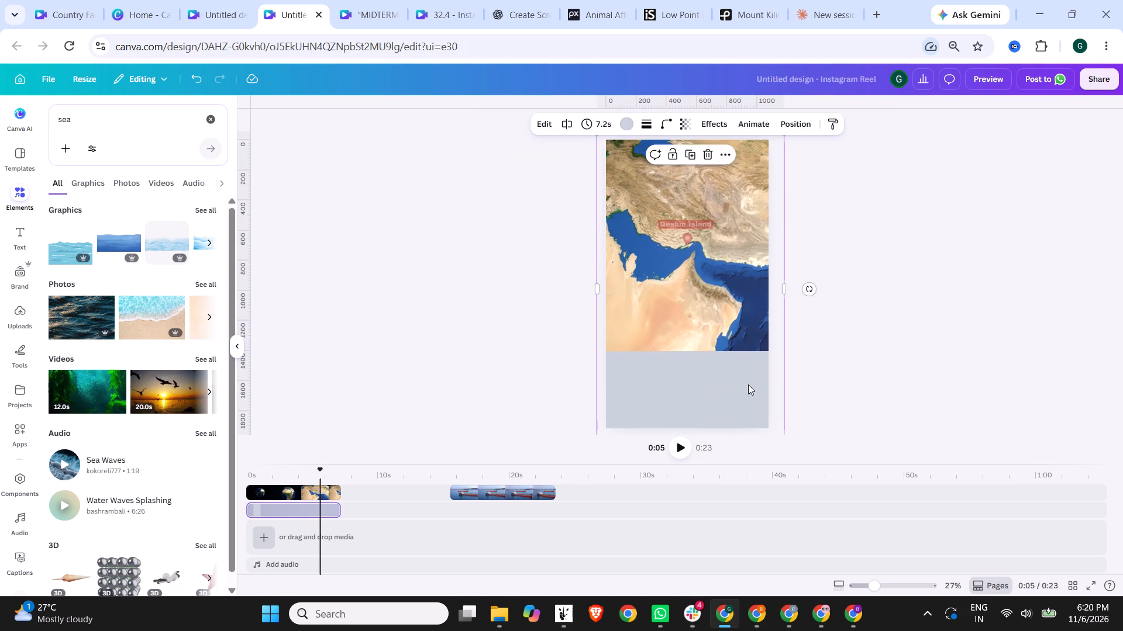
# Delete the grey background square beneath the Earth map video.
pyautogui.press('Delete')
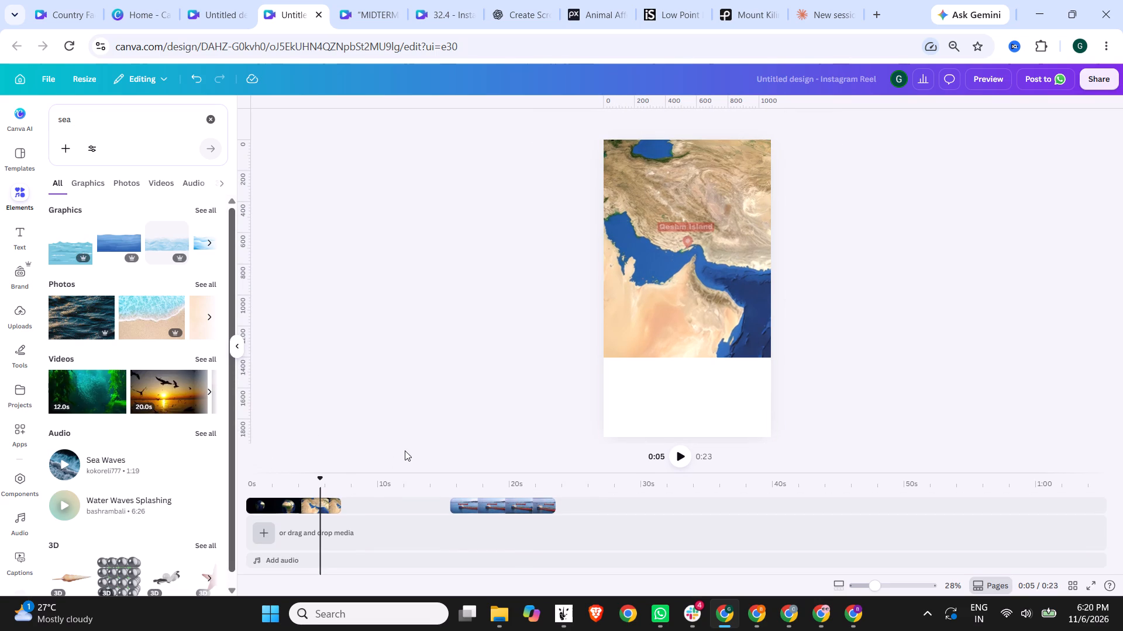
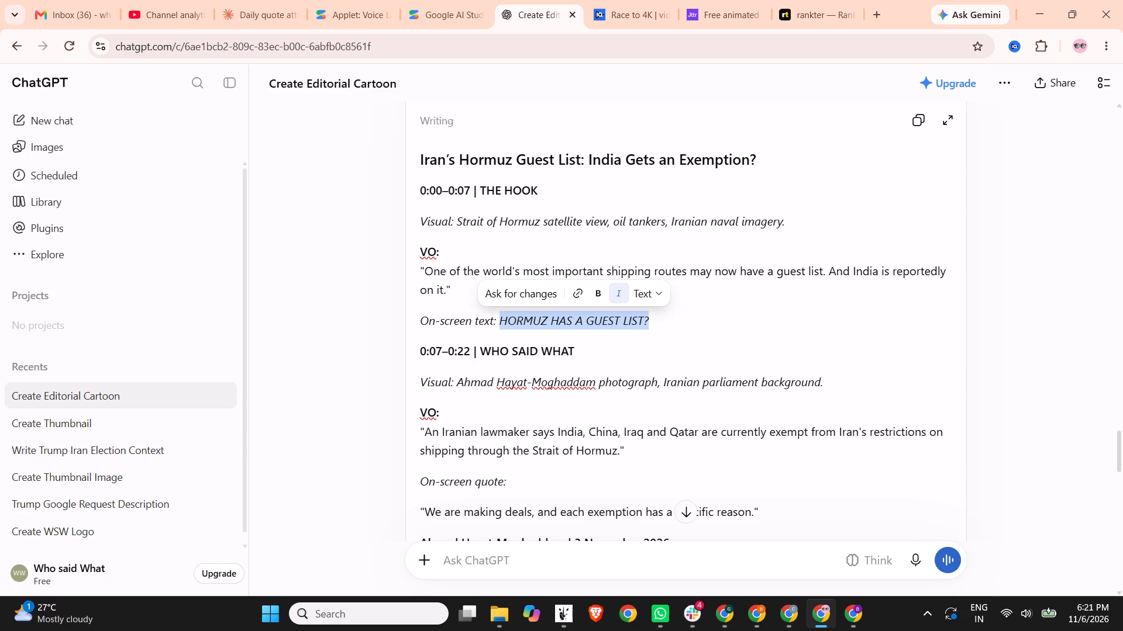
# In the ChatGPT script, select the phrase "Iran's Hormuz Guest List" in the heading instead of the on-screen text line.
pyautogui.click(695, 323)
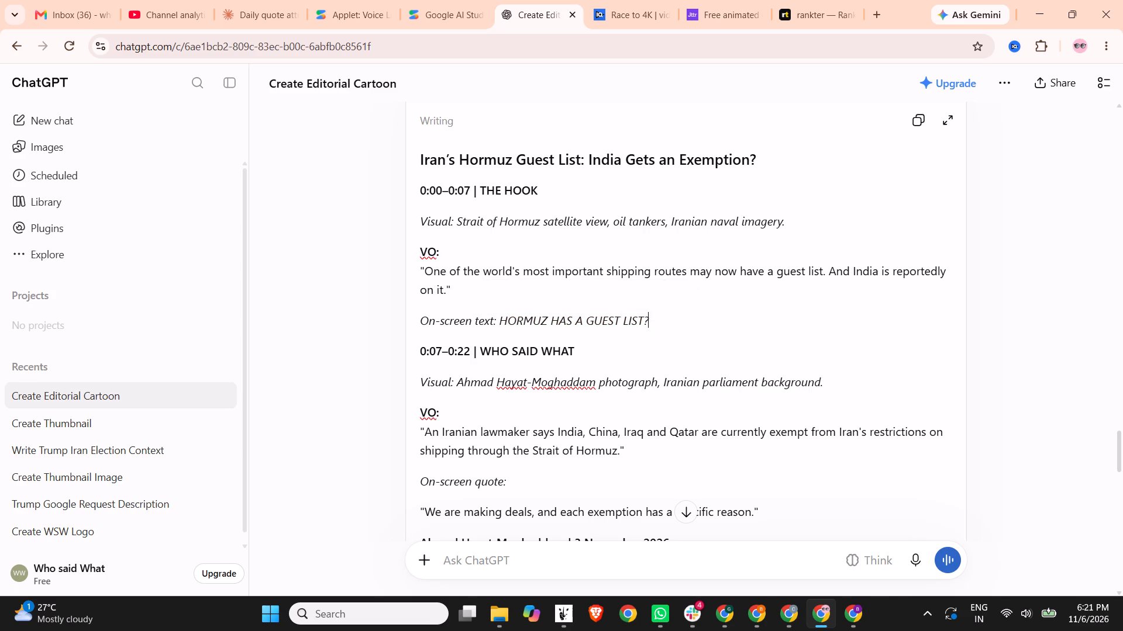
pyautogui.moveTo(420, 159); pyautogui.dragTo(582, 159)
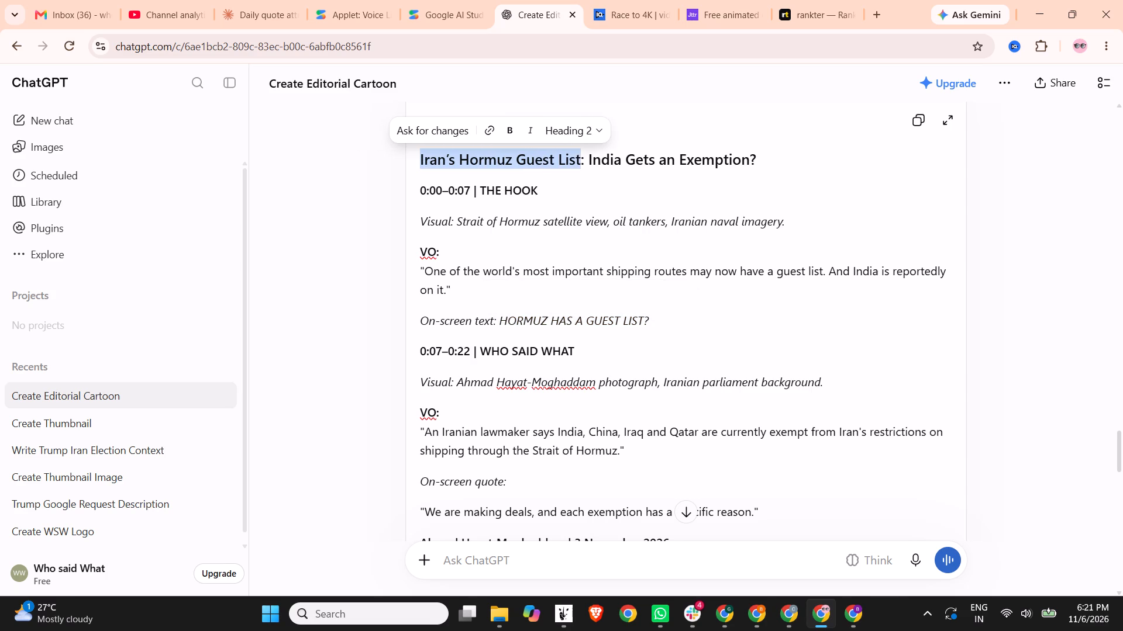
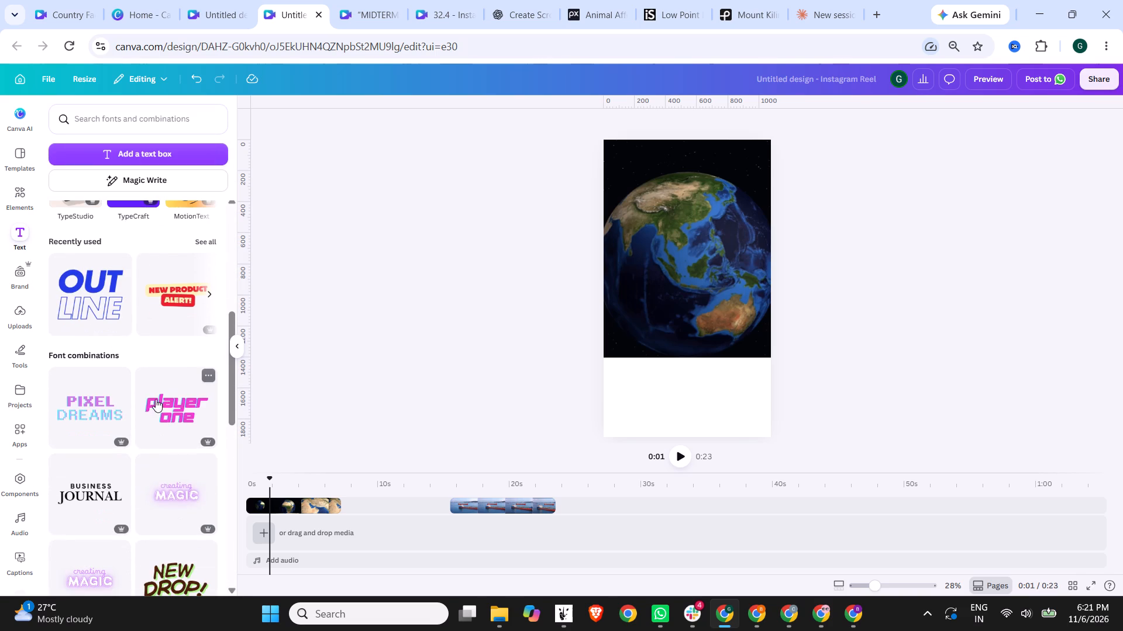
# Browse the font combinations for a bold title style to use in the reel.
pyautogui.scroll(-1, 182, 297)
pyautogui.scroll(-5, 175, 349)
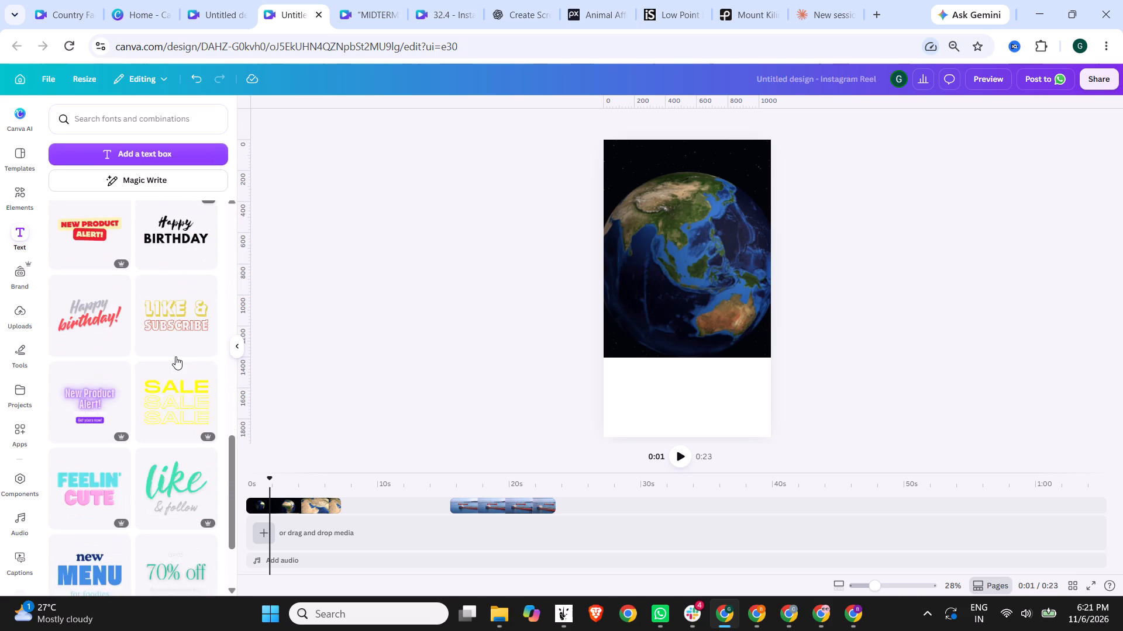
pyautogui.scroll(-11, 175, 356)
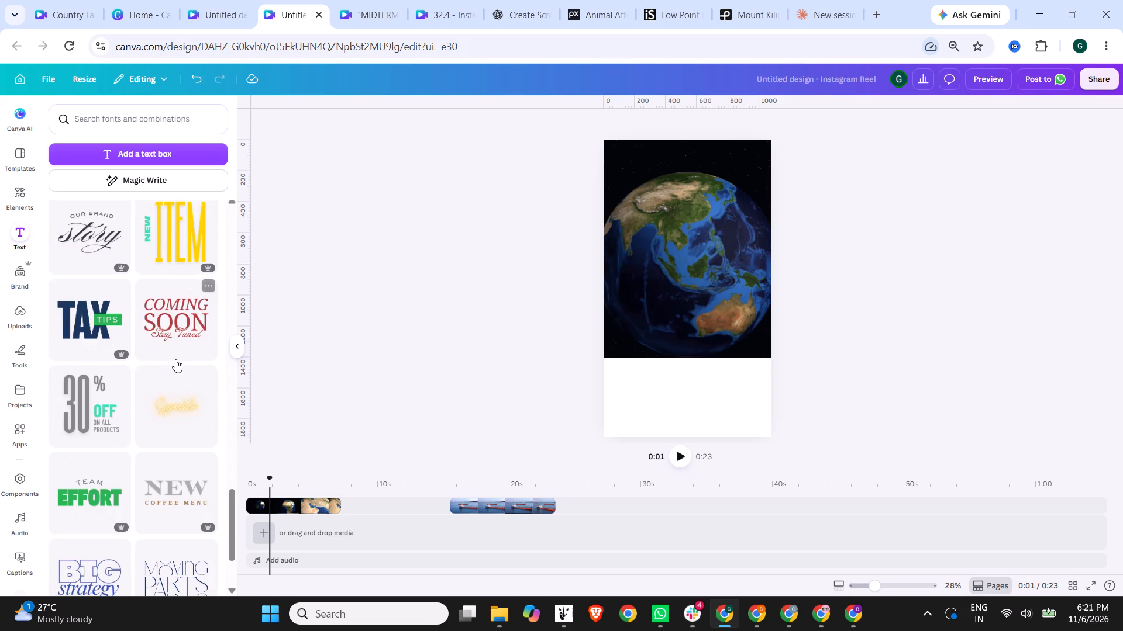
pyautogui.scroll(-7, 175, 359)
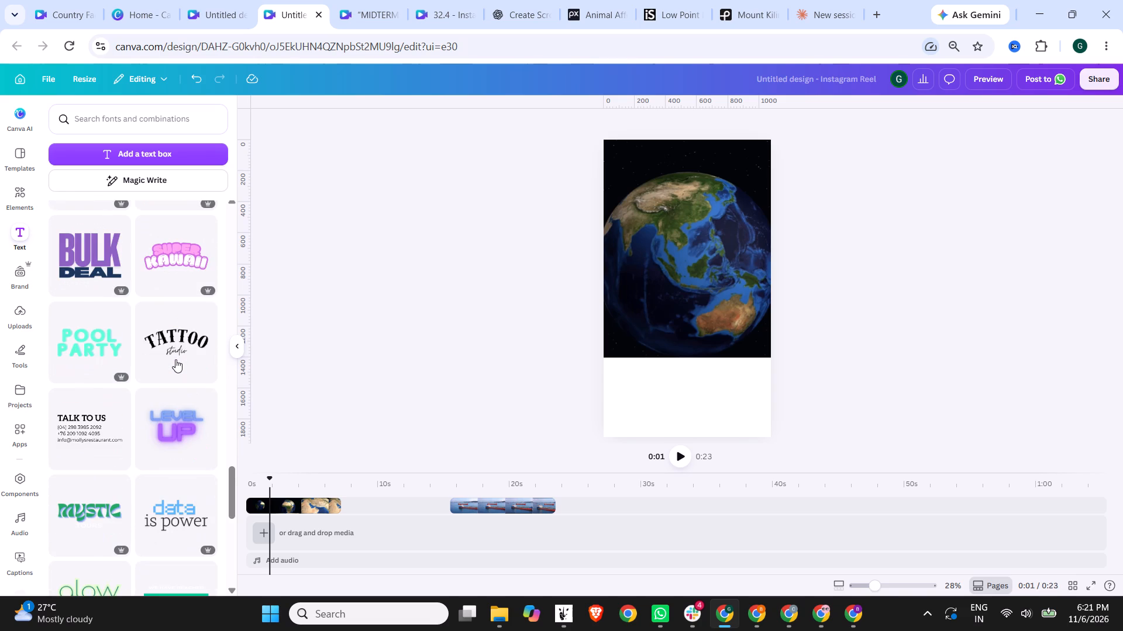
pyautogui.scroll(-7, 175, 359)
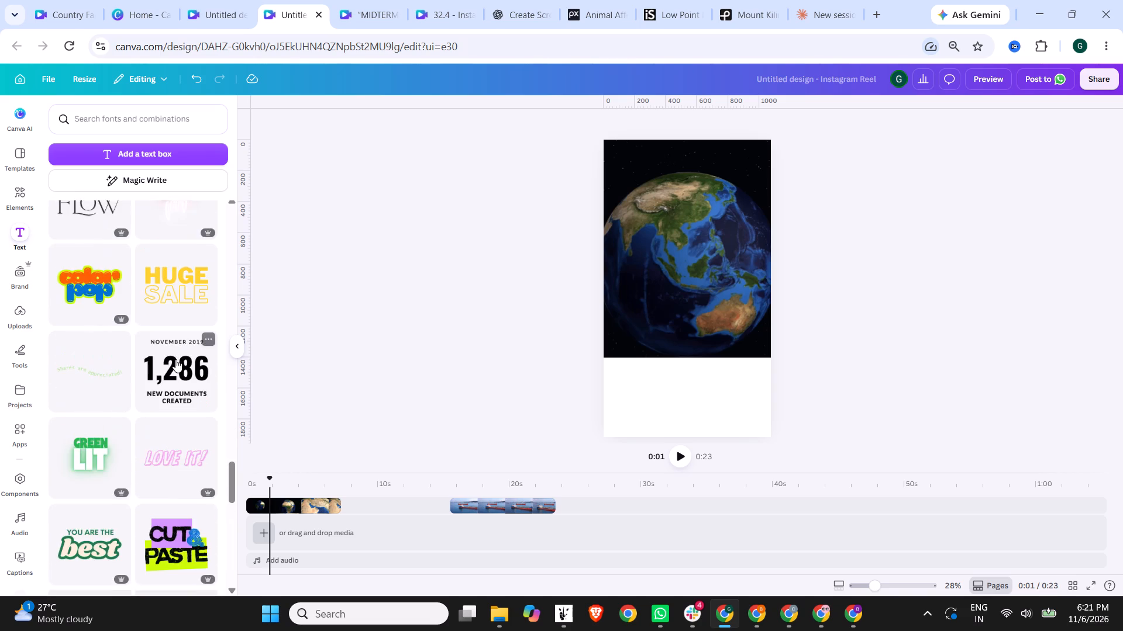
pyautogui.scroll(-10, 175, 359)
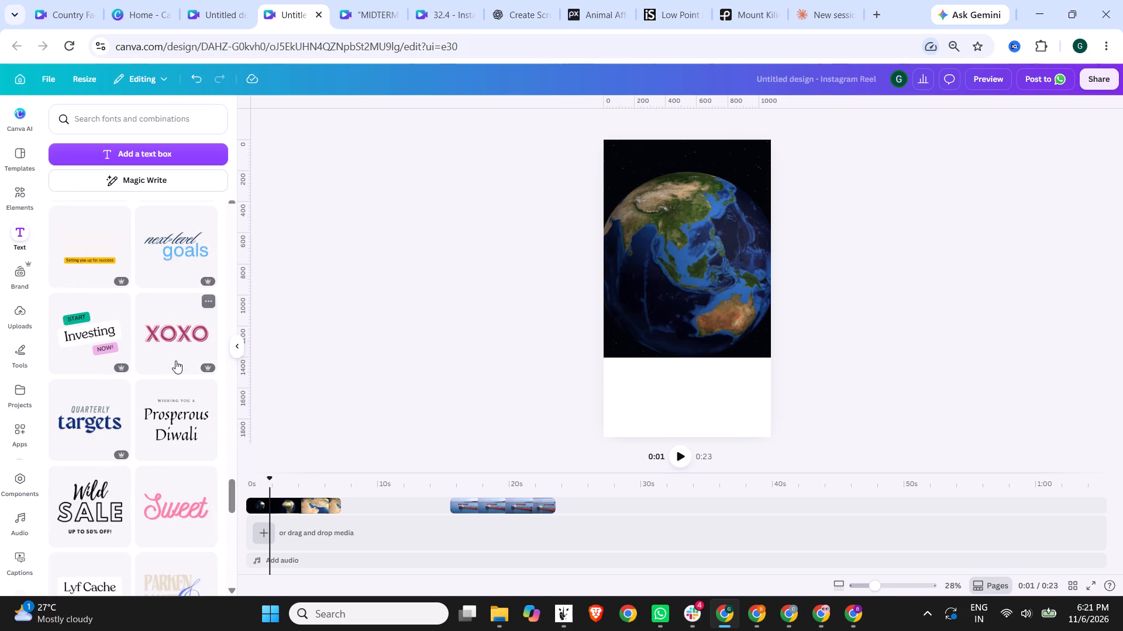
pyautogui.scroll(-13, 175, 360)
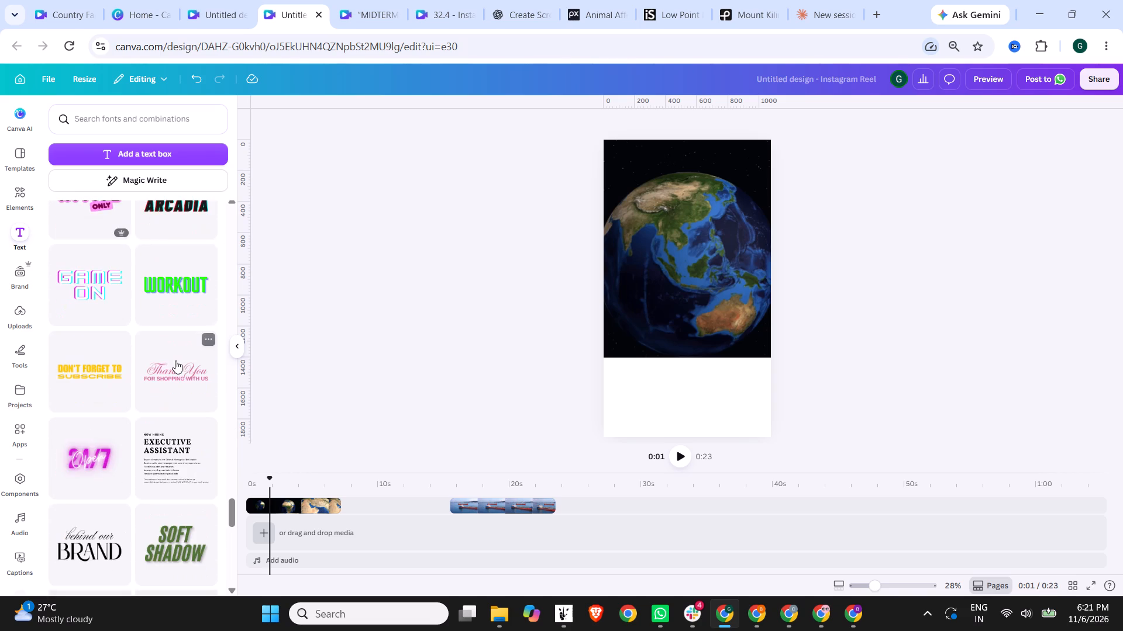
pyautogui.scroll(-9, 175, 360)
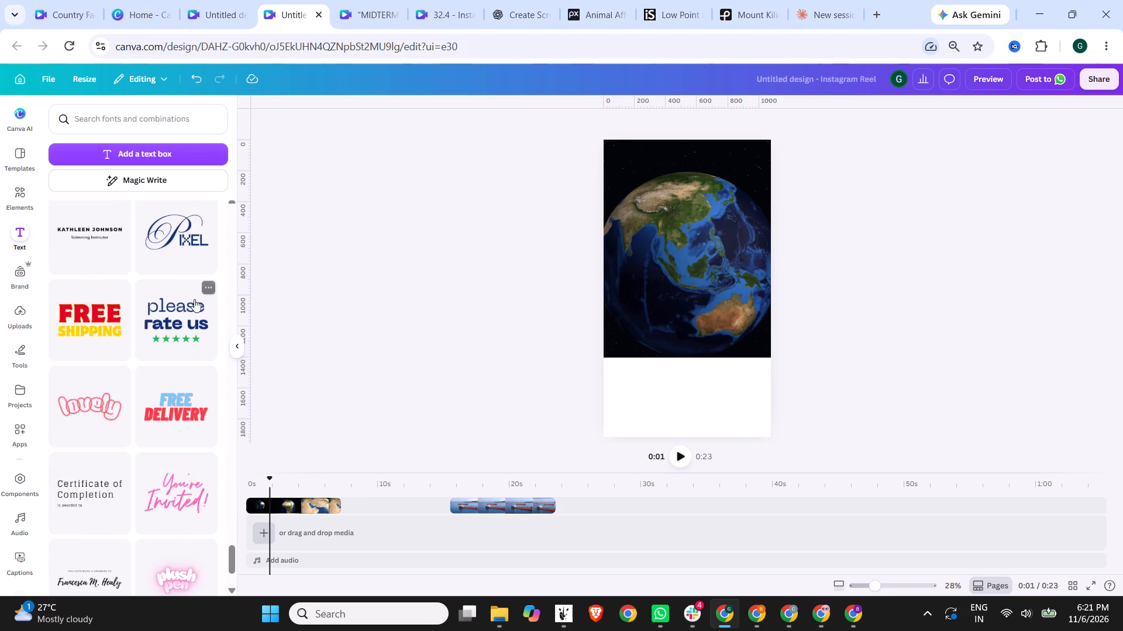
pyautogui.scroll(-9, 177, 351)
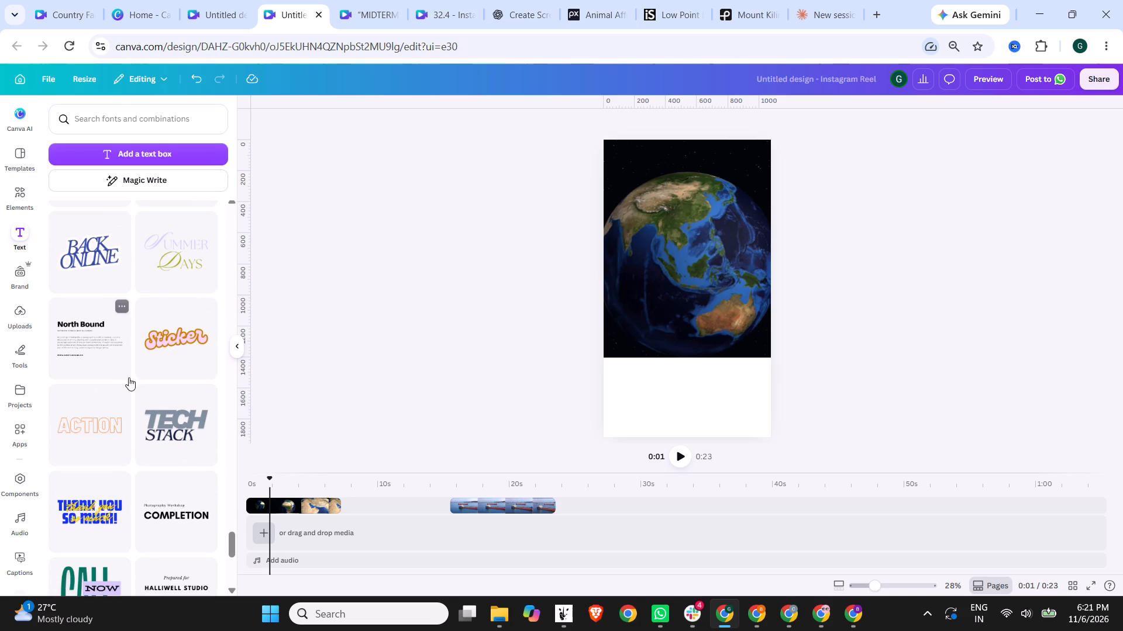
pyautogui.scroll(-10, 129, 377)
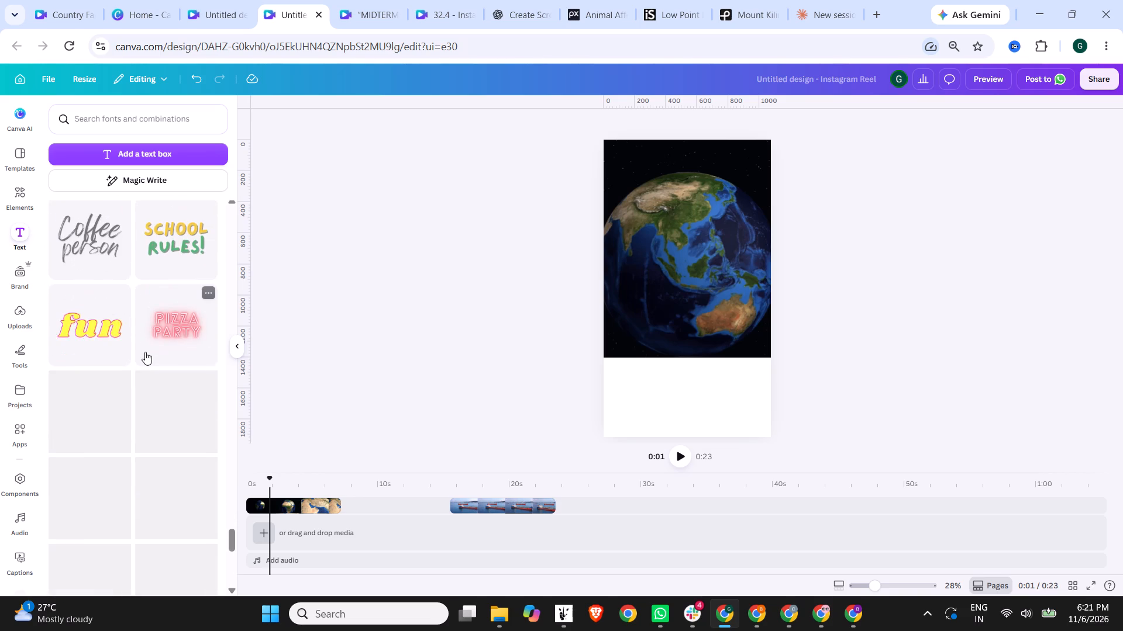
pyautogui.scroll(-4, 145, 352)
pyautogui.scroll(3, 145, 352)
pyautogui.scroll(-7, 145, 352)
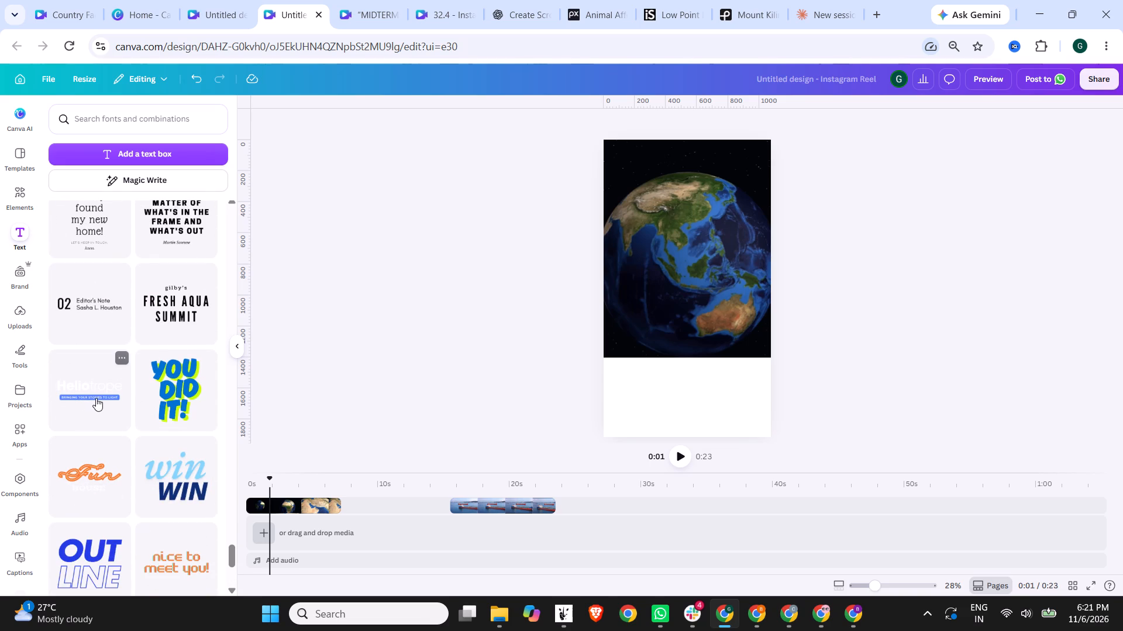
pyautogui.scroll(-7, 96, 398)
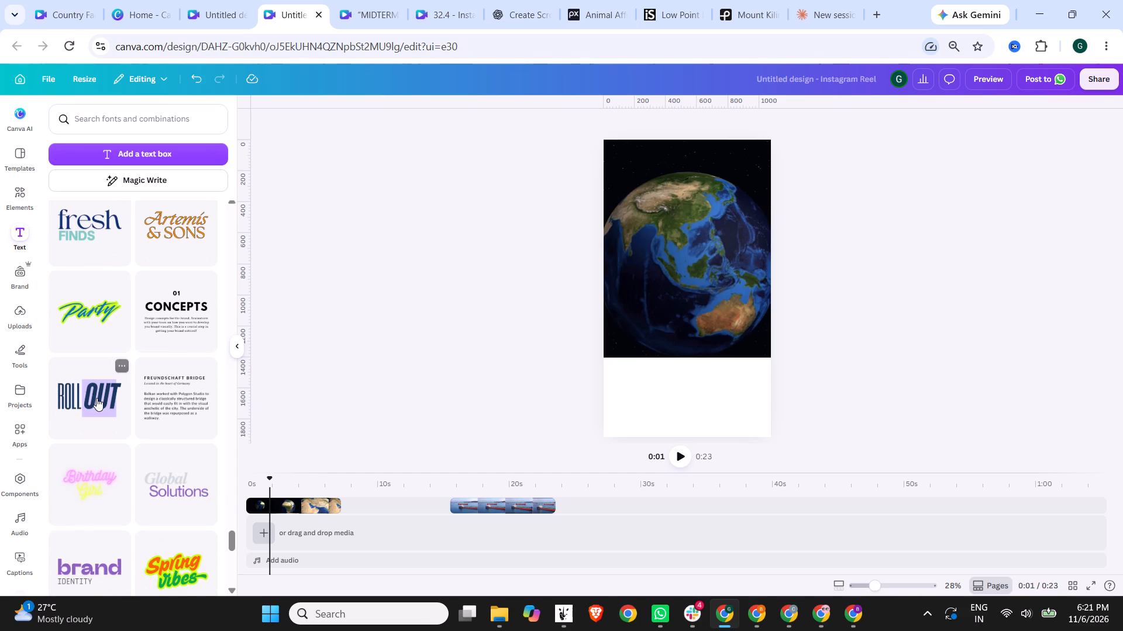
pyautogui.scroll(-2, 97, 398)
pyautogui.scroll(5, 99, 335)
pyautogui.scroll(5, 104, 412)
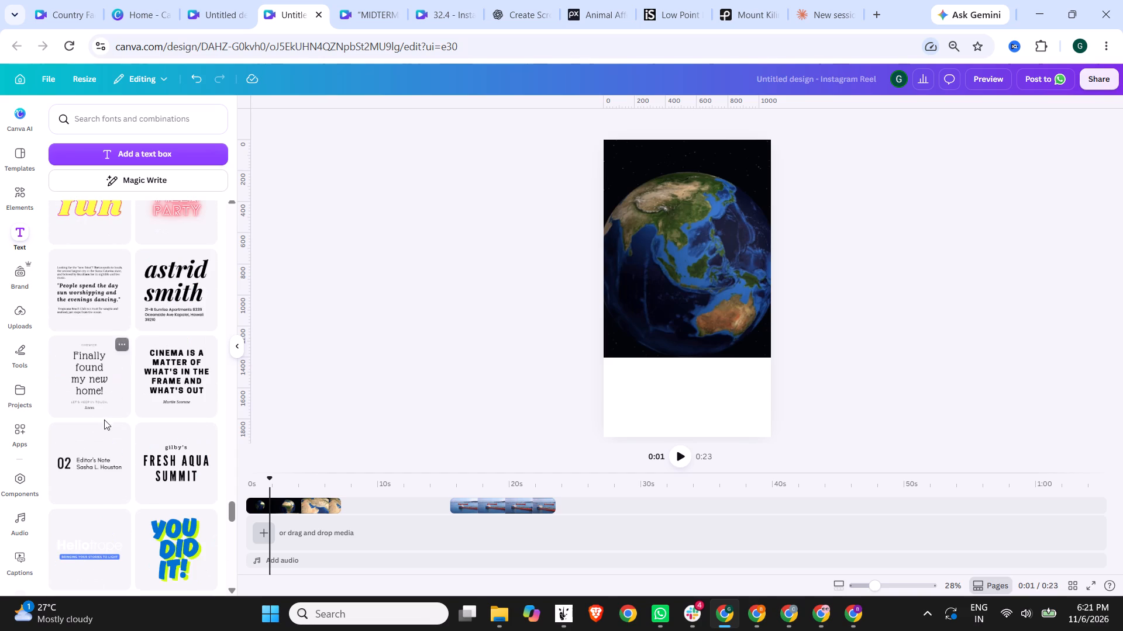
pyautogui.scroll(4, 106, 439)
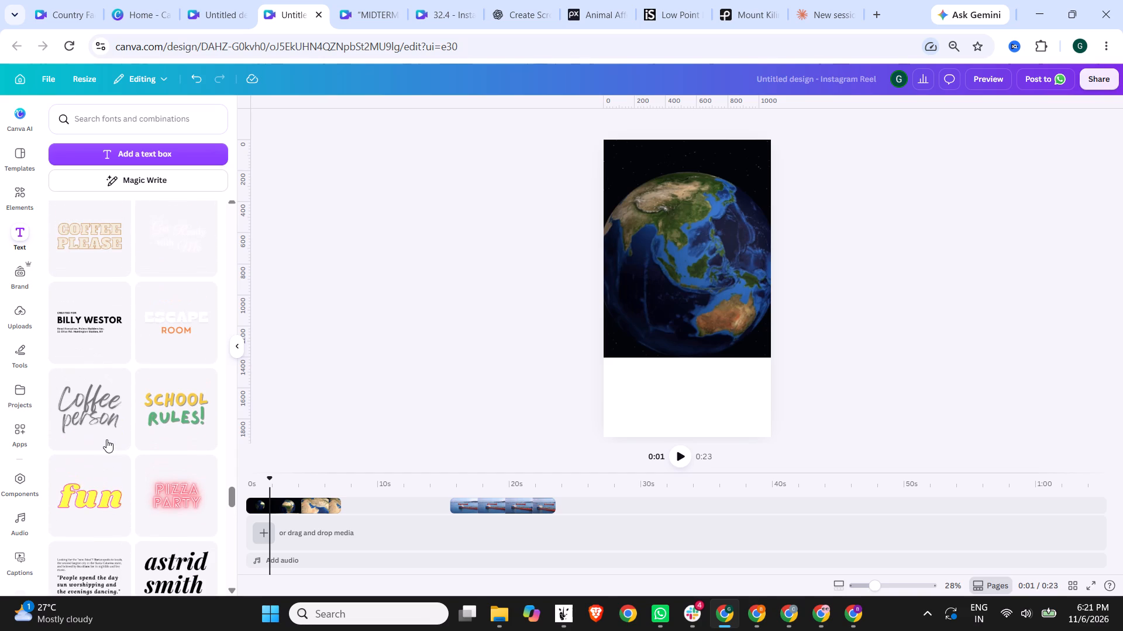
pyautogui.scroll(6, 106, 439)
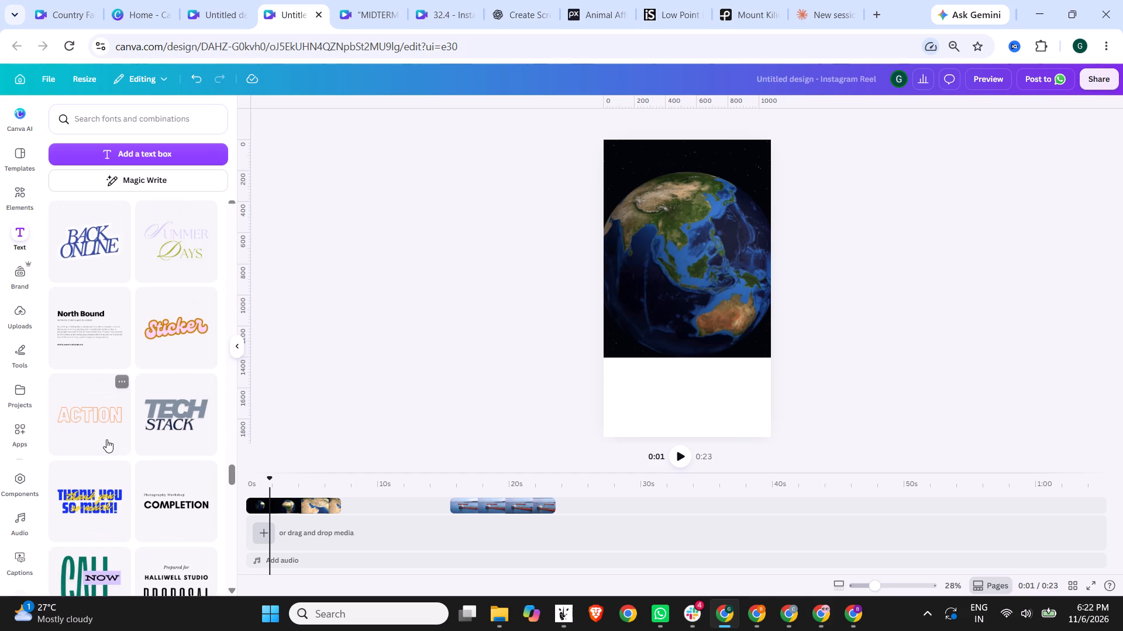
pyautogui.scroll(-18, 106, 439)
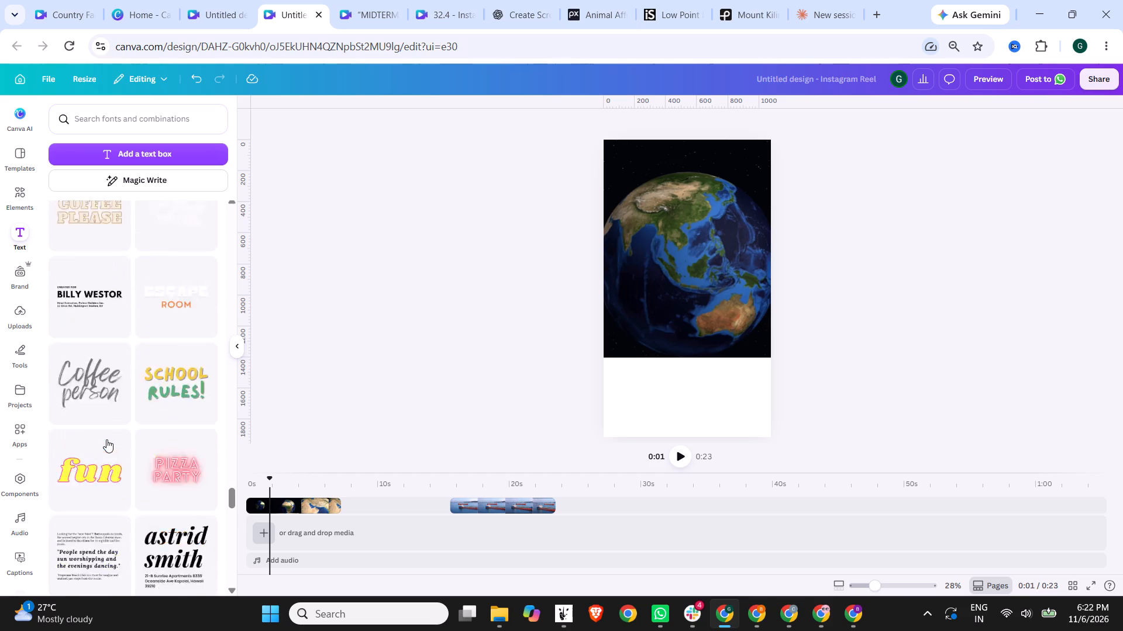
pyautogui.scroll(-2, 106, 439)
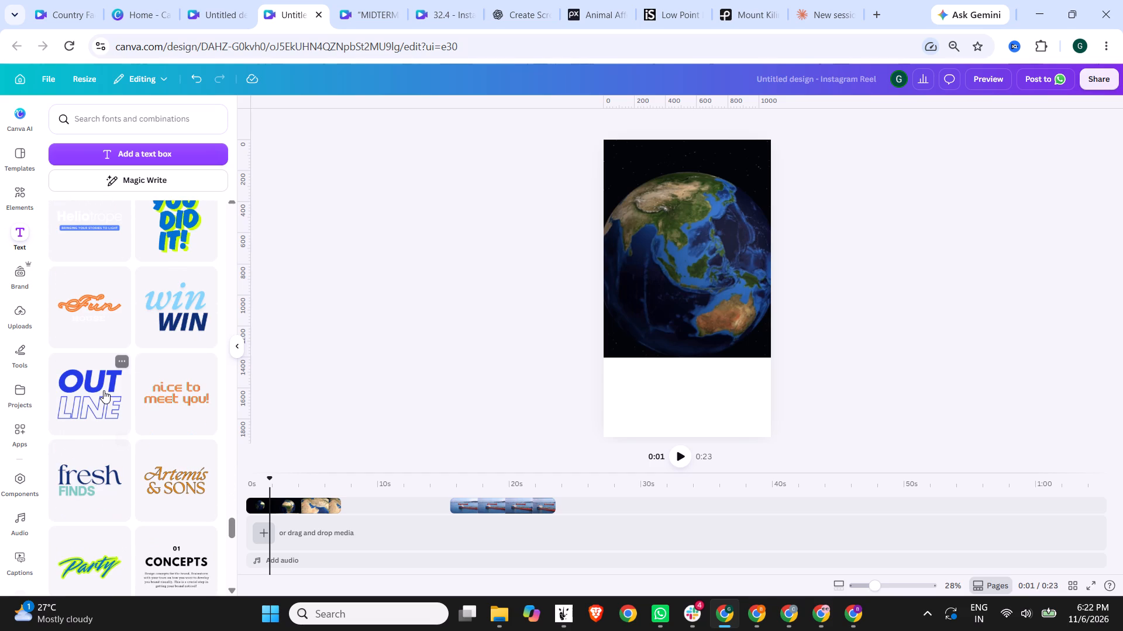
# Add the blue OUT LINE font combination and move it down onto the white area beneath the Earth video.
pyautogui.click(104, 390)
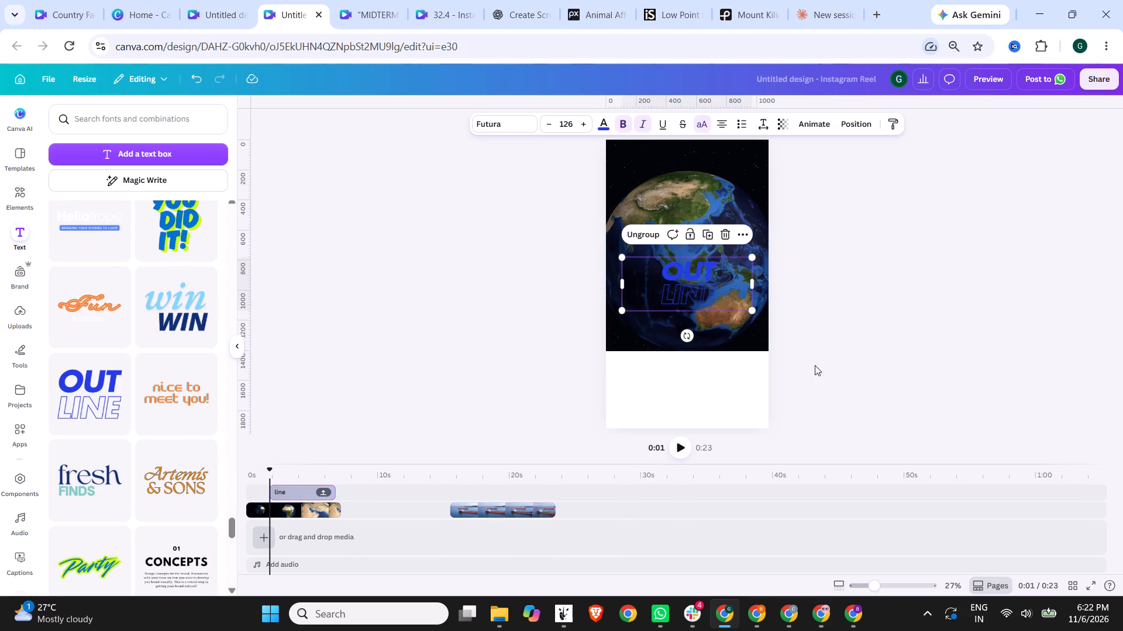
pyautogui.click(842, 297)
pyautogui.moveTo(696, 289); pyautogui.dragTo(695, 386)
# Replace OUT with the copied title, then move its words GUEST LIST into the outlined LINE text, leaving IRAN'S HORMUZ above.
pyautogui.doubleClick(685, 374)
pyautogui.hotkey('ctrl', 'v')
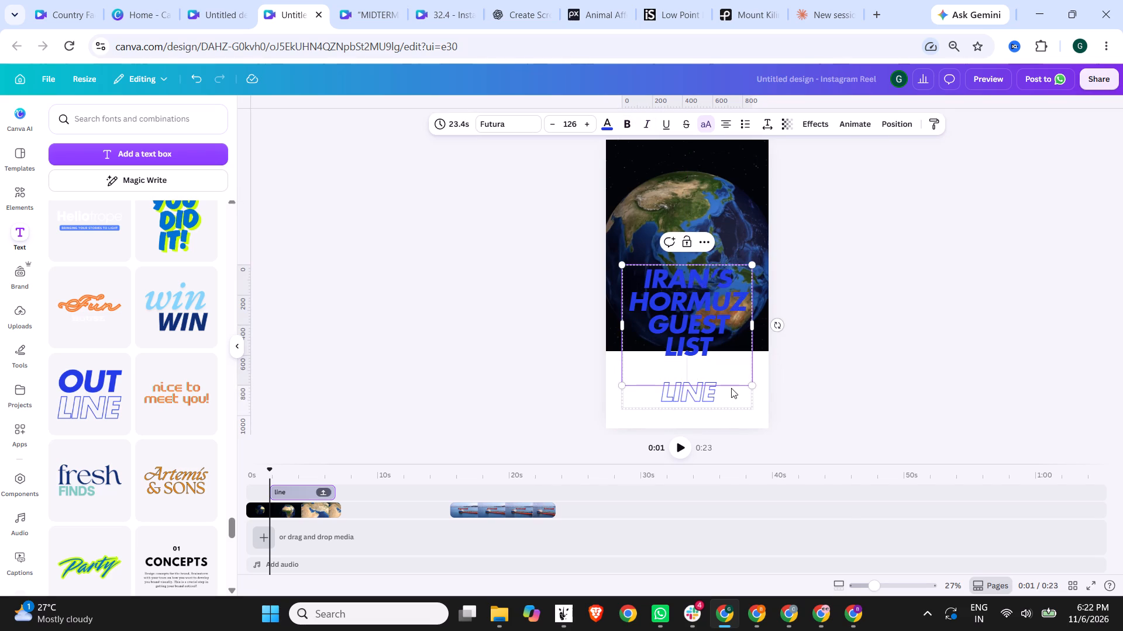
pyautogui.moveTo(724, 348); pyautogui.dragTo(656, 328)
pyautogui.hotkey('ctrl', 'x')
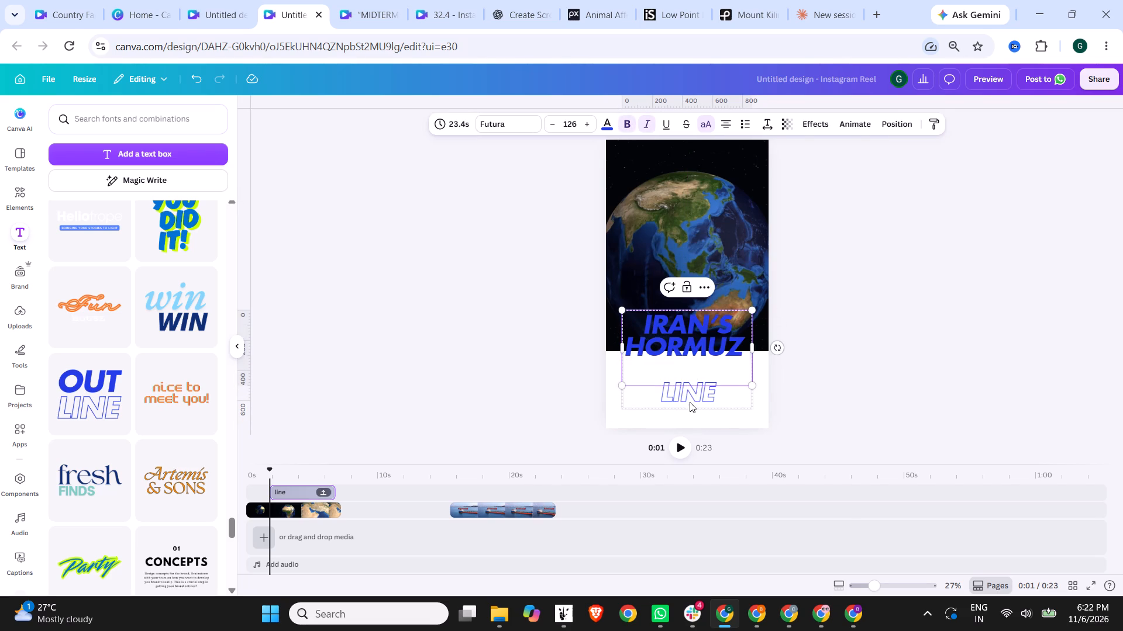
pyautogui.tripleClick(687, 394)
pyautogui.hotkey('ctrl', 'v')
pyautogui.click(802, 392)
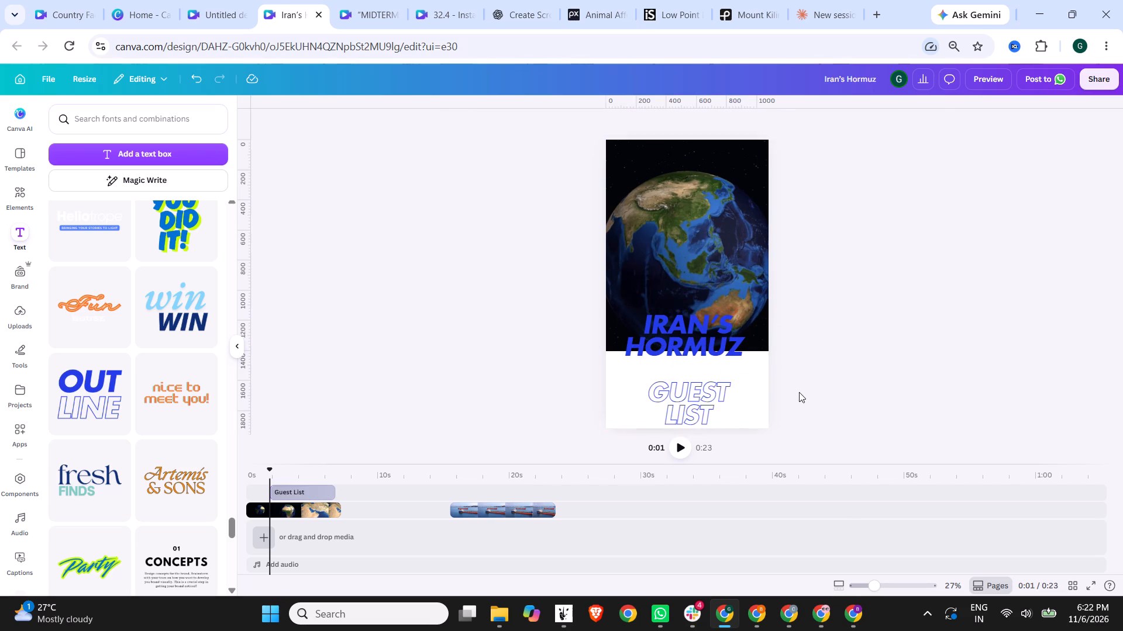
# Widen the title group so GUEST LIST fits on one line, then scale the group down to font size 117.
pyautogui.click(708, 397)
pyautogui.moveTo(755, 373); pyautogui.dragTo(767, 374)
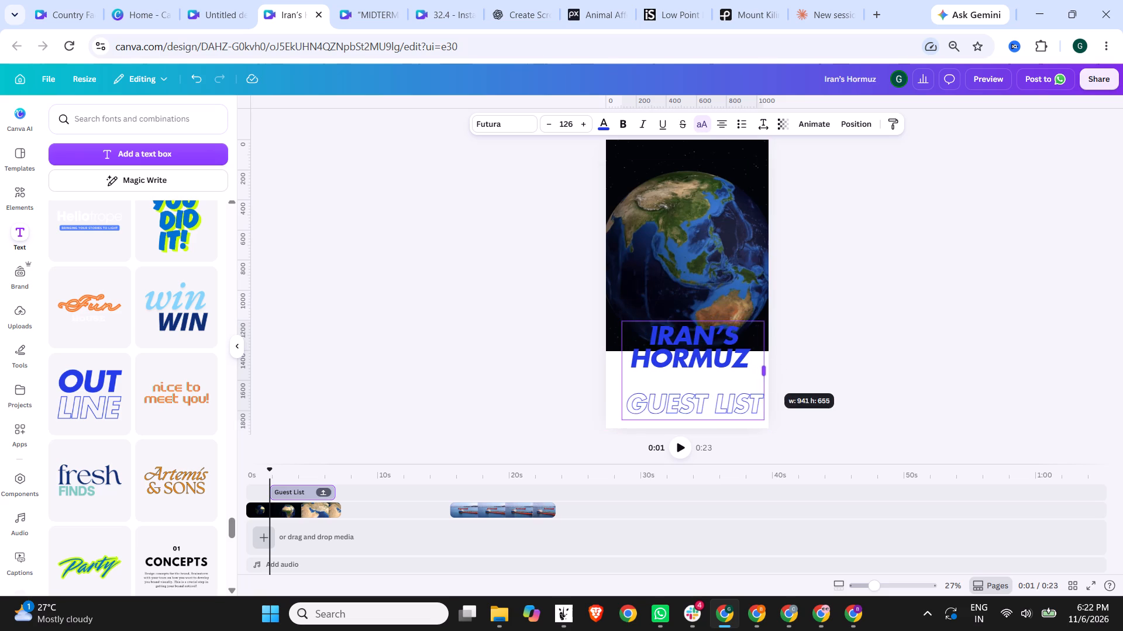
pyautogui.moveTo(767, 374); pyautogui.dragTo(774, 374)
pyautogui.moveTo(621, 321); pyautogui.dragTo(610, 357)
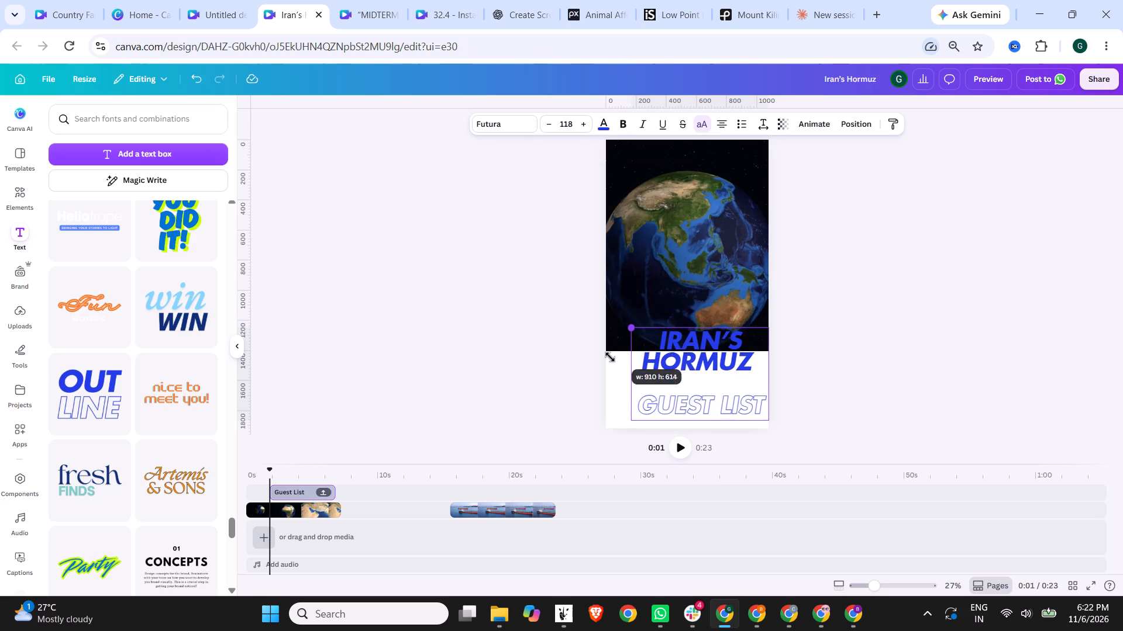
pyautogui.moveTo(610, 357); pyautogui.dragTo(608, 360)
# Move the outlined GUEST LIST line up so it sits directly beneath HORMUZ.
pyautogui.click(694, 365)
pyautogui.click(711, 408)
pyautogui.moveTo(698, 410); pyautogui.dragTo(697, 405)
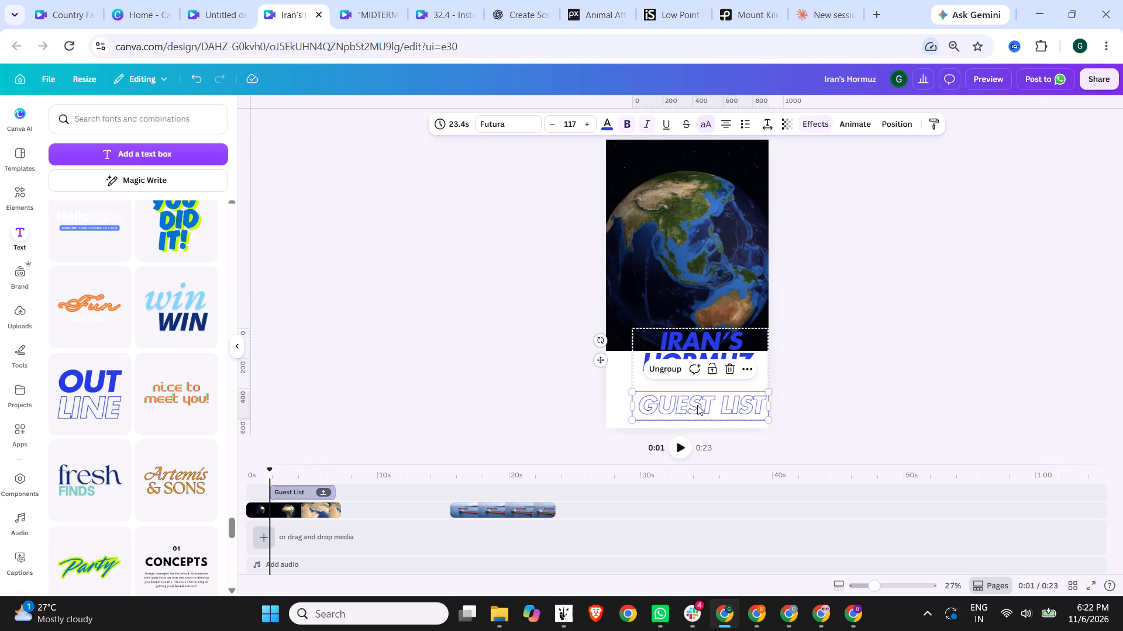
pyautogui.moveTo(697, 405); pyautogui.dragTo(697, 392)
pyautogui.click(846, 369)
# Centre the title group in the white area just below the Earth video.
pyautogui.moveTo(711, 354); pyautogui.dragTo(685, 367)
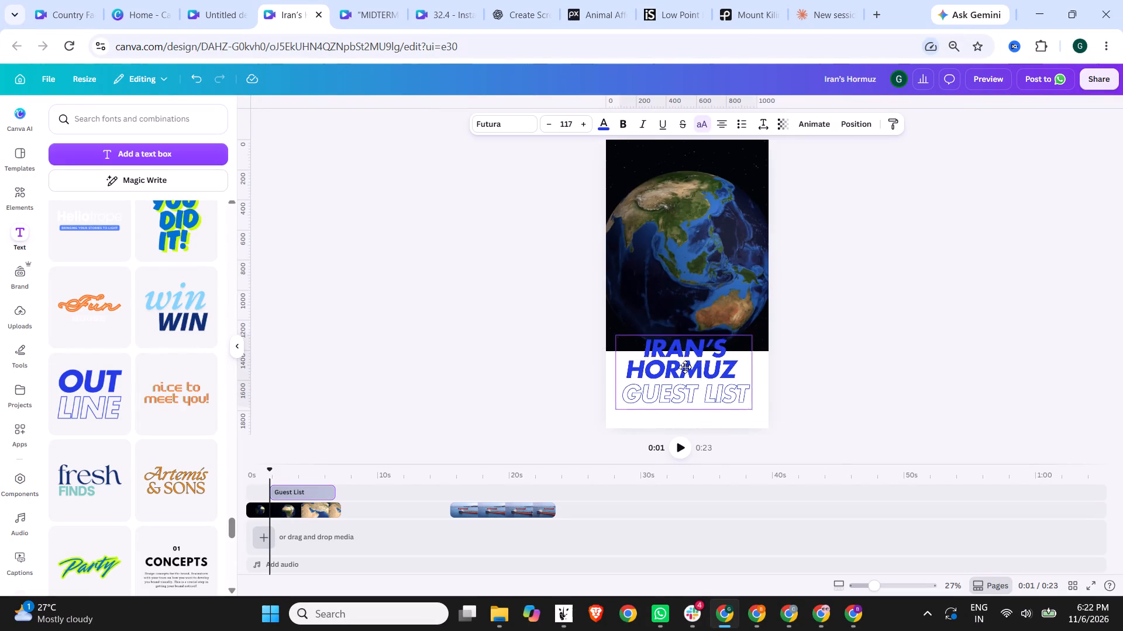
pyautogui.moveTo(685, 367); pyautogui.dragTo(698, 377)
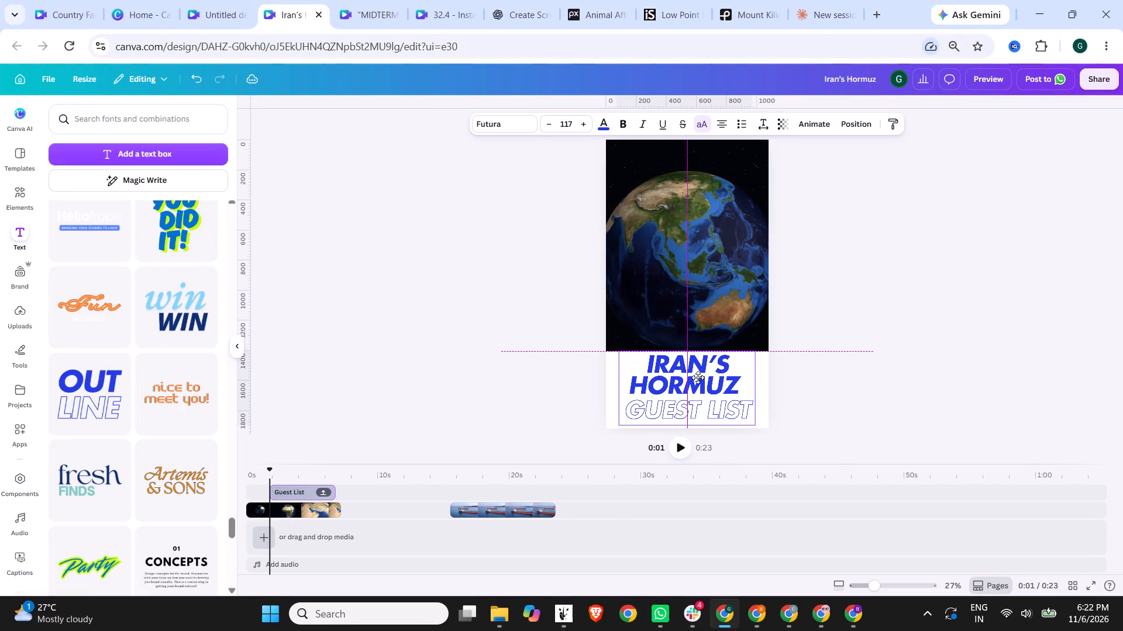
pyautogui.moveTo(698, 377); pyautogui.dragTo(700, 380)
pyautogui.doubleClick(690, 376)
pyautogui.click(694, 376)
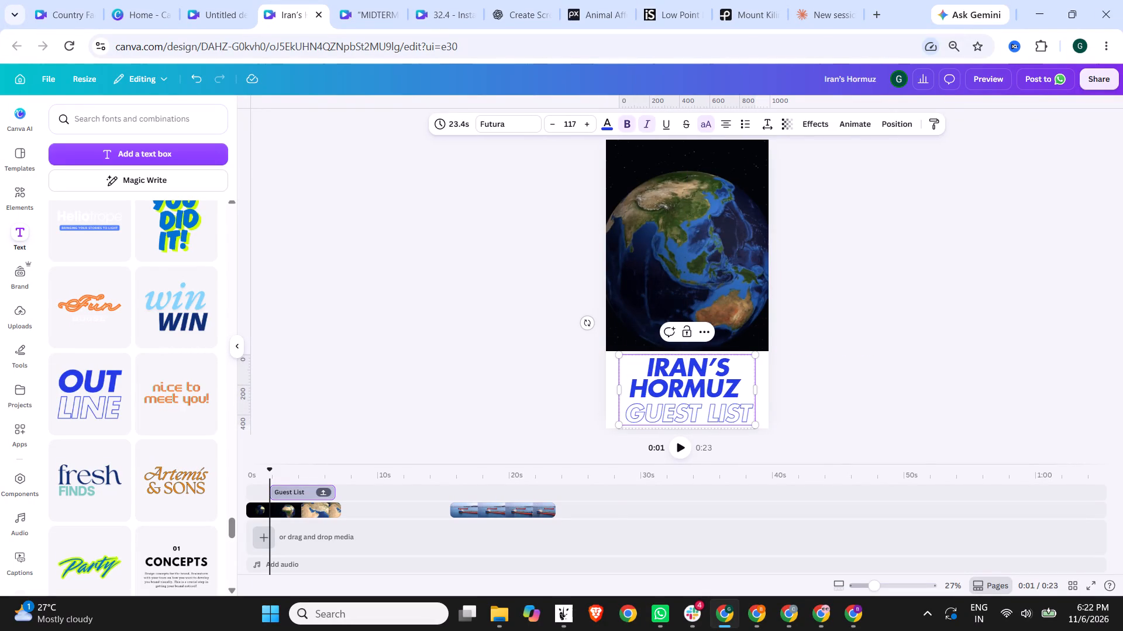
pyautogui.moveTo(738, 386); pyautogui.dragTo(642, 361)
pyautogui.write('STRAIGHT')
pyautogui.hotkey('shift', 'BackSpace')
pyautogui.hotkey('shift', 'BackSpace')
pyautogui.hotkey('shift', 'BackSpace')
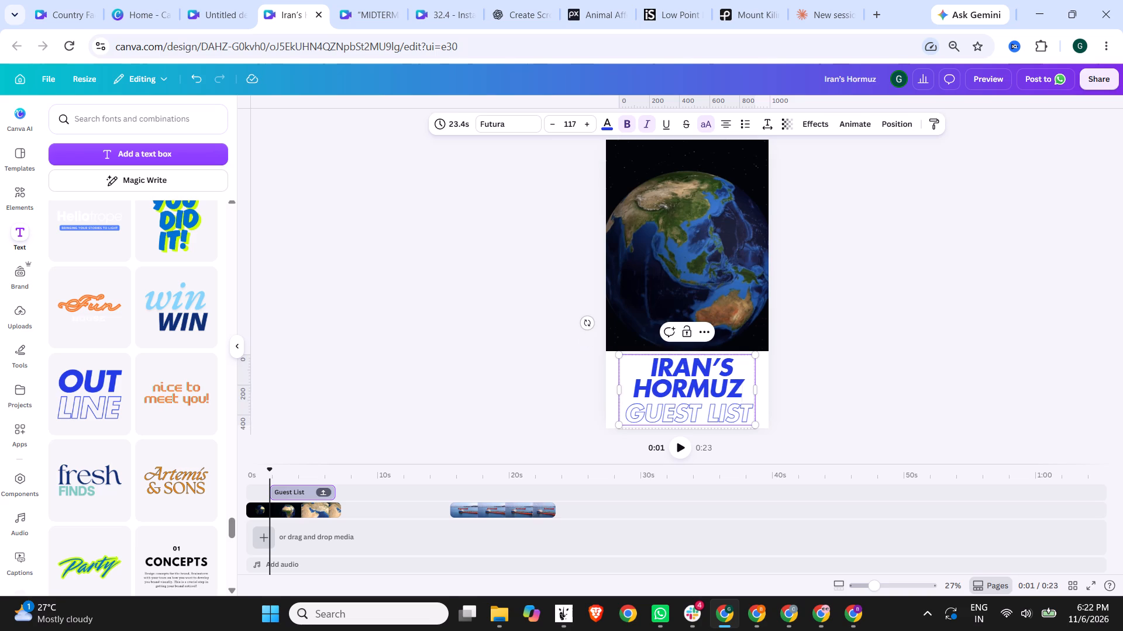
pyautogui.click(823, 414)
# Stretch the IRAN'S HORMUZ GUEST LIST title group to the page's full width so its text is centred below the Earth video.
pyautogui.moveTo(697, 390); pyautogui.dragTo(690, 390)
pyautogui.tripleClick(684, 390)
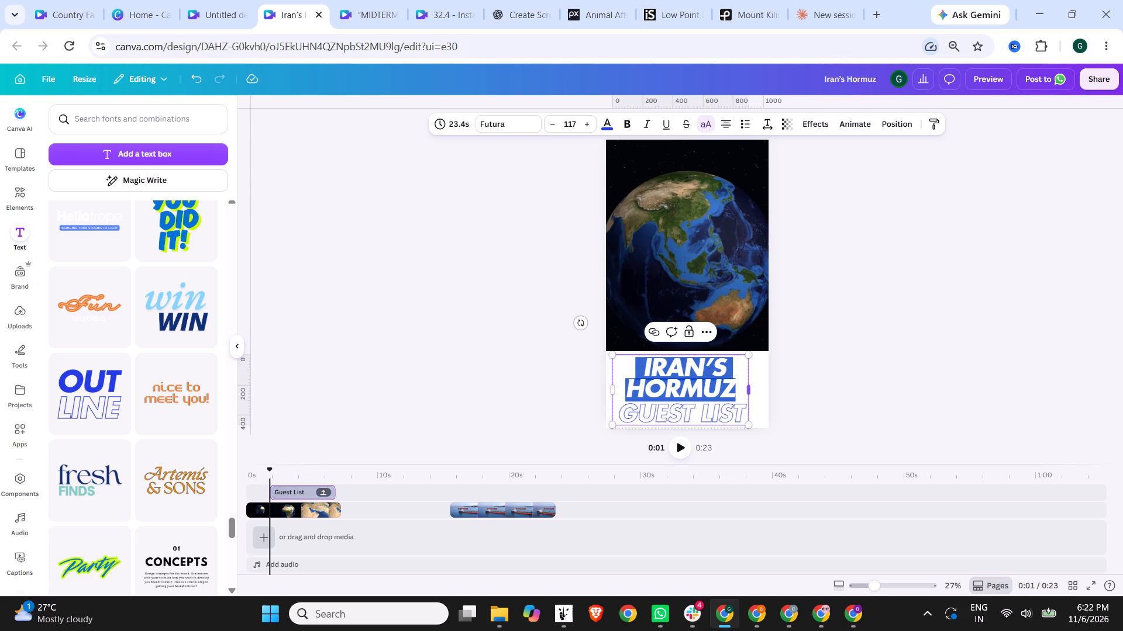
pyautogui.moveTo(748, 391); pyautogui.dragTo(757, 390)
pyautogui.click(747, 389)
pyautogui.moveTo(748, 389); pyautogui.dragTo(755, 389)
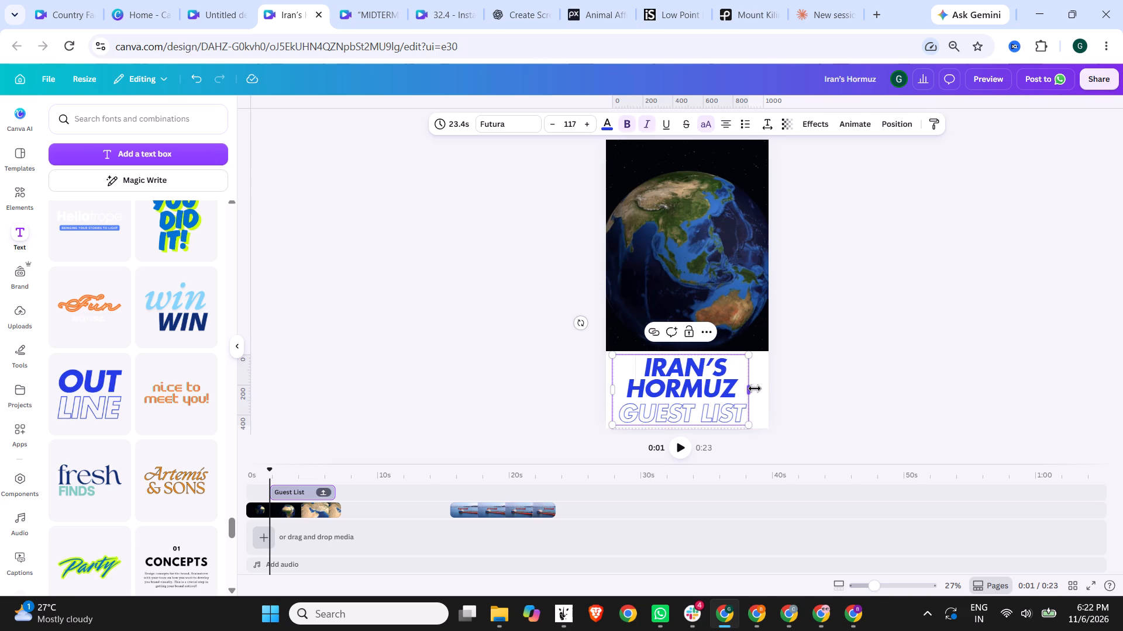
pyautogui.moveTo(755, 389); pyautogui.dragTo(768, 389)
pyautogui.click(809, 391)
pyautogui.click(732, 386)
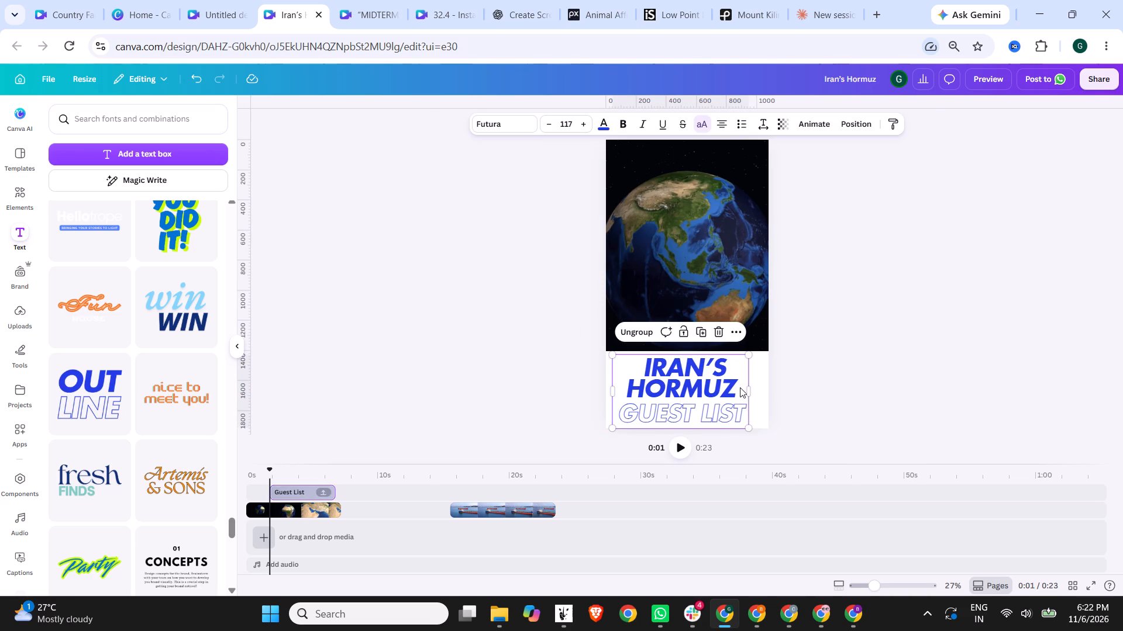
pyautogui.moveTo(751, 391); pyautogui.dragTo(769, 391)
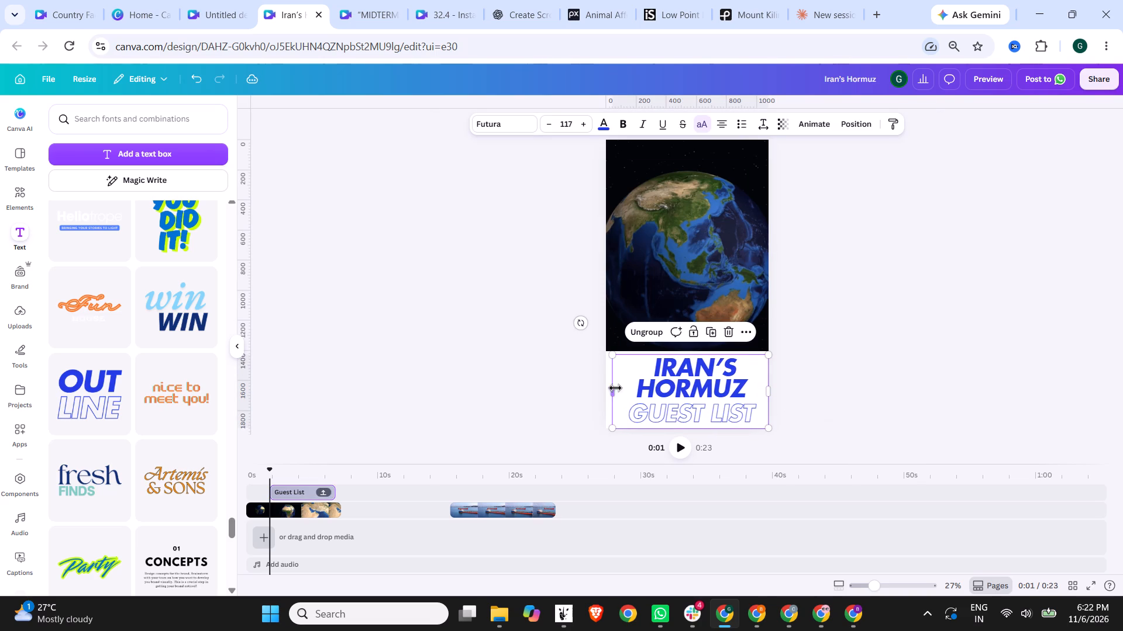
pyautogui.moveTo(613, 390); pyautogui.dragTo(605, 390)
pyautogui.click(832, 384)
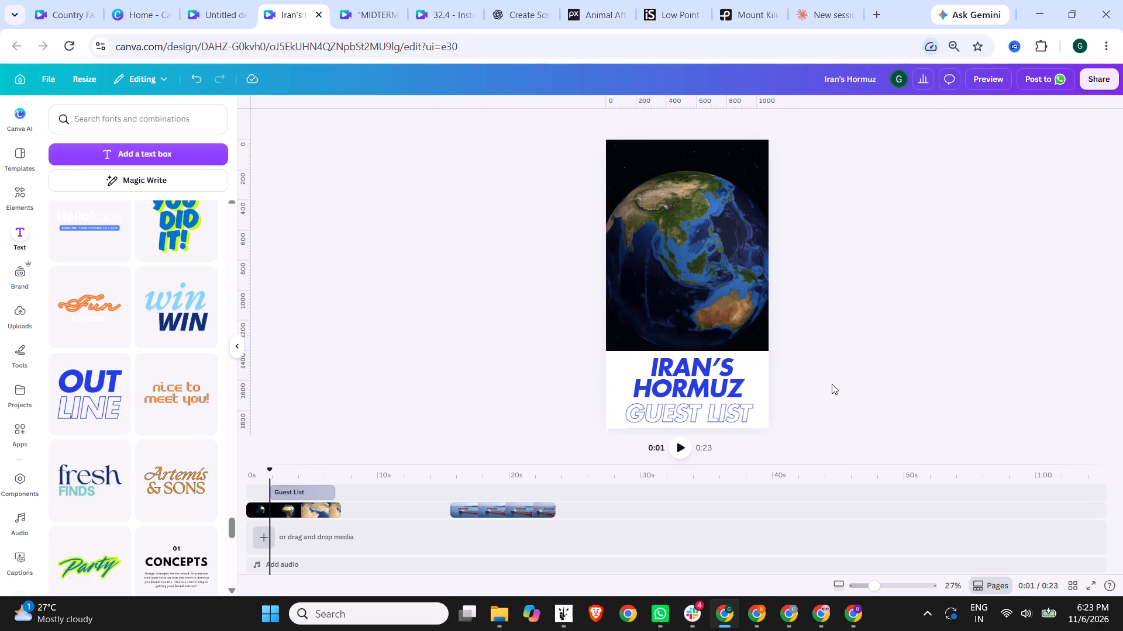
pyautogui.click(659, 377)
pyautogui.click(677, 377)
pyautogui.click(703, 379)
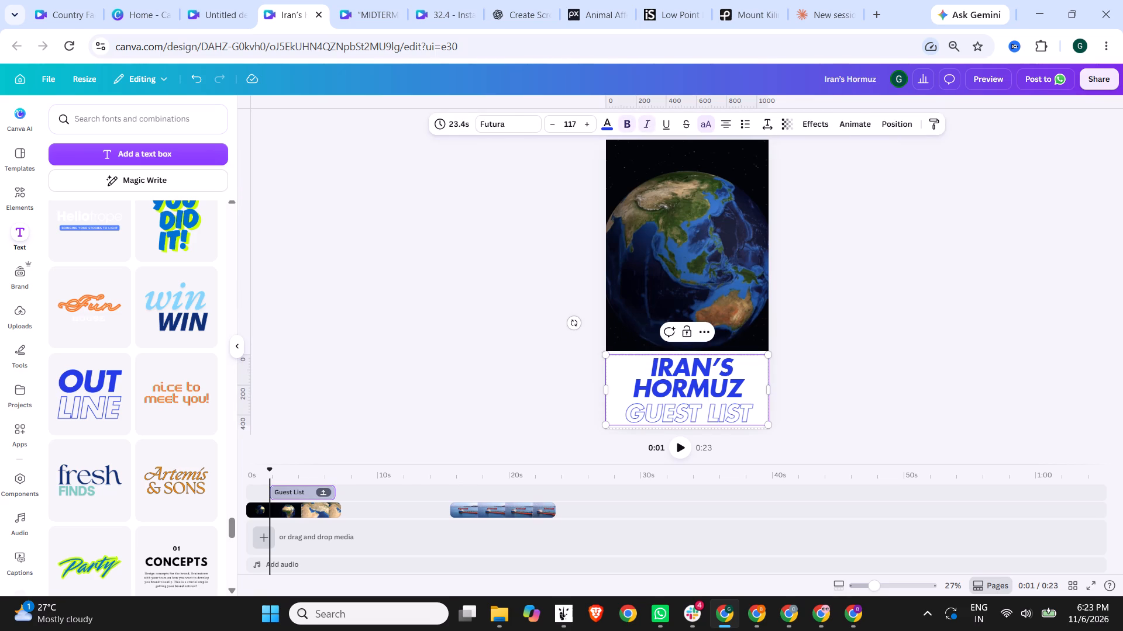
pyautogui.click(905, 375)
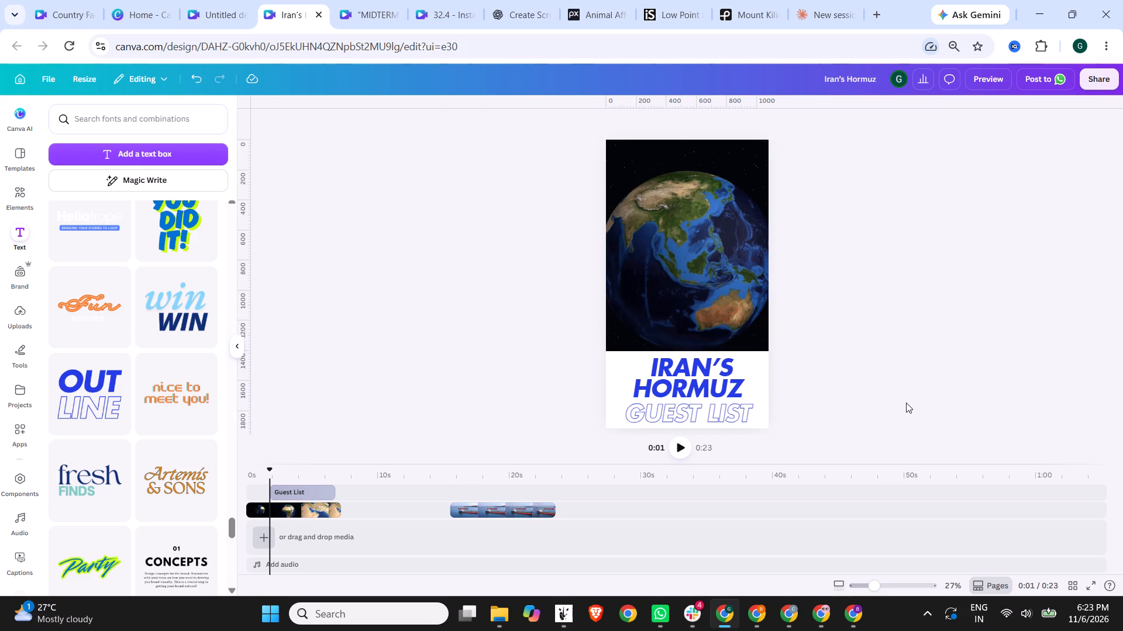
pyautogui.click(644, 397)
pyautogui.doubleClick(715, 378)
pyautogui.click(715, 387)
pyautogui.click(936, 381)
# Nudge the solid IRAN'S HORMUZ text slightly up within the title group.
pyautogui.click(709, 384)
pyautogui.click(711, 419)
pyautogui.click(714, 417)
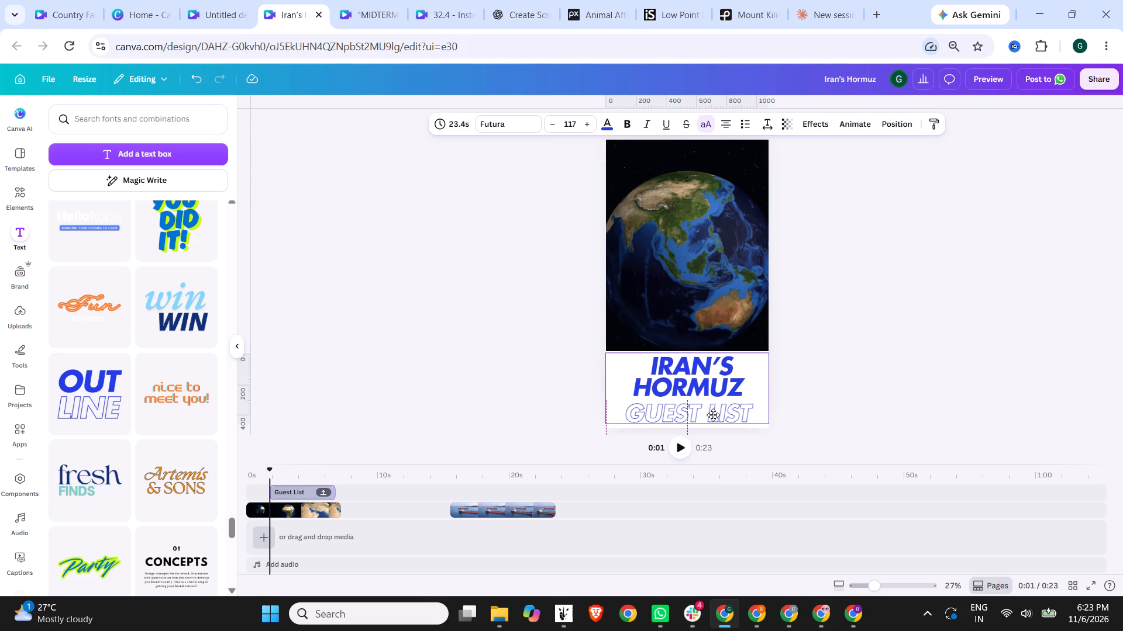
pyautogui.click(846, 395)
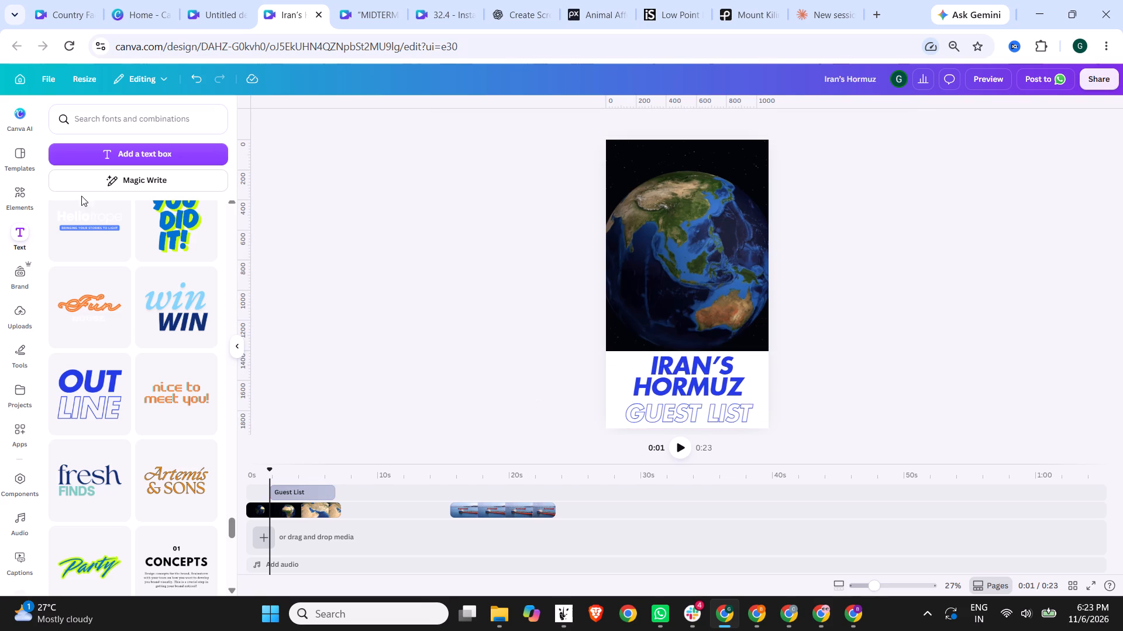
# Search the video elements for background and place the 30-second orange-red crossed-beams clip over the title area, at the page's left edge.
pyautogui.click(20, 196)
pyautogui.moveTo(95, 115); pyautogui.dragTo(0, 119)
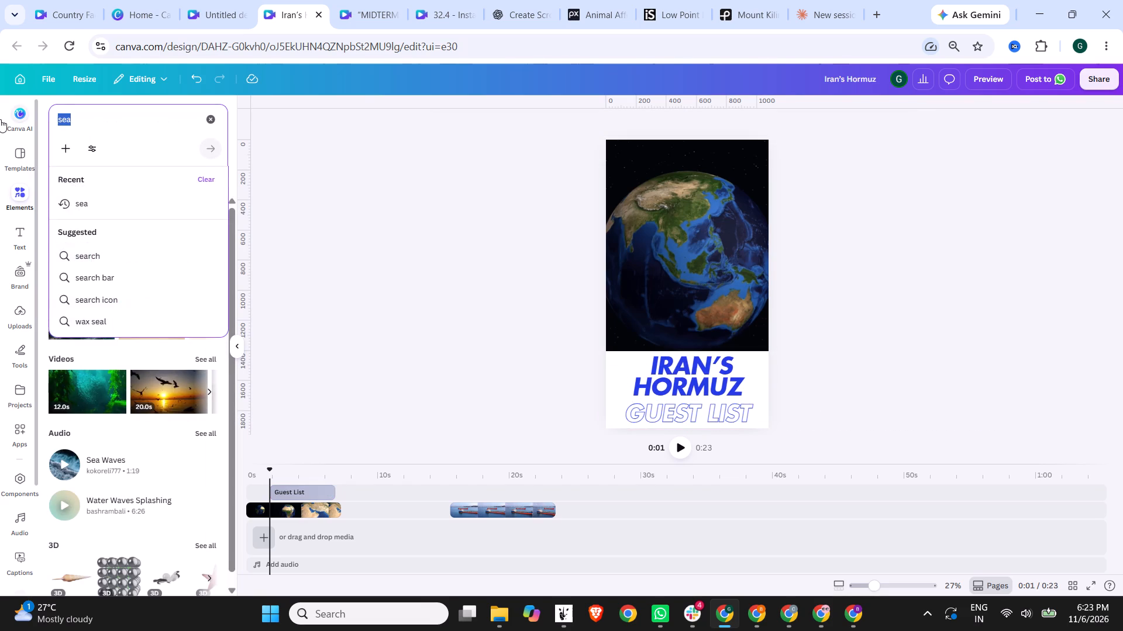
pyautogui.write('background')
pyautogui.press('Return')
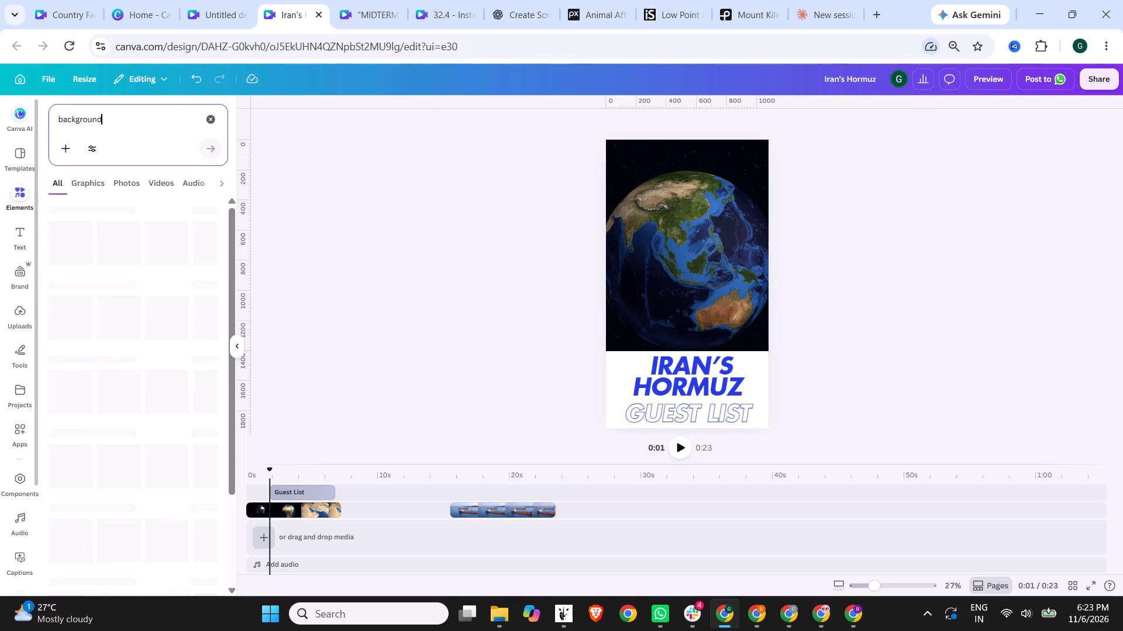
pyautogui.click(163, 181)
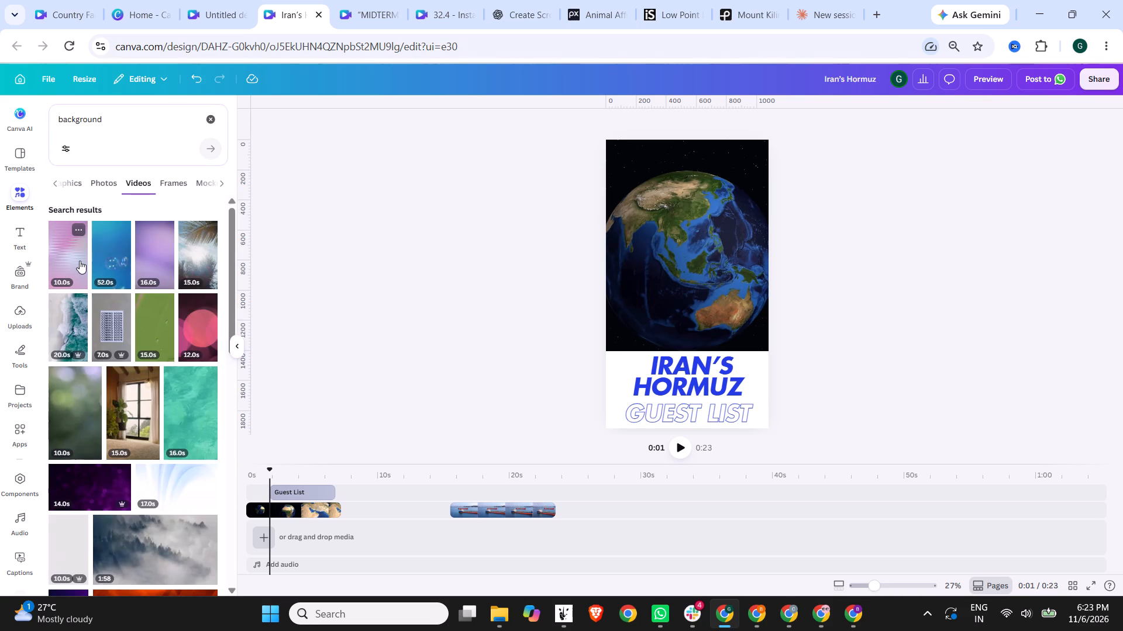
pyautogui.scroll(-4, 118, 393)
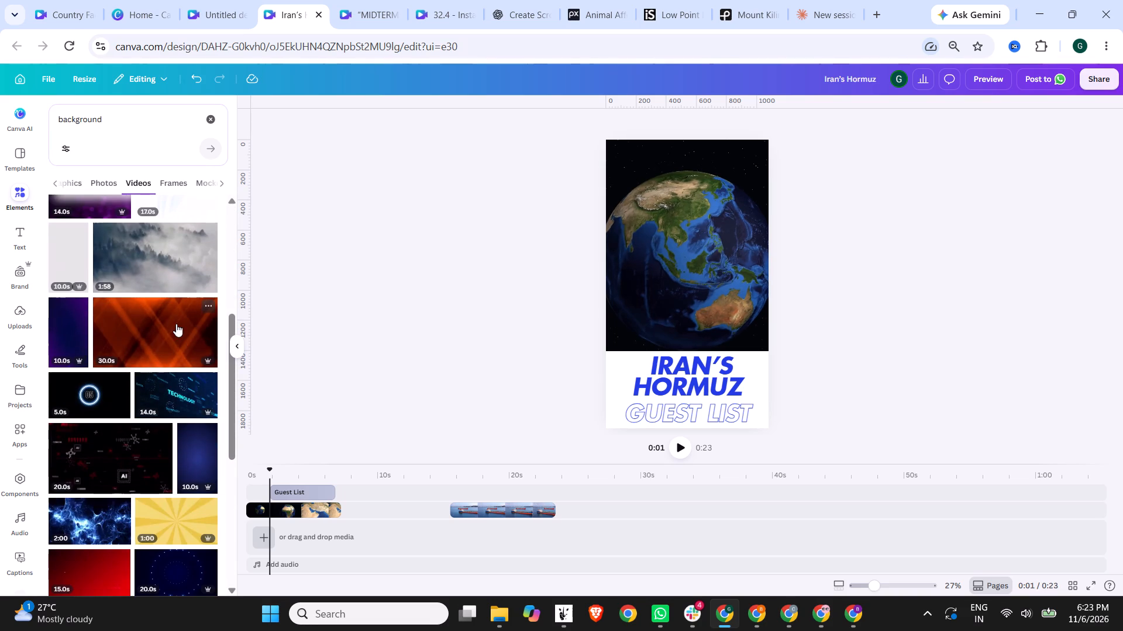
pyautogui.moveTo(168, 325); pyautogui.dragTo(370, 338)
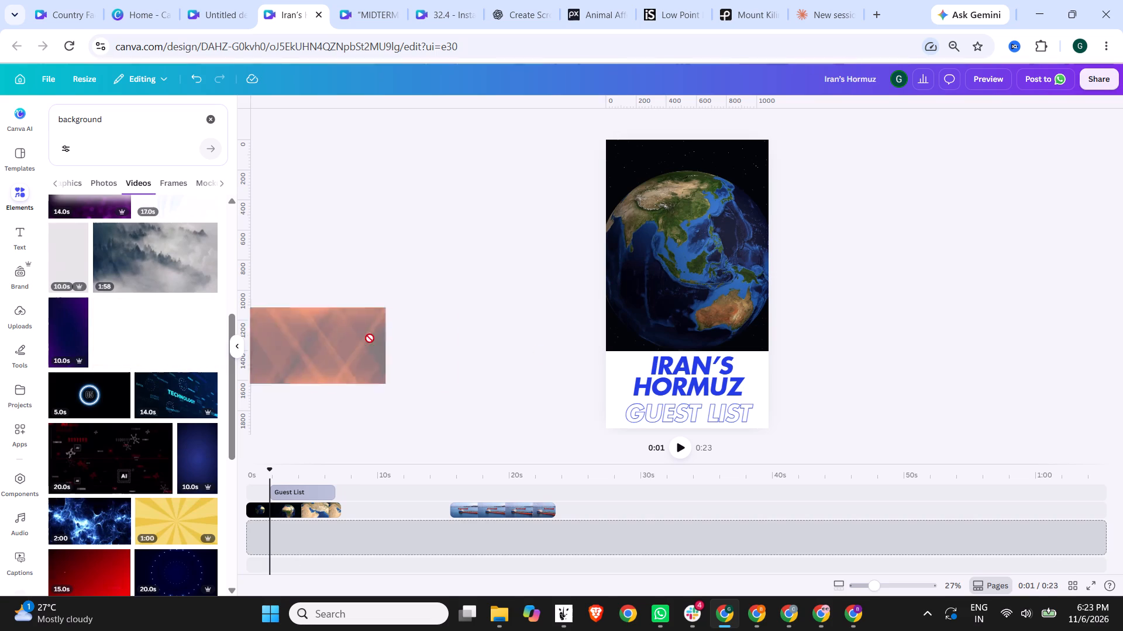
pyautogui.moveTo(370, 338); pyautogui.dragTo(697, 379)
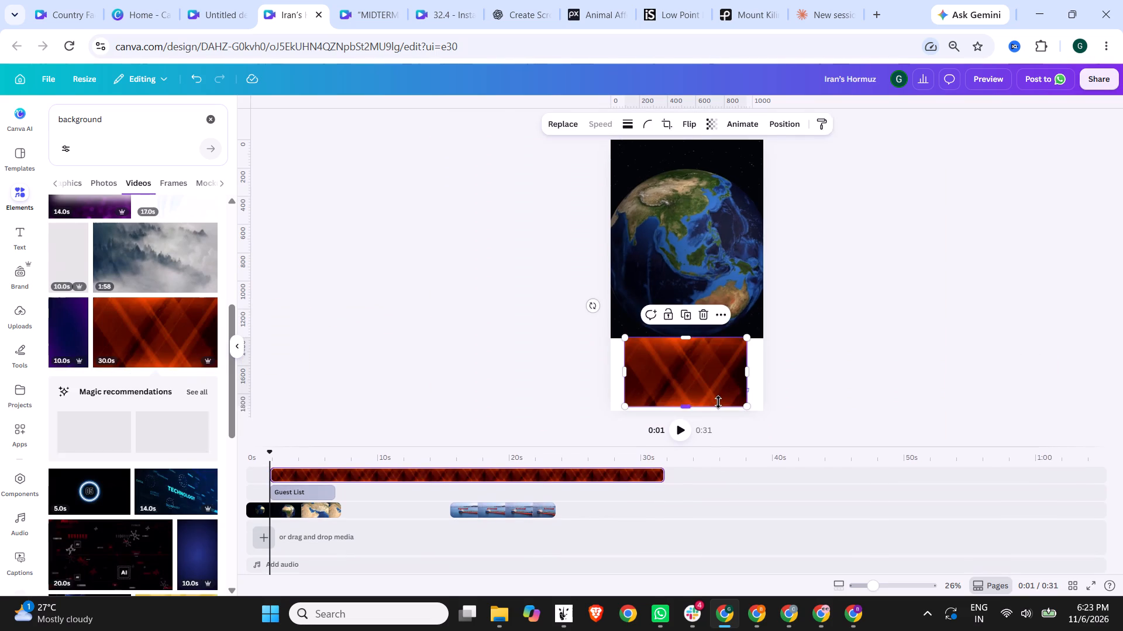
pyautogui.moveTo(707, 388); pyautogui.dragTo(692, 386)
# Layer the orange-red background clip beneath the Guest List title track in the timeline.
pyautogui.moveTo(318, 476); pyautogui.dragTo(318, 495)
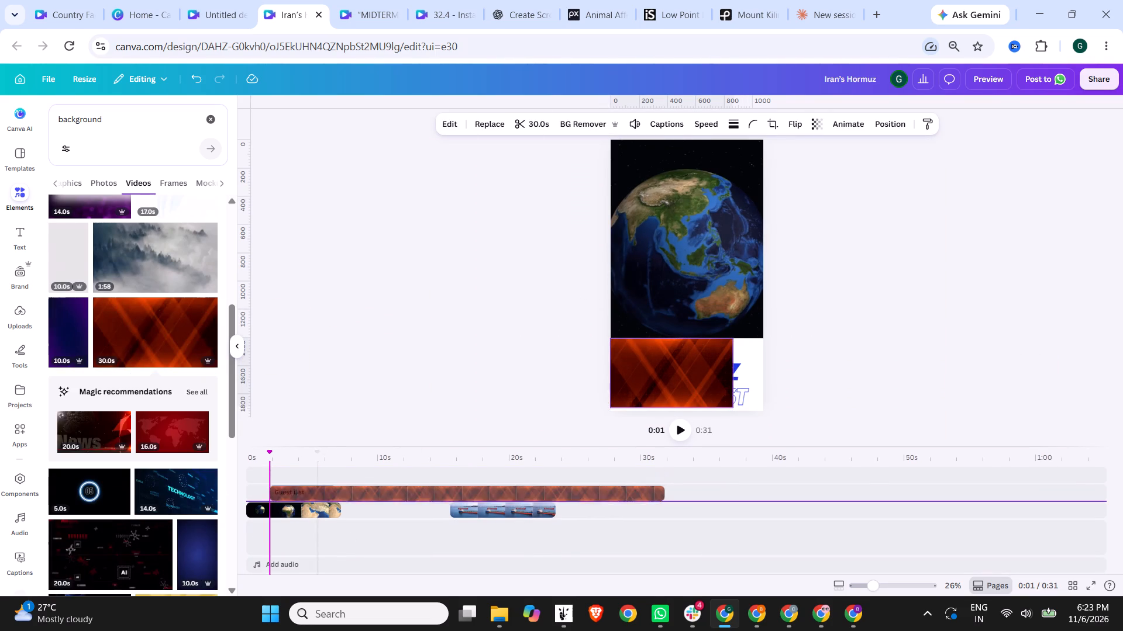
pyautogui.moveTo(318, 495); pyautogui.dragTo(318, 497)
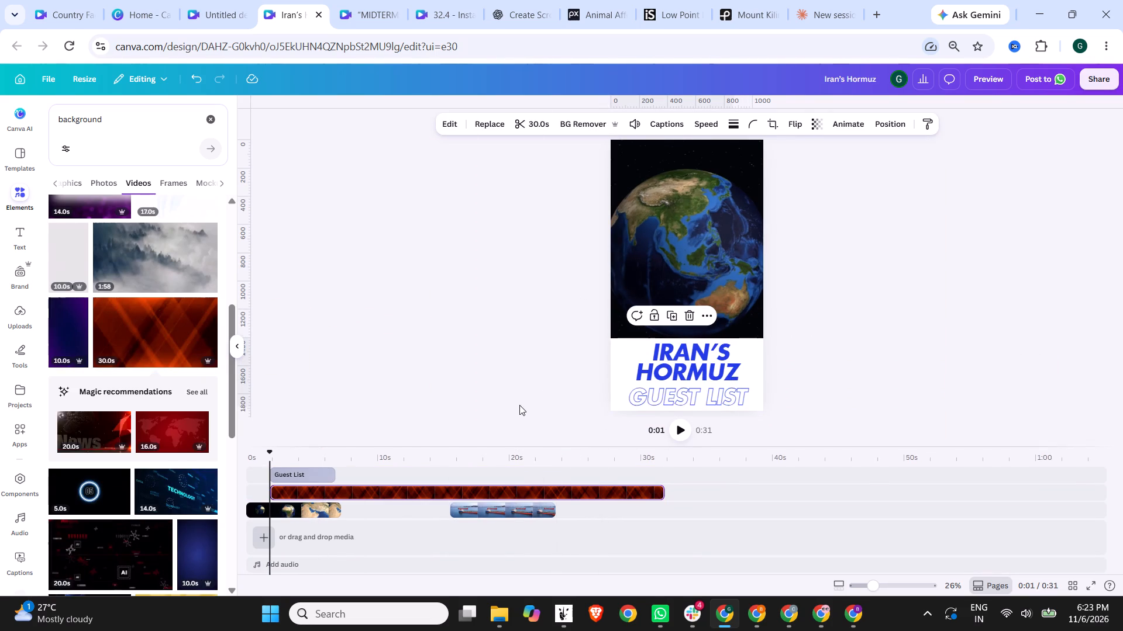
# Reposition and stretch the orange-red clip to fill the full-width area behind the title, down to the page's bottom edge.
pyautogui.click(349, 496)
pyautogui.click(286, 453)
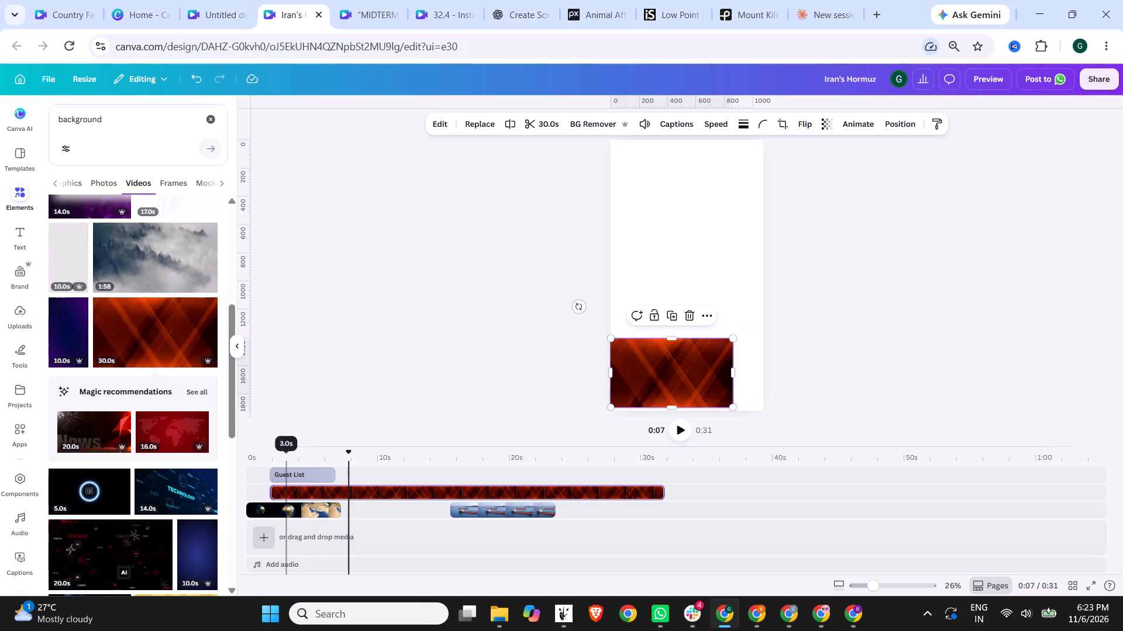
pyautogui.click(625, 370)
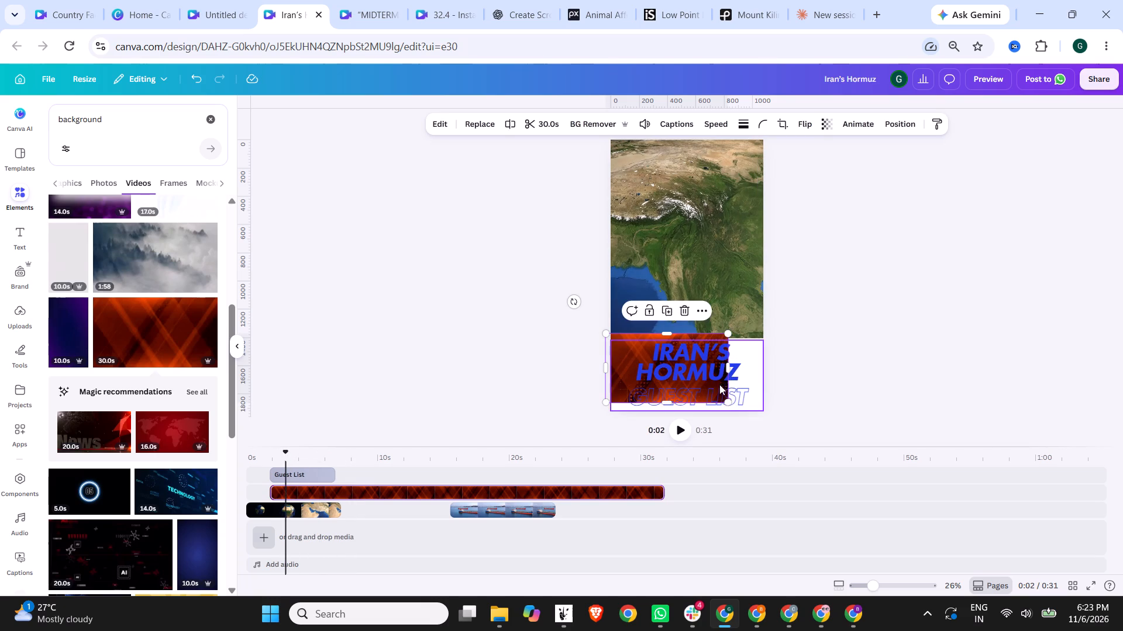
pyautogui.moveTo(732, 366); pyautogui.dragTo(777, 365)
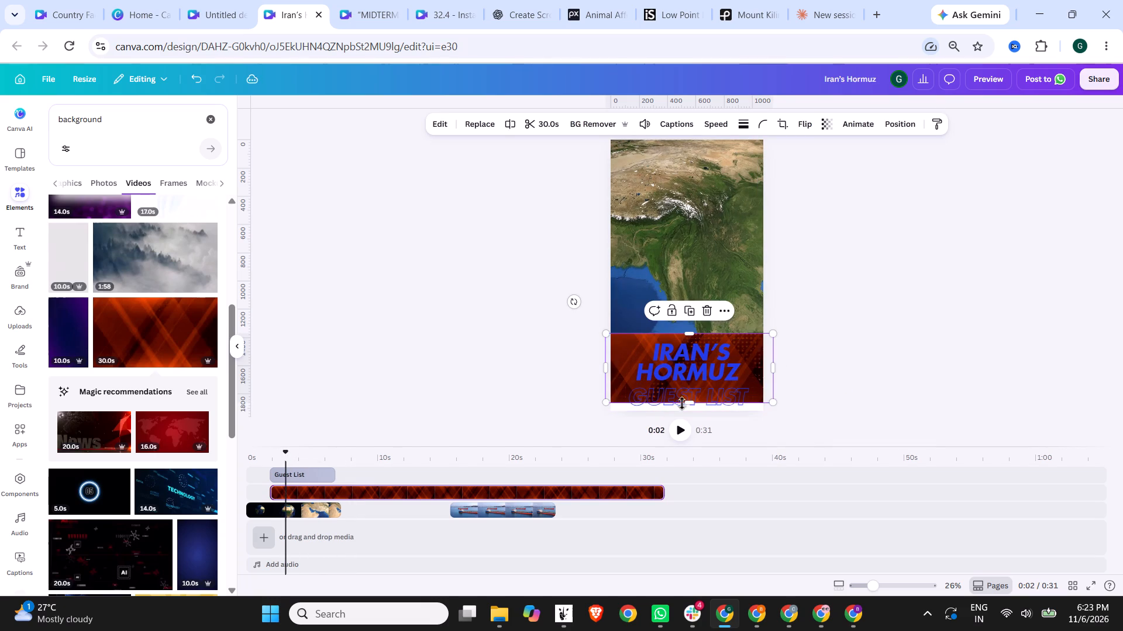
pyautogui.moveTo(691, 401); pyautogui.dragTo(691, 418)
pyautogui.click(847, 381)
# Shrink the solid IRAN'S HORMUZ text to size 69.1 so its box clears the GUEST LIST line.
pyautogui.tripleClick(678, 398)
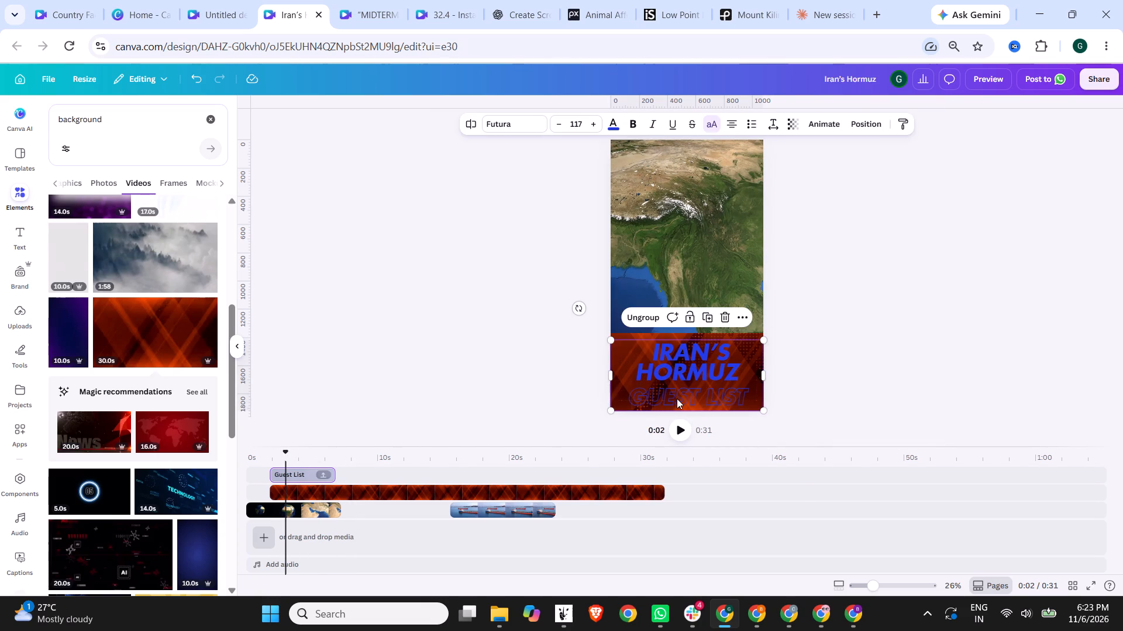
pyautogui.click(660, 396)
pyautogui.click(885, 387)
pyautogui.tripleClick(726, 395)
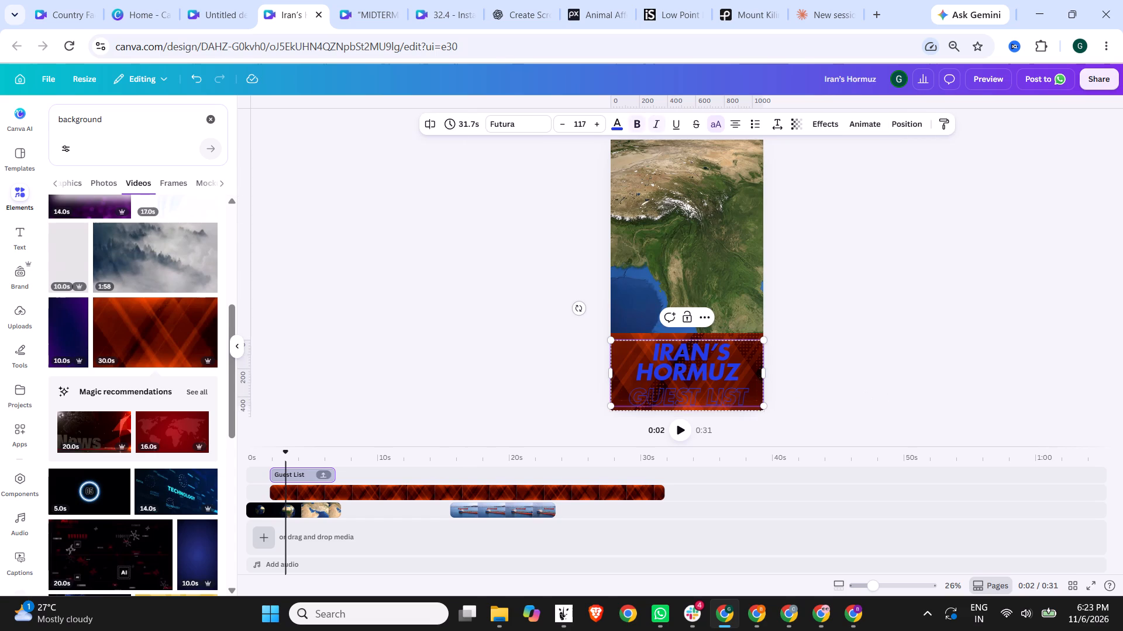
pyautogui.click(726, 395)
pyautogui.moveTo(684, 353); pyautogui.dragTo(681, 334)
pyautogui.click(685, 369)
pyautogui.click(680, 387)
pyautogui.doubleClick(643, 399)
pyautogui.moveTo(613, 396); pyautogui.dragTo(752, 395)
pyautogui.click(752, 395)
pyautogui.click(765, 405)
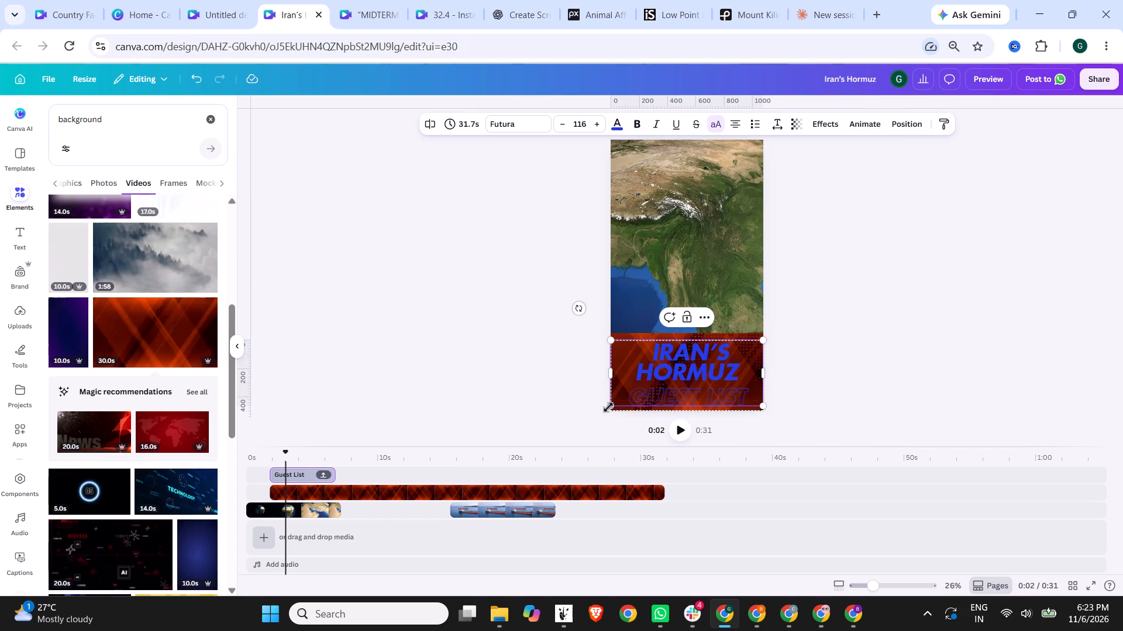
pyautogui.moveTo(613, 405); pyautogui.dragTo(648, 360)
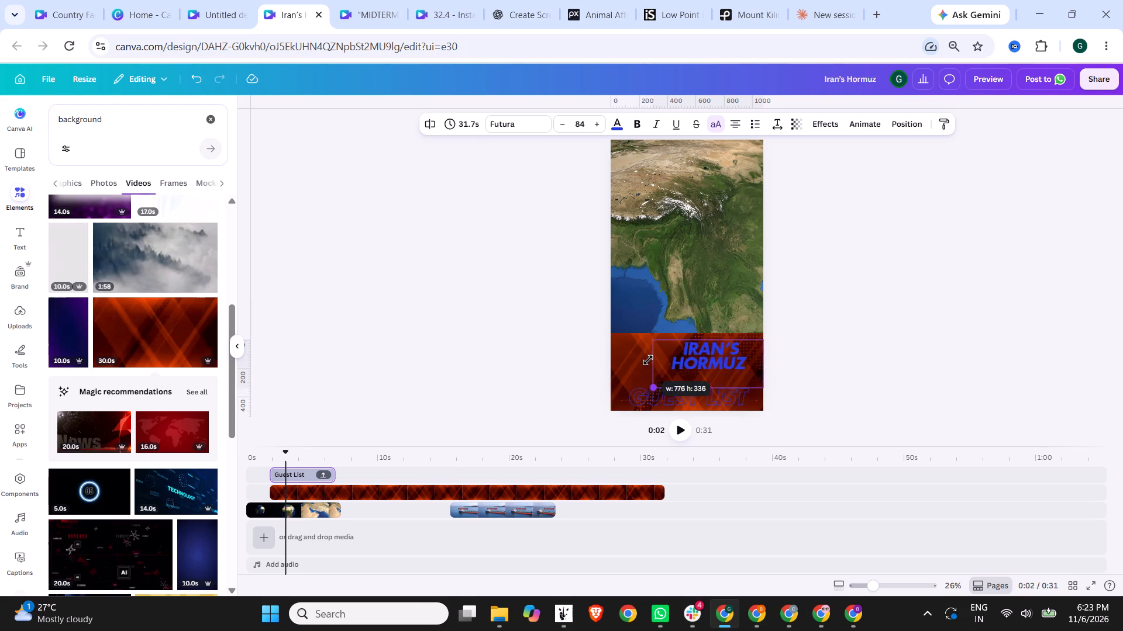
pyautogui.moveTo(648, 360); pyautogui.dragTo(666, 358)
# Recolour the outlined GUEST LIST text white.
pyautogui.tripleClick(680, 398)
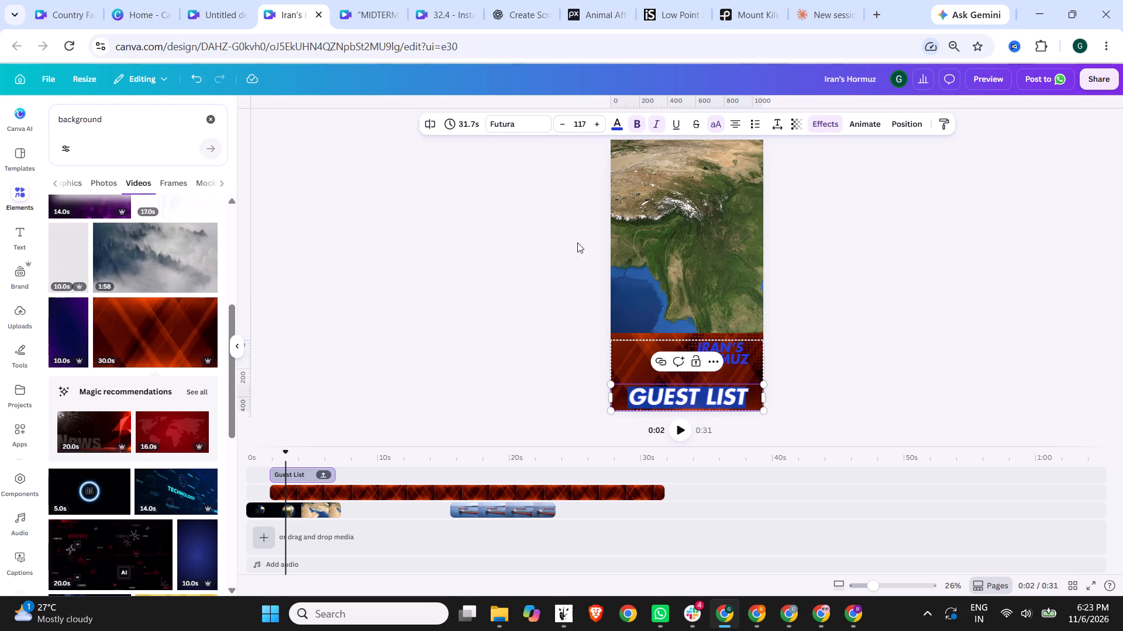
pyautogui.click(623, 124)
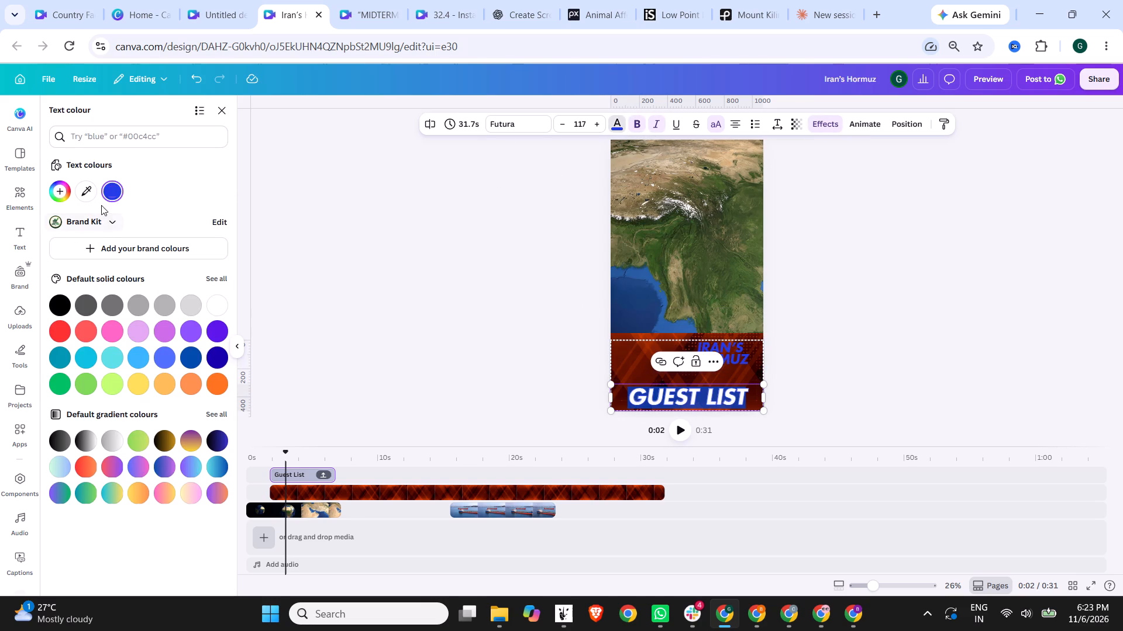
pyautogui.click(223, 303)
pyautogui.click(417, 305)
pyautogui.click(900, 327)
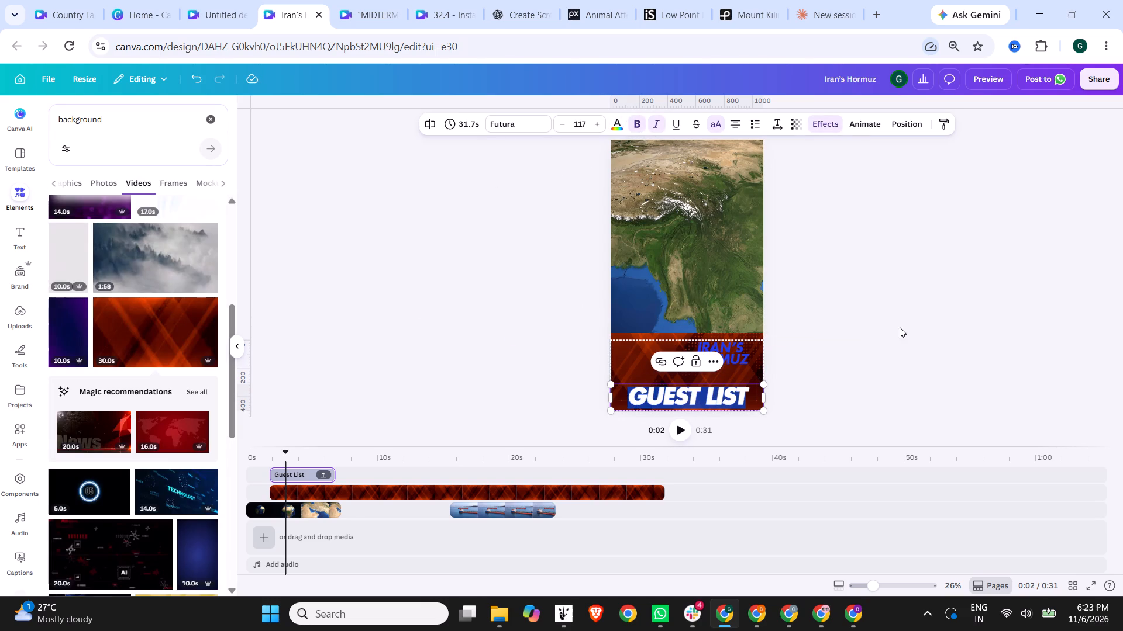
# Widen the IRAN'S HORMUZ text box to the title's full width and enlarge its text to size 72.4.
pyautogui.click(715, 349)
pyautogui.doubleClick(710, 357)
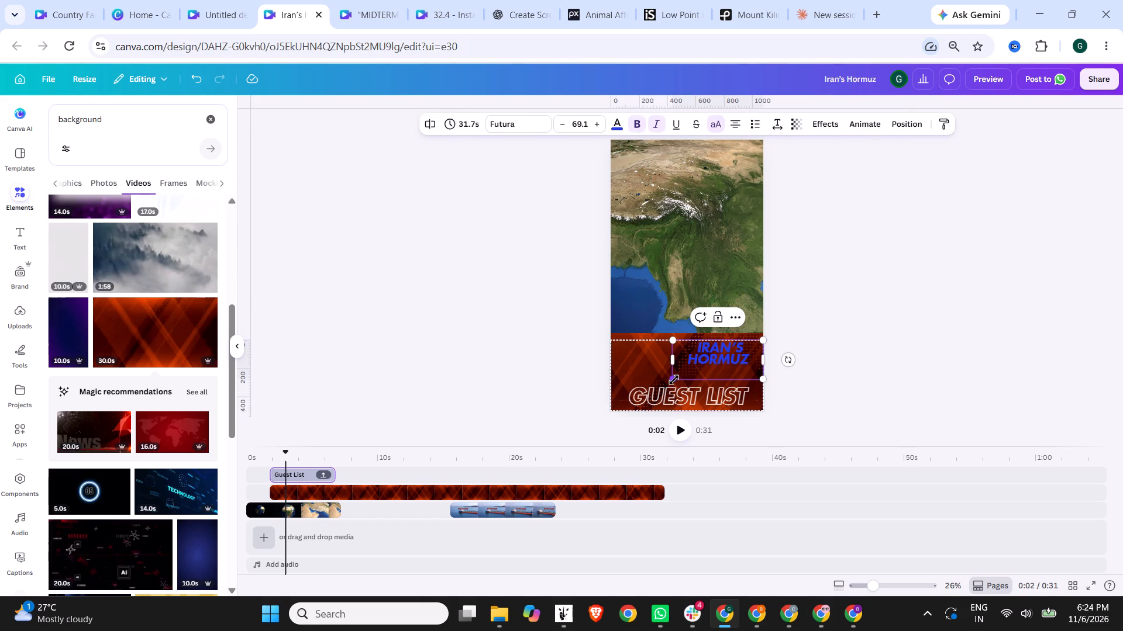
pyautogui.moveTo(672, 359); pyautogui.dragTo(613, 356)
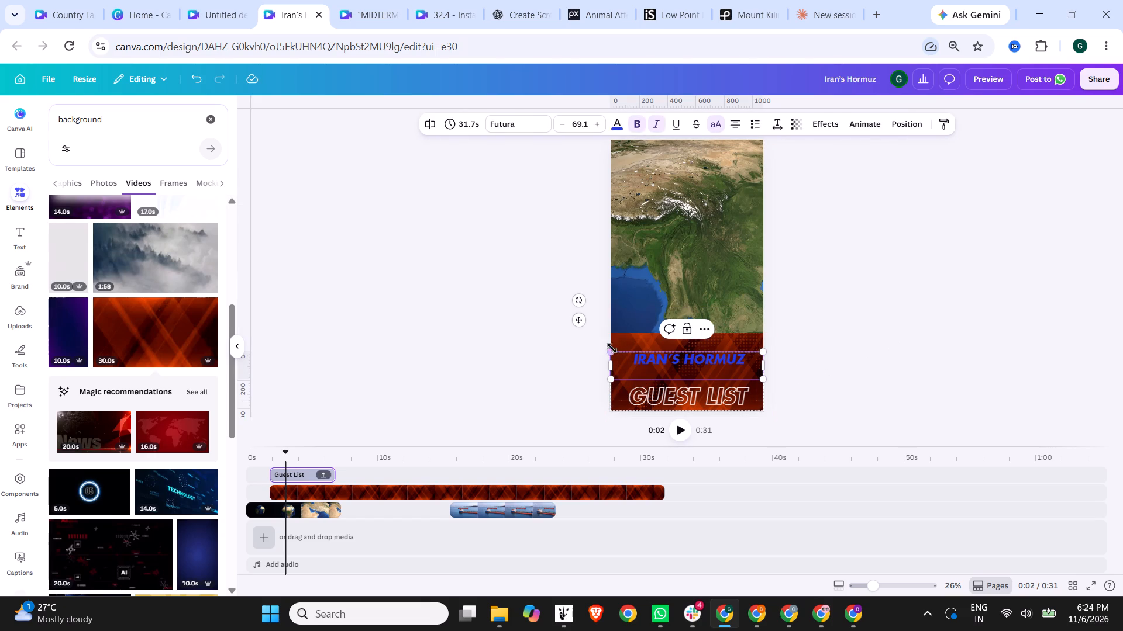
pyautogui.moveTo(611, 349); pyautogui.dragTo(607, 329)
# Break IRAN'S HORMUZ onto two lines and remove the empty line beneath HORMUZ.
pyautogui.click(670, 349)
pyautogui.doubleClick(682, 357)
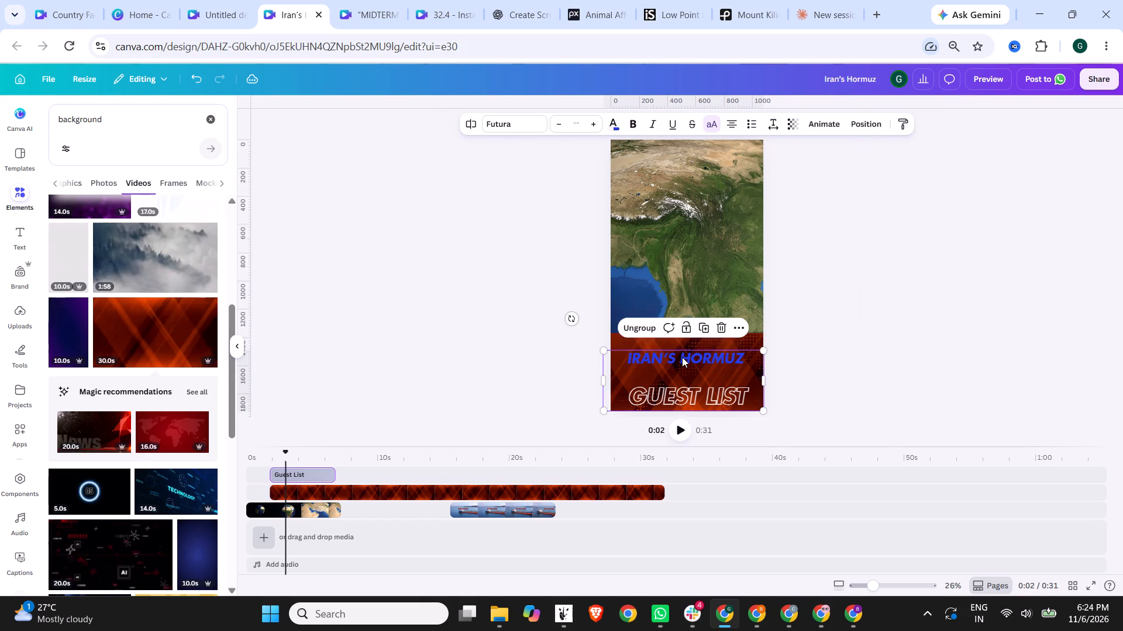
pyautogui.click(682, 359)
pyautogui.press('Return')
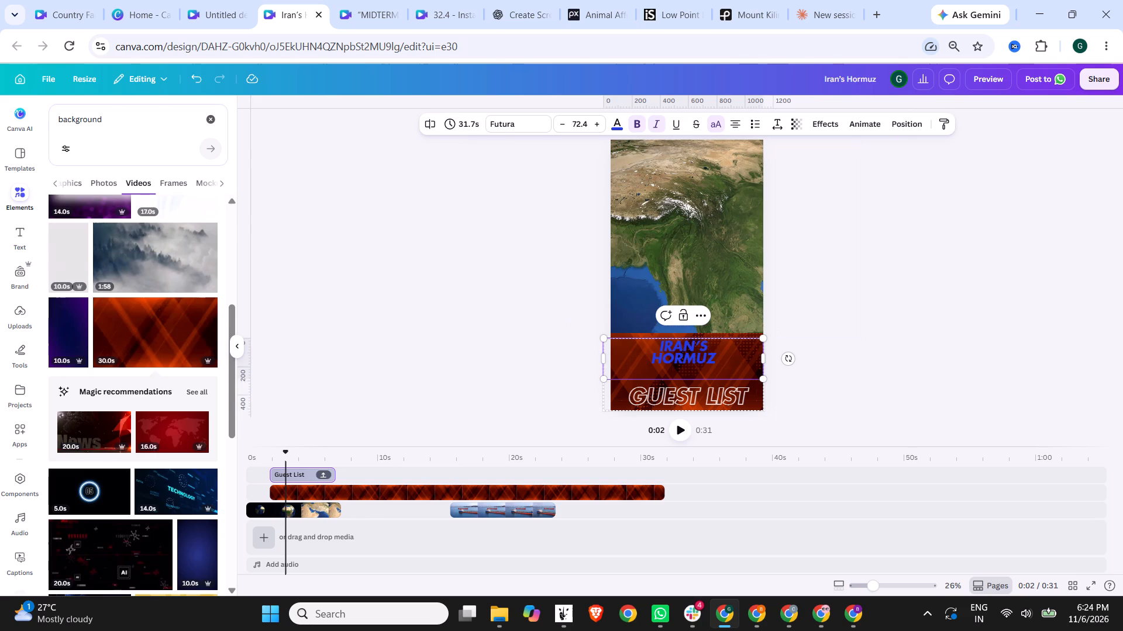
pyautogui.click(716, 366)
pyautogui.click(710, 375)
pyautogui.press('BackSpace')
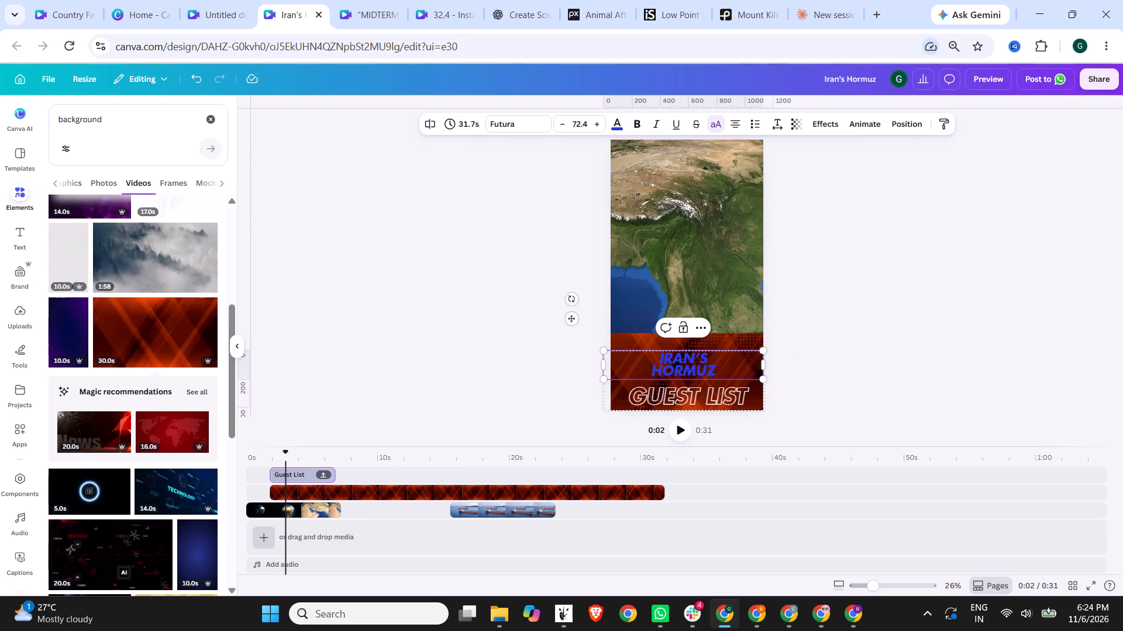
# Enlarge the two-line IRAN'S HORMUZ text to size 119 and nudge the title group over the orange-red background.
pyautogui.moveTo(724, 370); pyautogui.dragTo(635, 352)
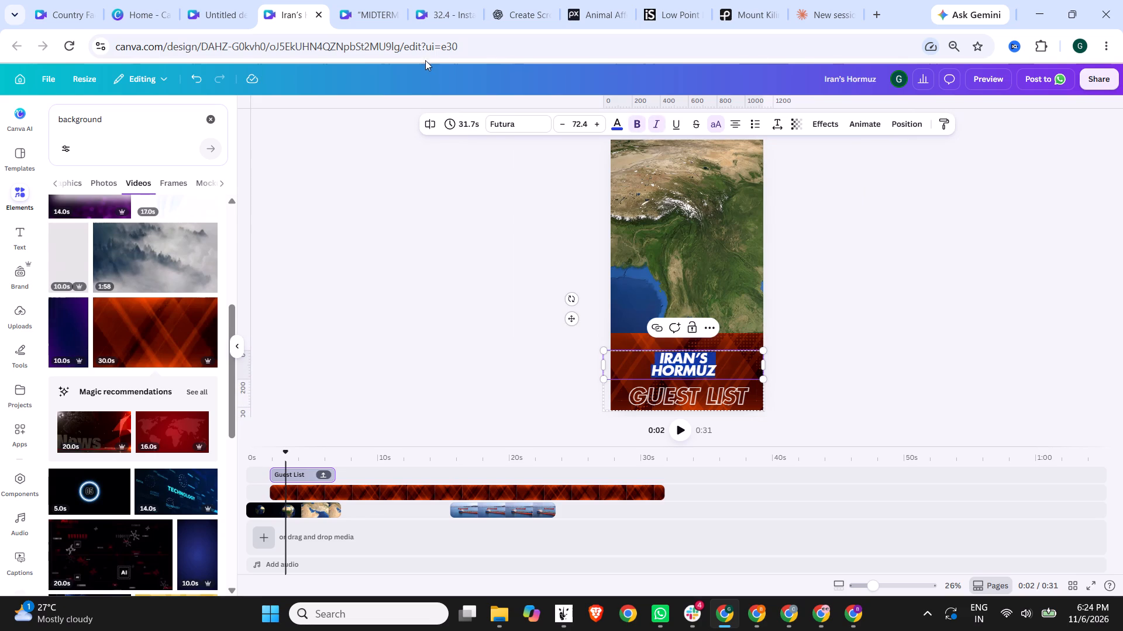
pyautogui.click(600, 123)
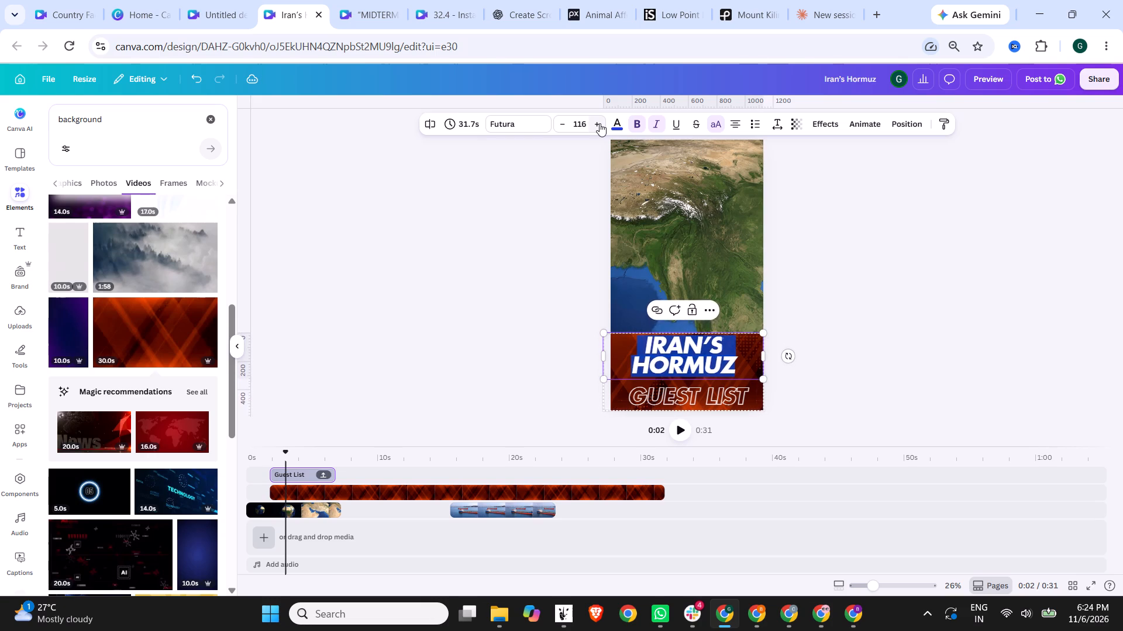
pyautogui.click(871, 229)
pyautogui.click(694, 359)
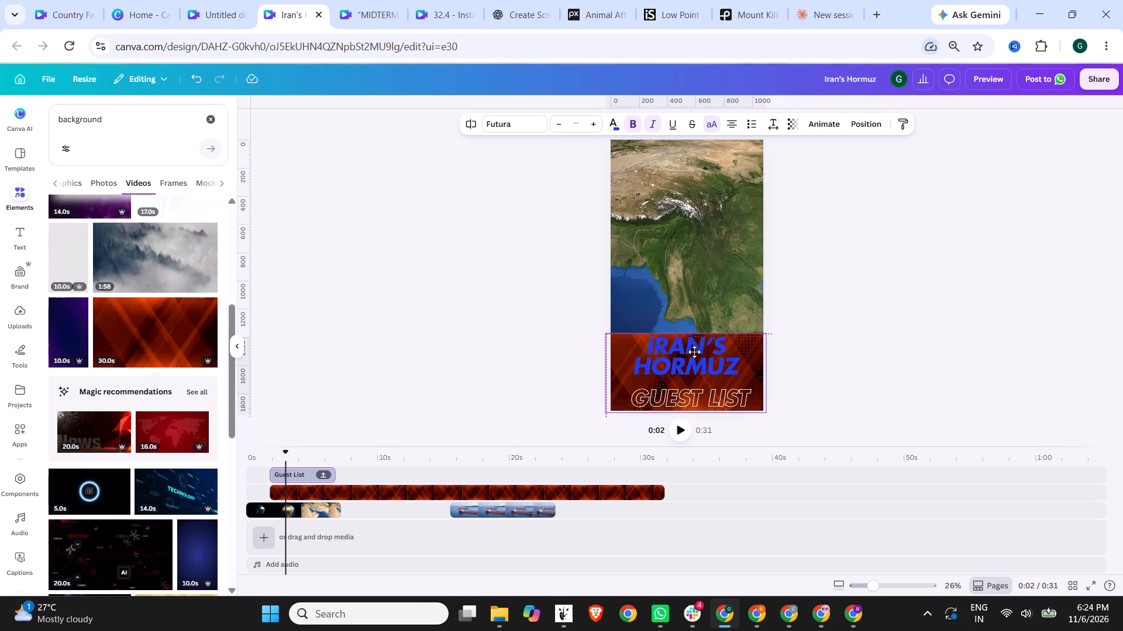
# Move the outlined GUEST LIST line up so it sits closer beneath HORMUZ.
pyautogui.doubleClick(694, 397)
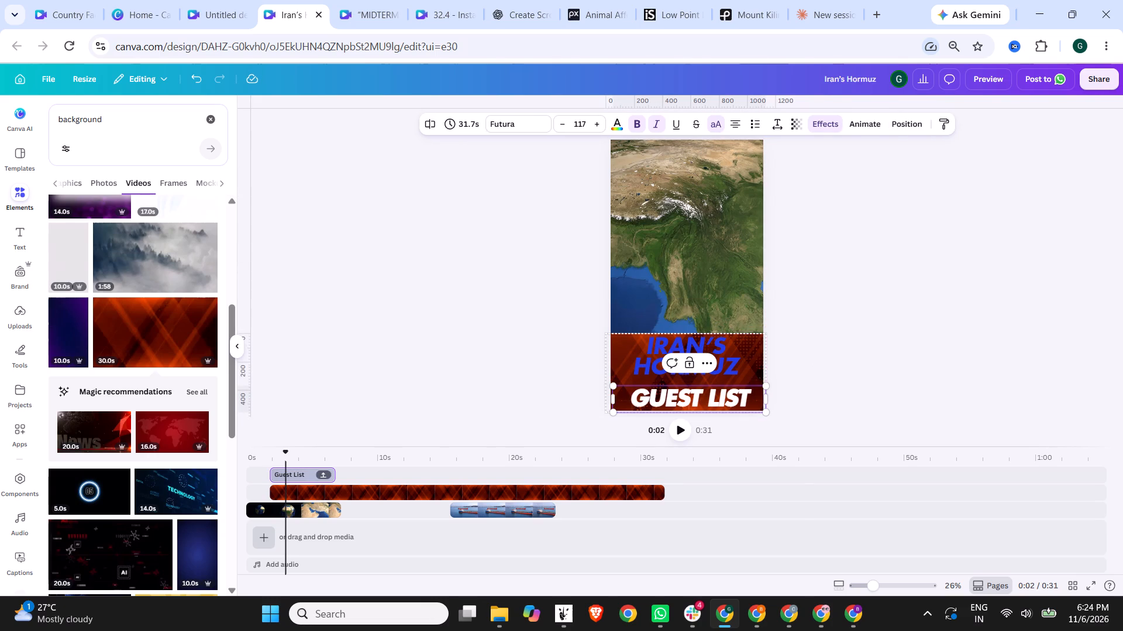
pyautogui.click(687, 388)
pyautogui.click(955, 358)
pyautogui.click(701, 390)
pyautogui.click(683, 391)
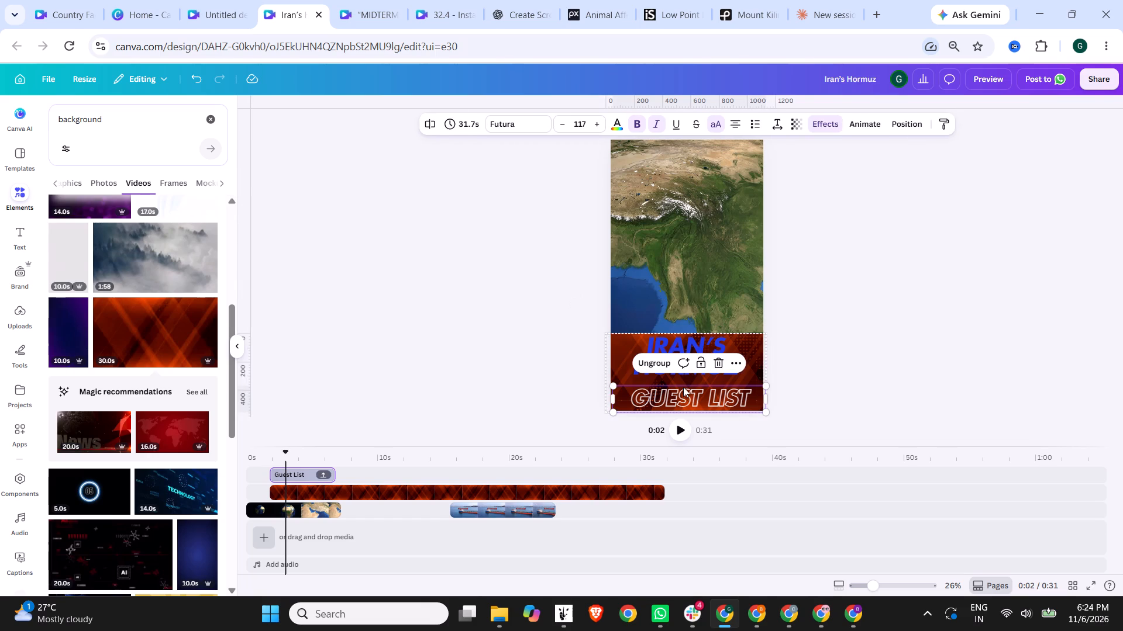
pyautogui.moveTo(683, 387); pyautogui.dragTo(680, 380)
pyautogui.click(871, 364)
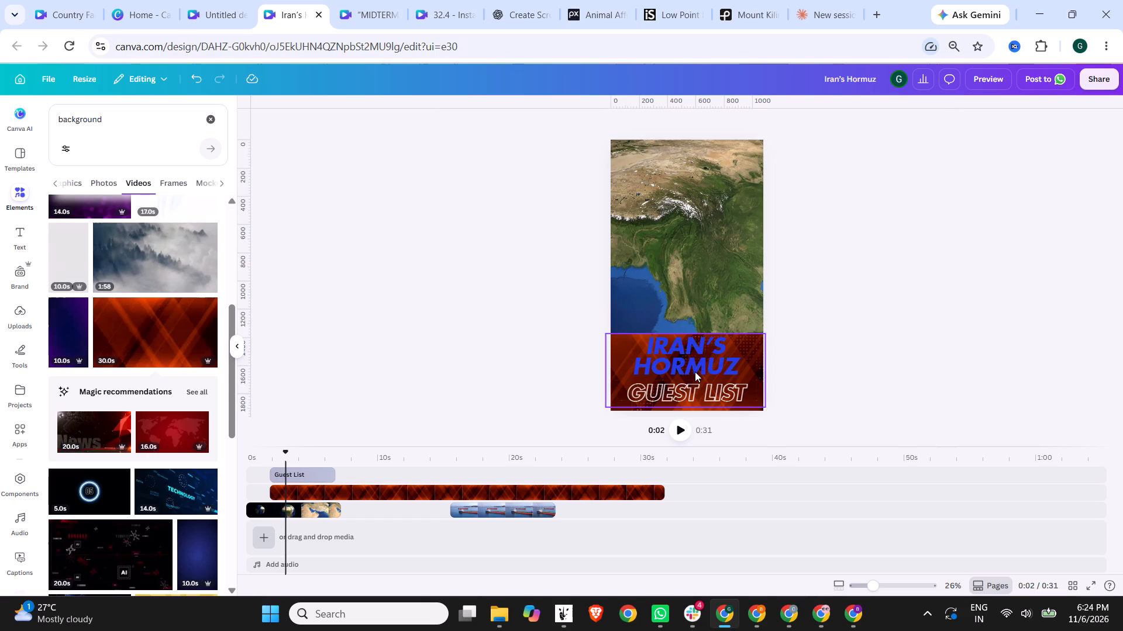
# Recolour the solid IRAN'S HORMUZ text white.
pyautogui.click(695, 372)
pyautogui.click(693, 360)
pyautogui.click(624, 128)
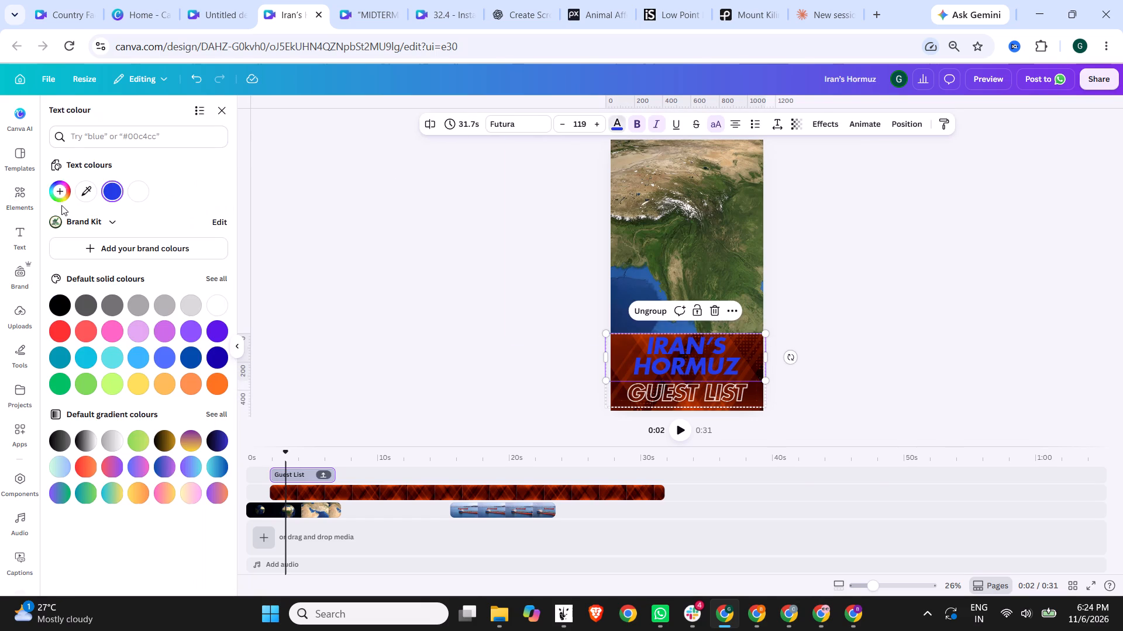
pyautogui.click(215, 306)
pyautogui.click(1082, 271)
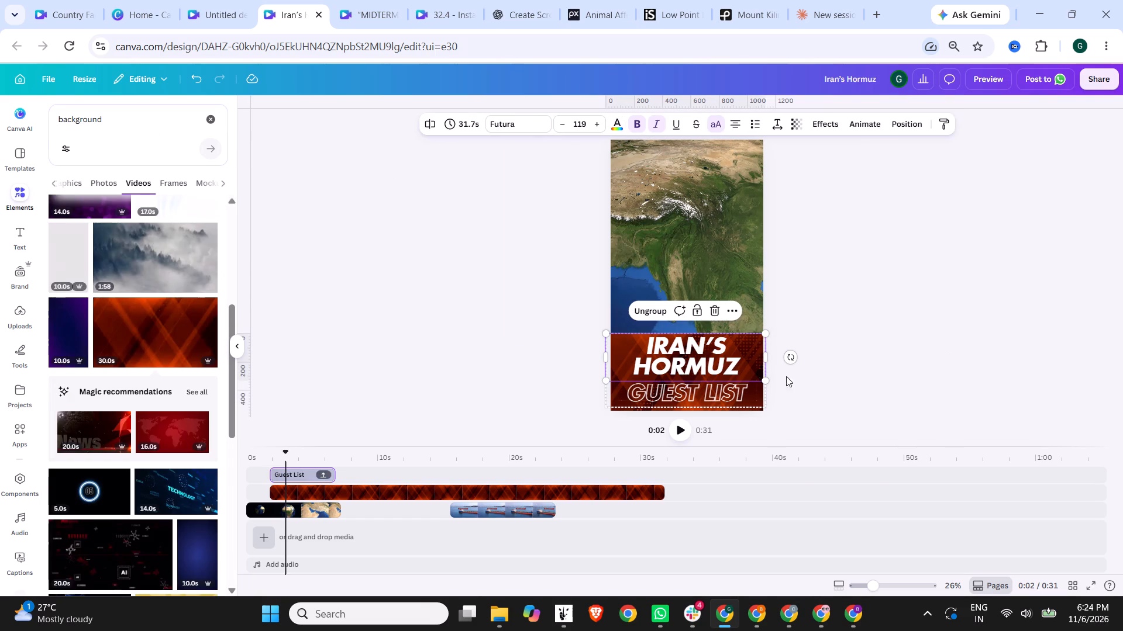
pyautogui.click(922, 367)
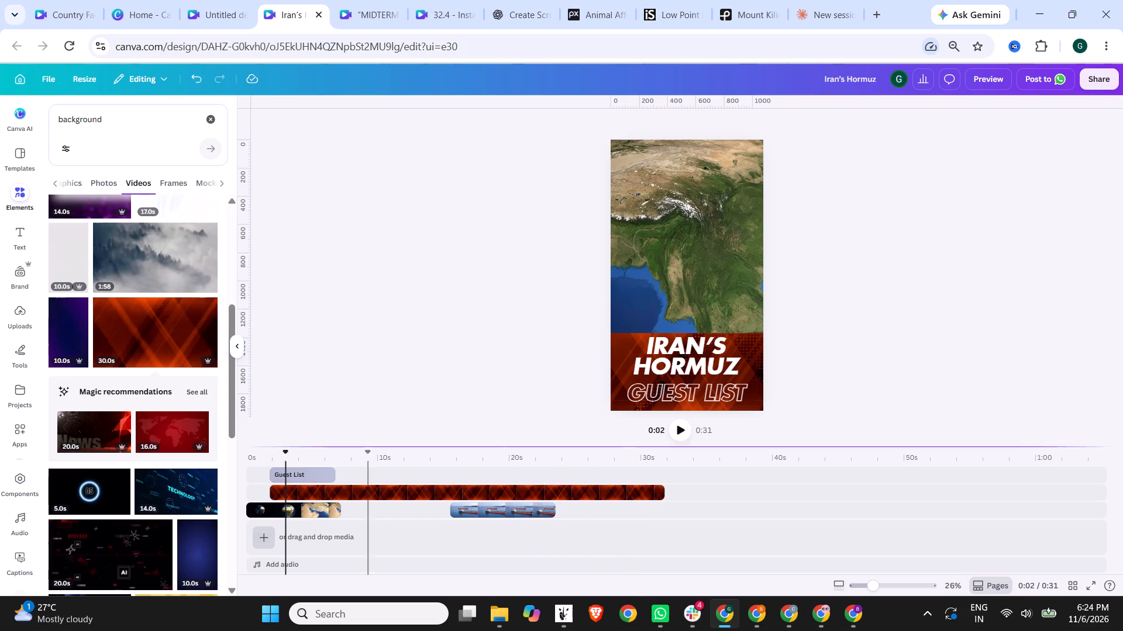
# Move the orange-red background clip to the timeline's start and trim it to 7.2 s, level with the Earth clip's end.
pyautogui.moveTo(326, 487); pyautogui.dragTo(305, 487)
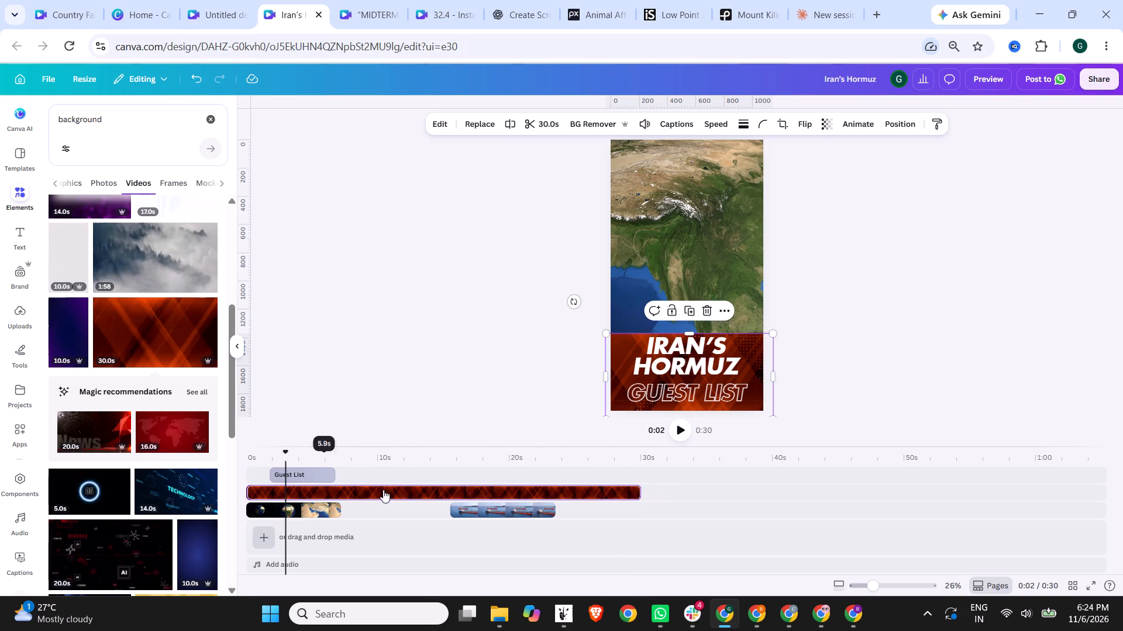
pyautogui.moveTo(634, 488); pyautogui.dragTo(336, 475)
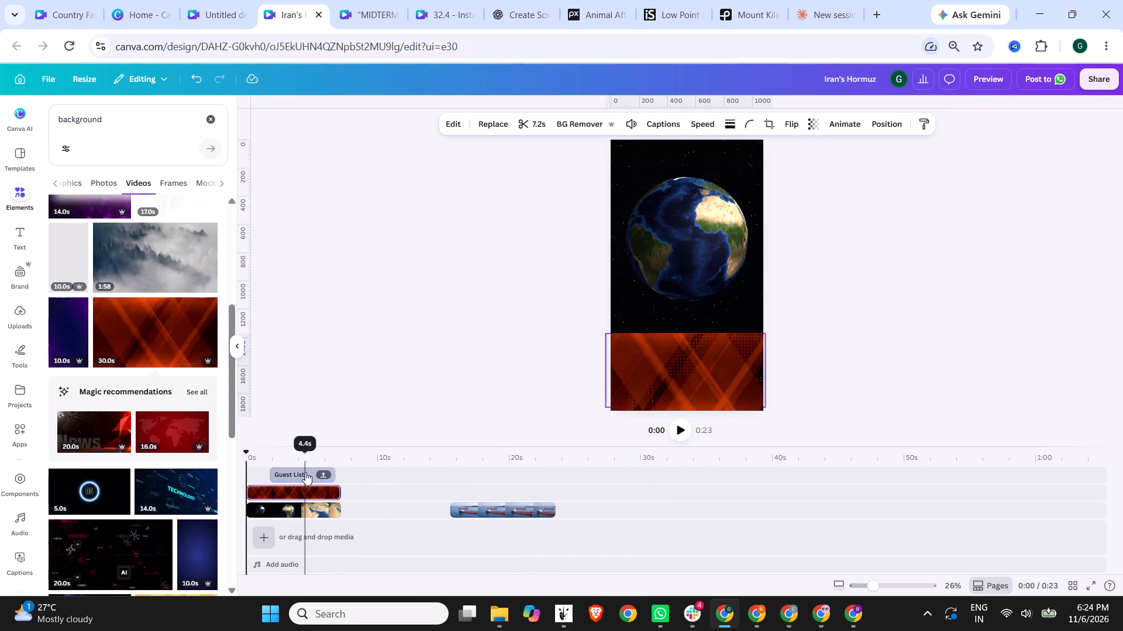
# Shift the Guest List title to start at about 1 s and extend its end to match the background clip.
pyautogui.moveTo(305, 472); pyautogui.dragTo(292, 472)
pyautogui.moveTo(320, 479); pyautogui.dragTo(320, 478)
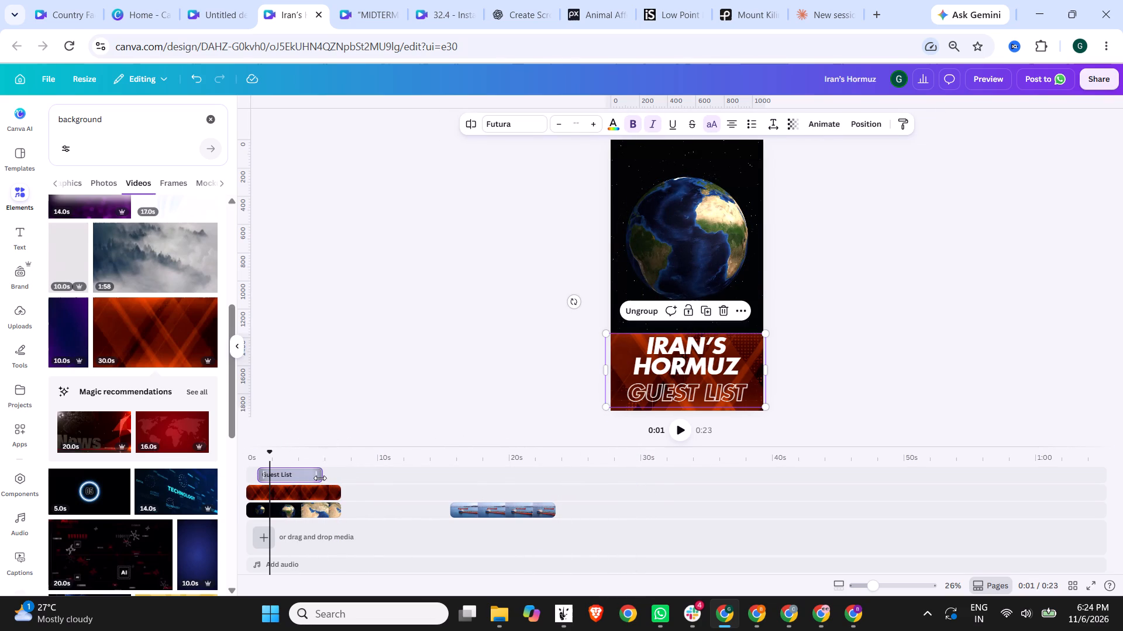
pyautogui.moveTo(320, 478); pyautogui.dragTo(338, 478)
pyautogui.click(268, 475)
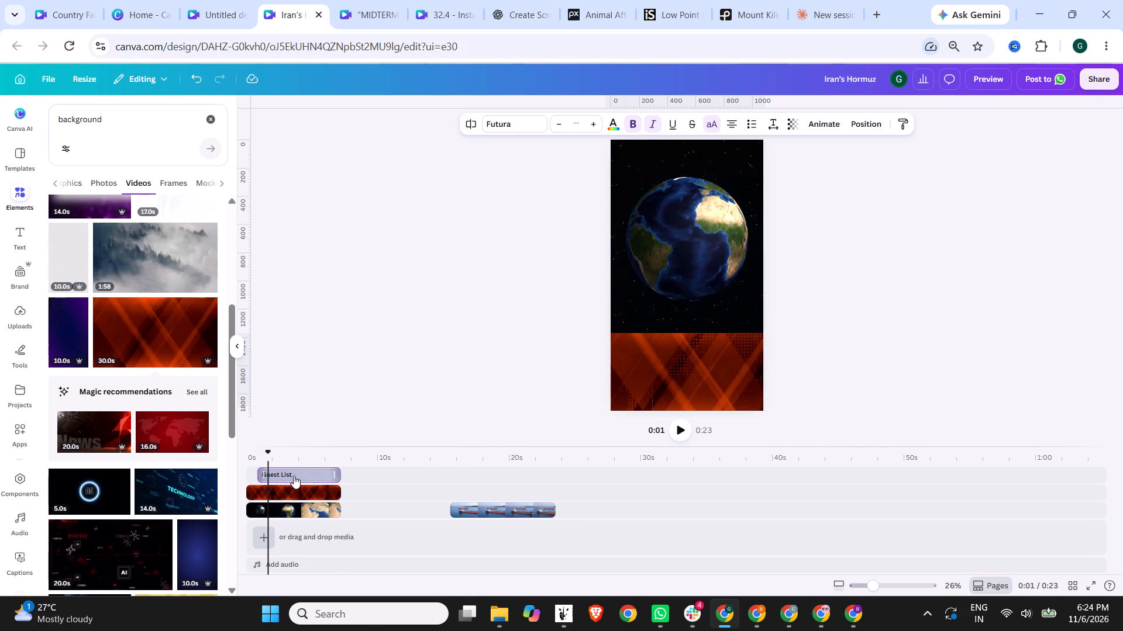
# Apply the Ascend text animation to the IRAN'S HORMUZ text alone within the title group.
pyautogui.click(294, 476)
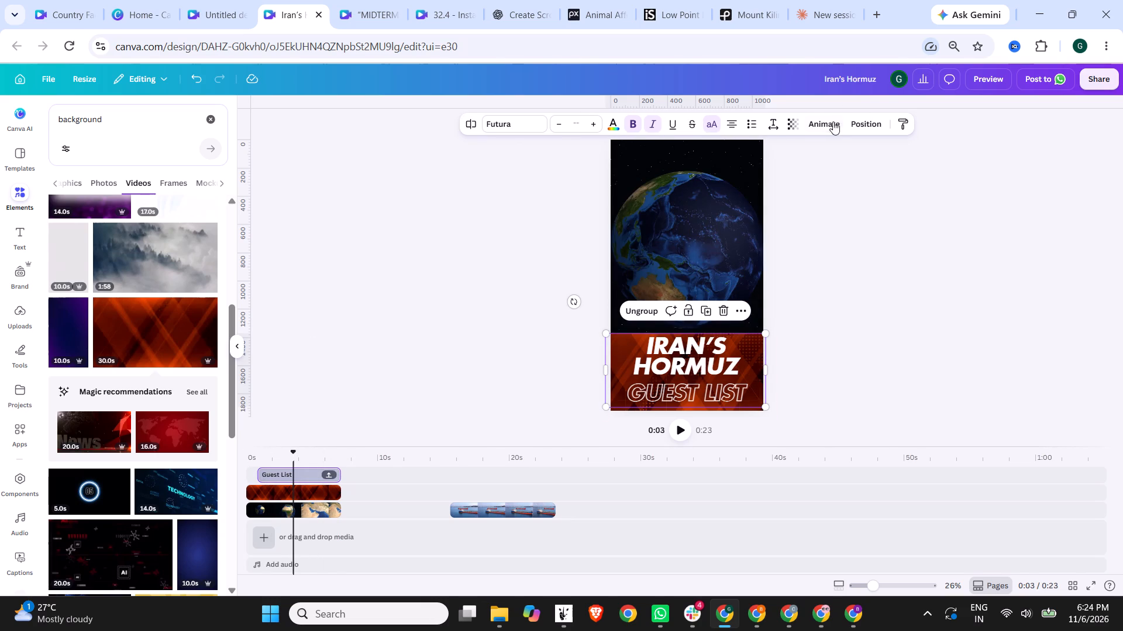
pyautogui.click(831, 123)
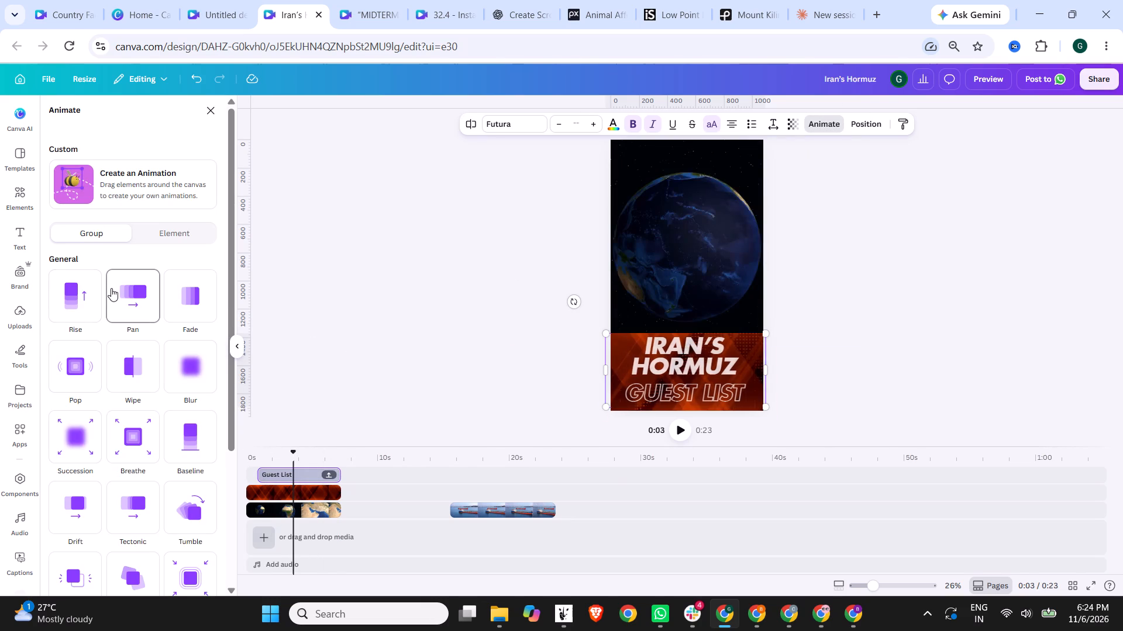
pyautogui.click(662, 365)
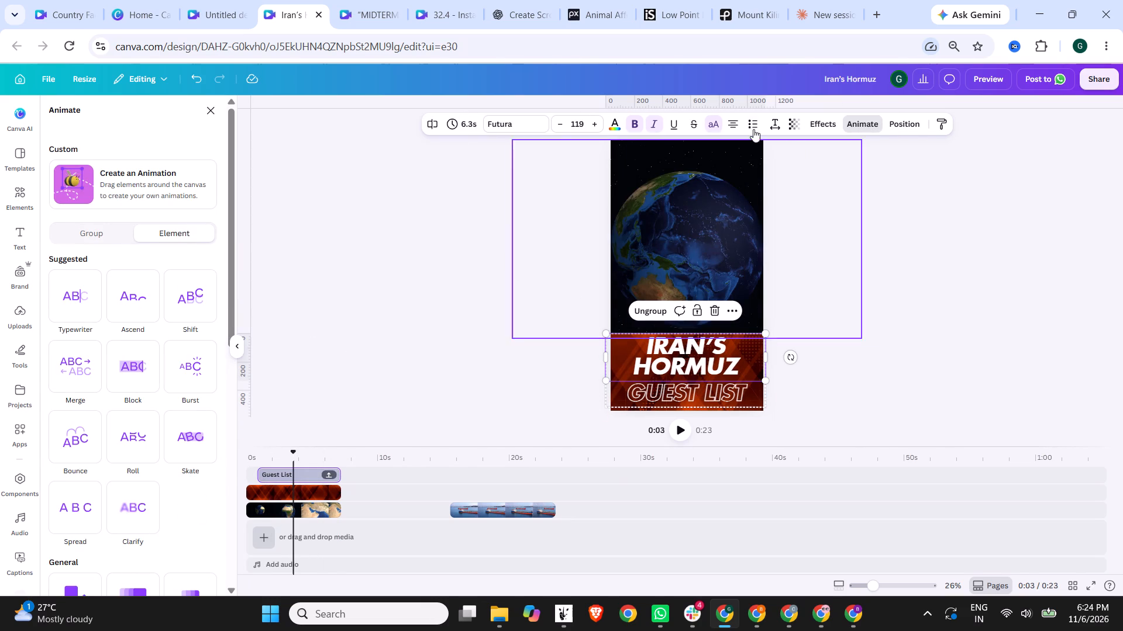
pyautogui.click(831, 120)
pyautogui.click(856, 126)
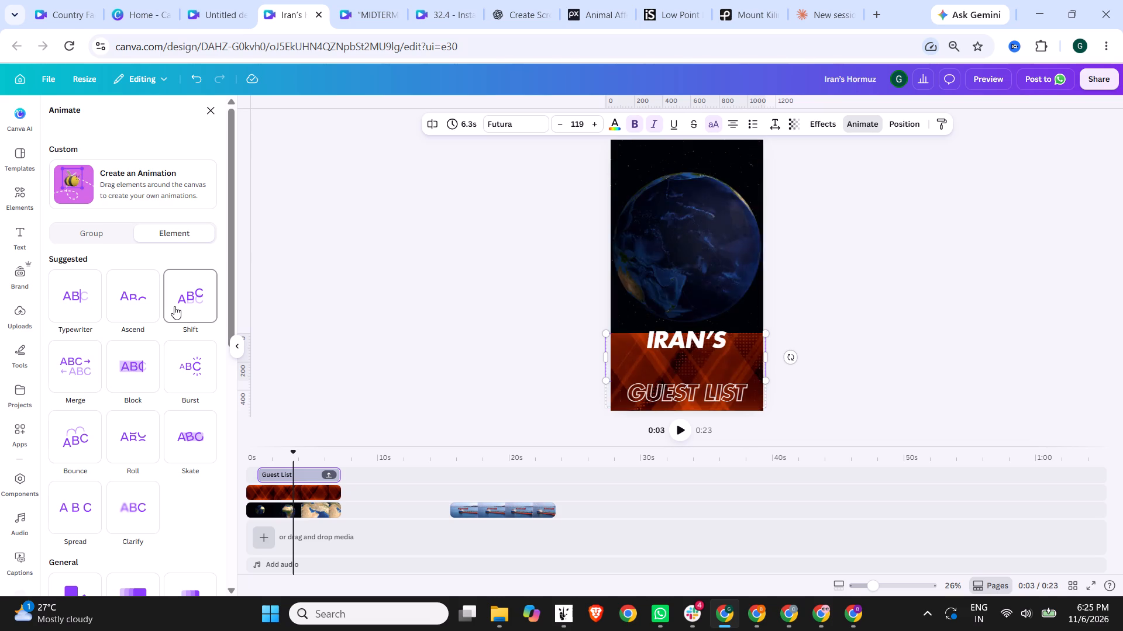
pyautogui.click(146, 307)
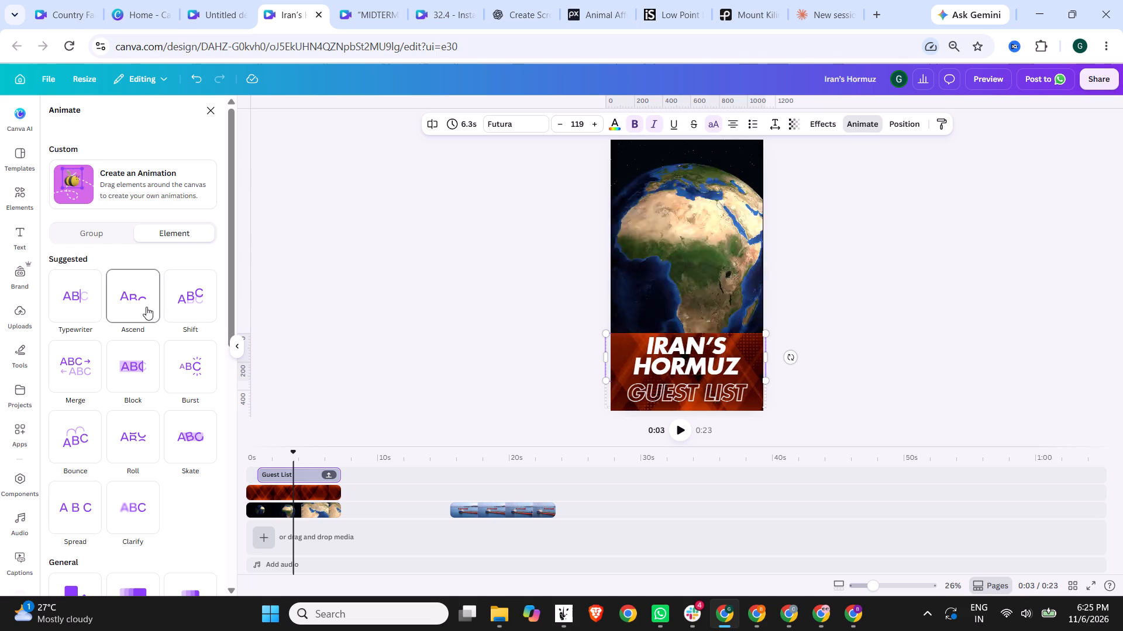
# Apply the Block text animation to the outlined GUEST LIST text.
pyautogui.click(670, 393)
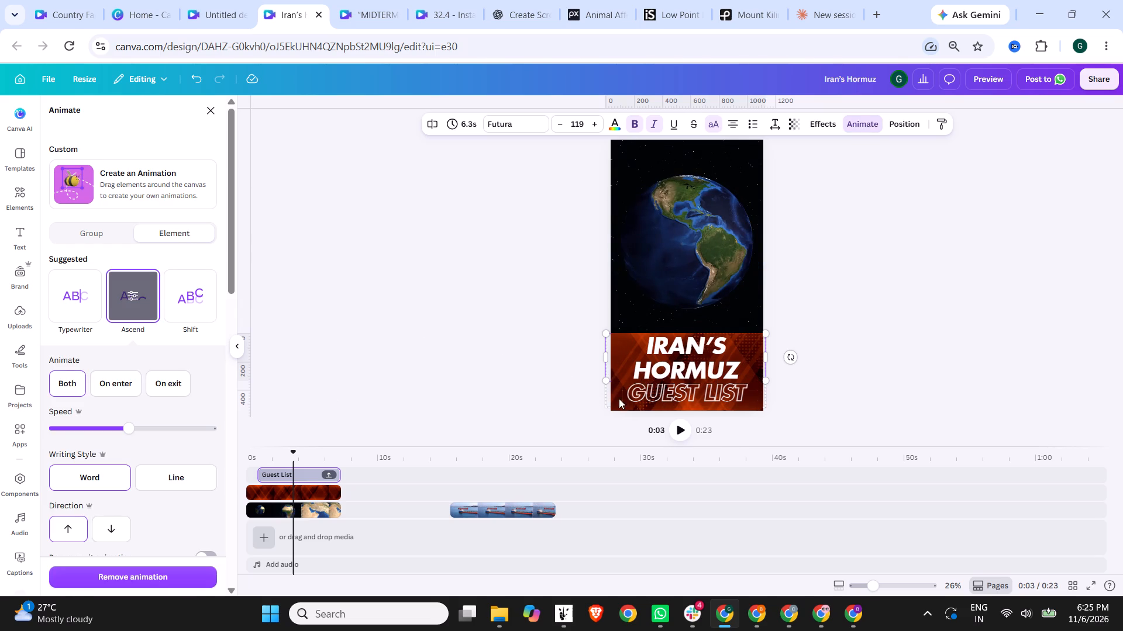
pyautogui.click(698, 392)
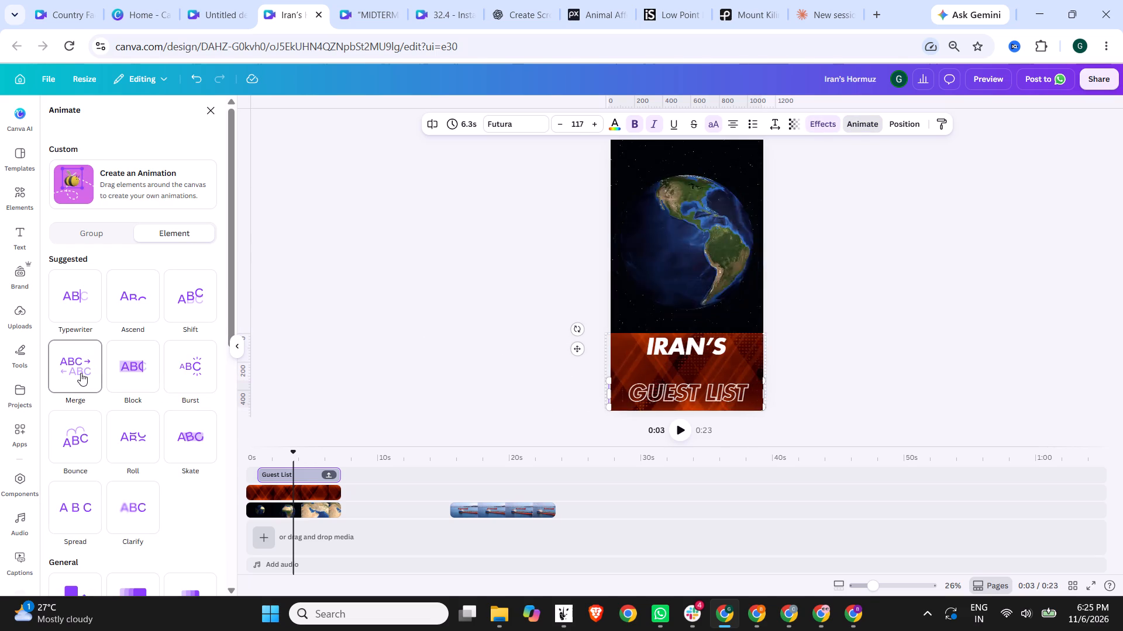
pyautogui.click(121, 370)
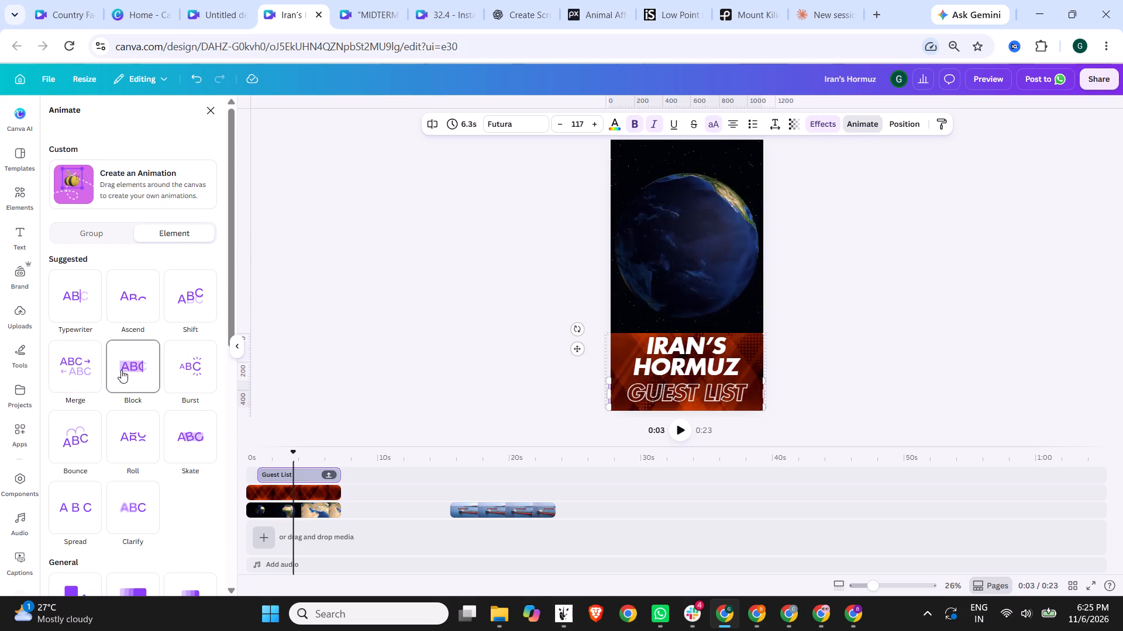
pyautogui.click(469, 317)
pyautogui.click(996, 316)
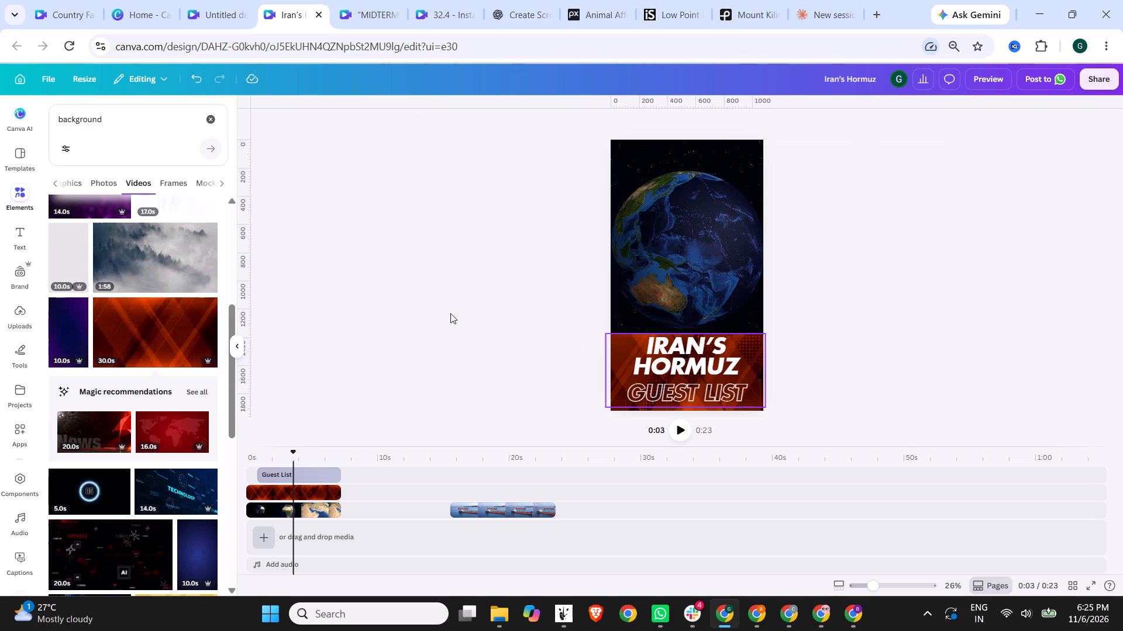
# Play back the opening and trim the title, background and Earth clips to end together at about 6.8 s.
pyautogui.click(679, 424)
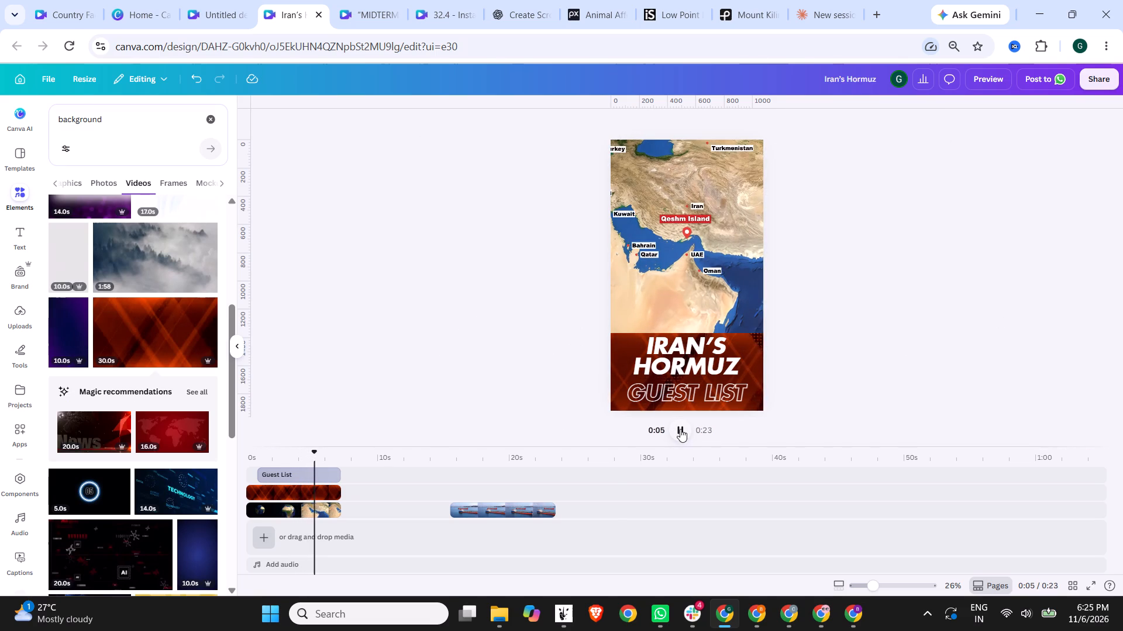
pyautogui.click(680, 429)
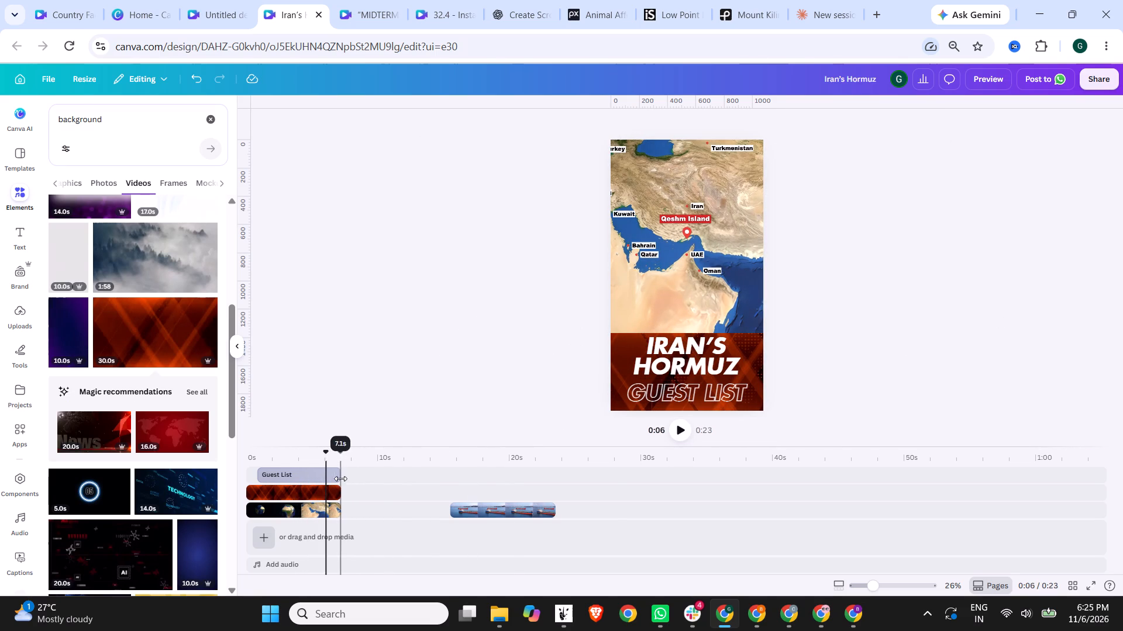
pyautogui.click(339, 475)
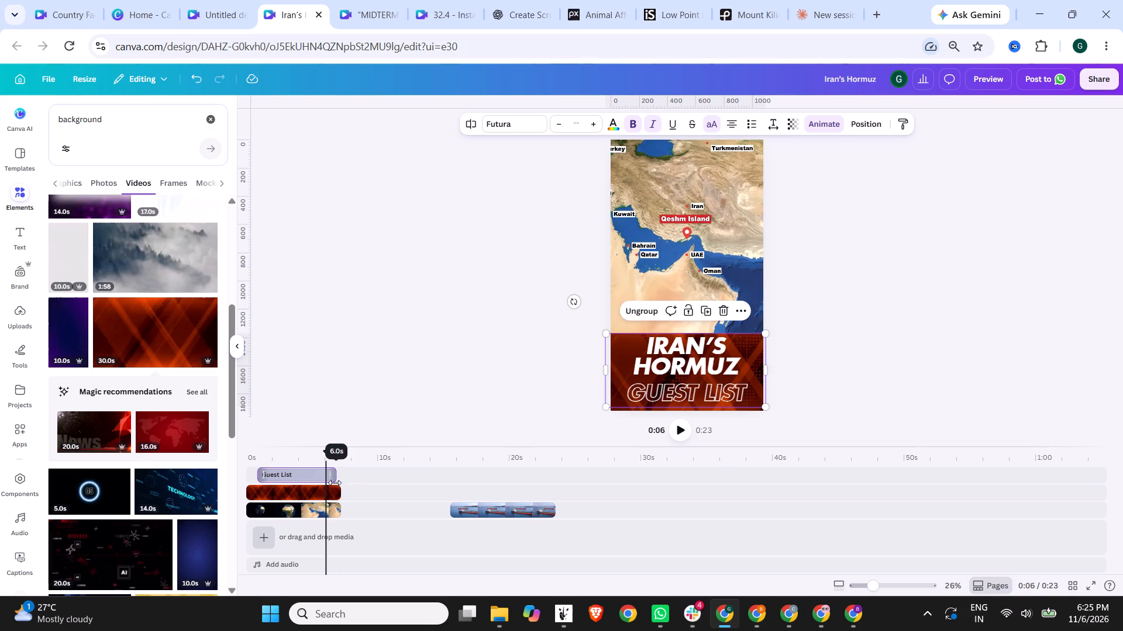
pyautogui.moveTo(338, 491); pyautogui.dragTo(333, 491)
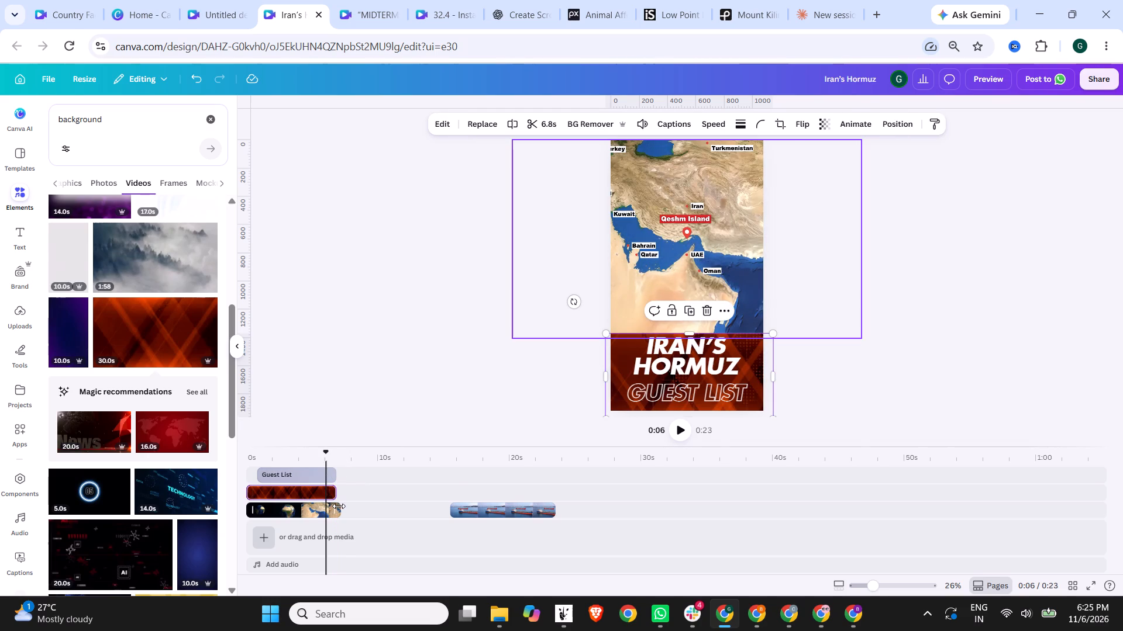
pyautogui.click(339, 506)
pyautogui.click(353, 390)
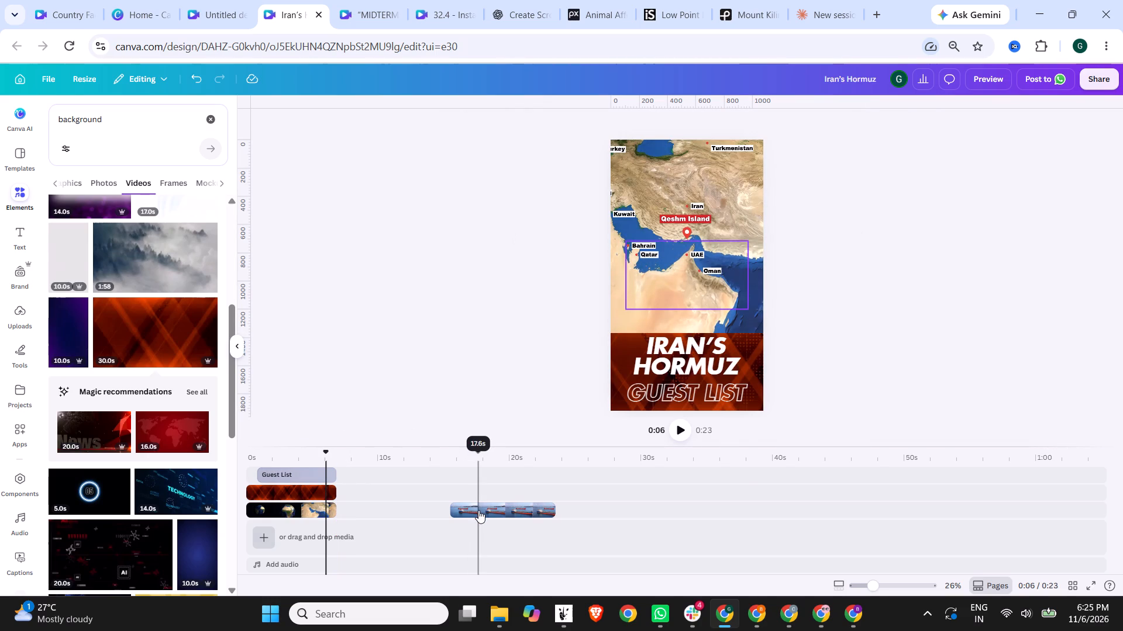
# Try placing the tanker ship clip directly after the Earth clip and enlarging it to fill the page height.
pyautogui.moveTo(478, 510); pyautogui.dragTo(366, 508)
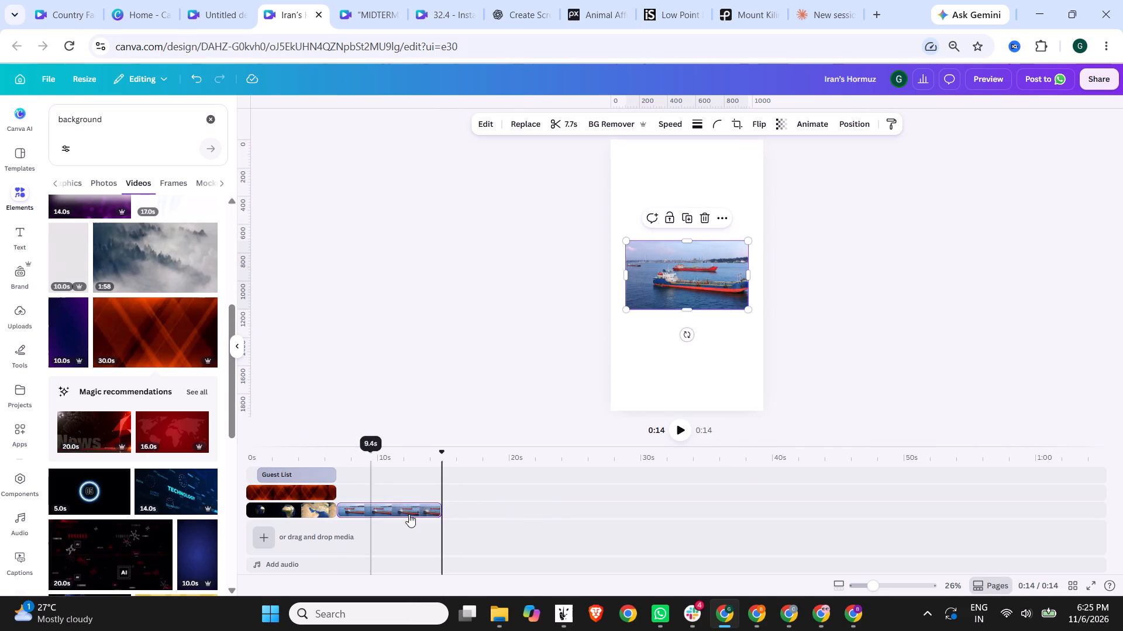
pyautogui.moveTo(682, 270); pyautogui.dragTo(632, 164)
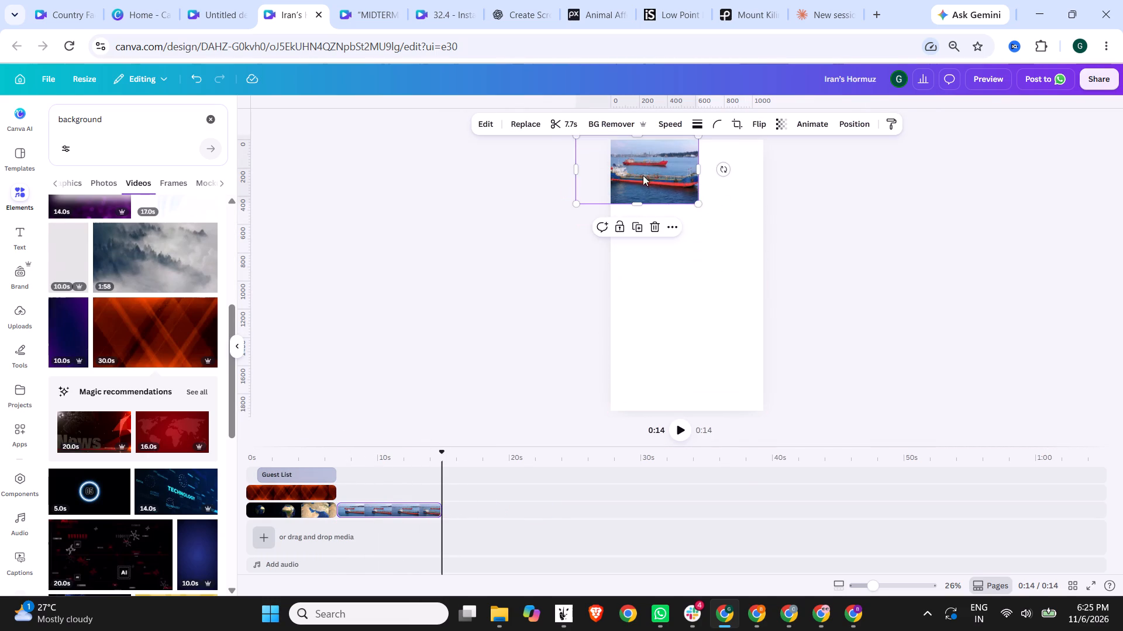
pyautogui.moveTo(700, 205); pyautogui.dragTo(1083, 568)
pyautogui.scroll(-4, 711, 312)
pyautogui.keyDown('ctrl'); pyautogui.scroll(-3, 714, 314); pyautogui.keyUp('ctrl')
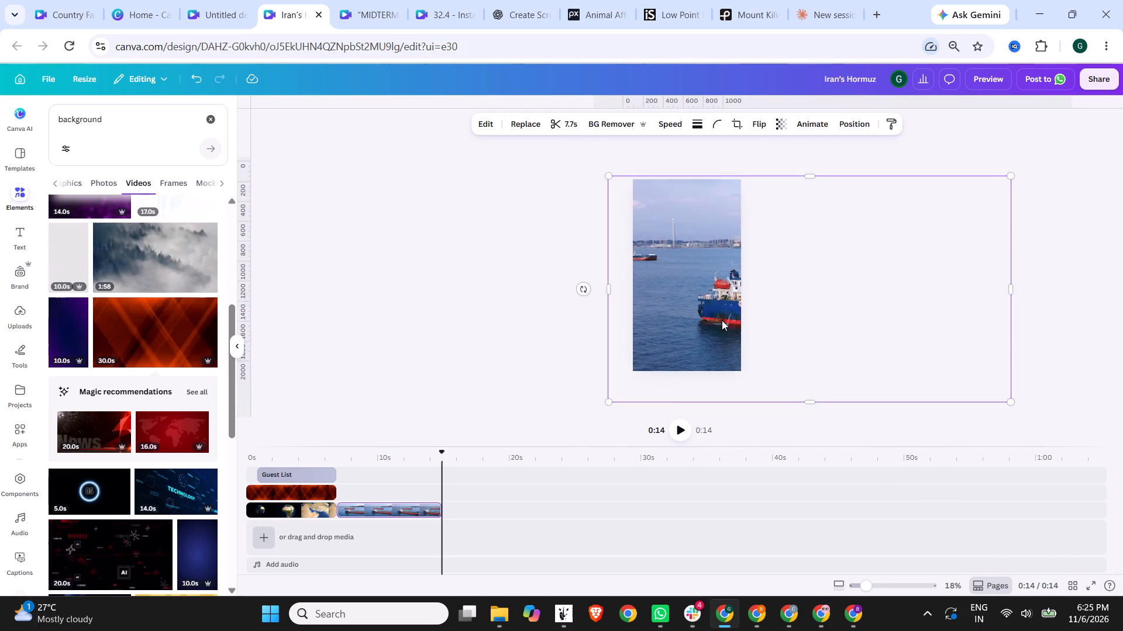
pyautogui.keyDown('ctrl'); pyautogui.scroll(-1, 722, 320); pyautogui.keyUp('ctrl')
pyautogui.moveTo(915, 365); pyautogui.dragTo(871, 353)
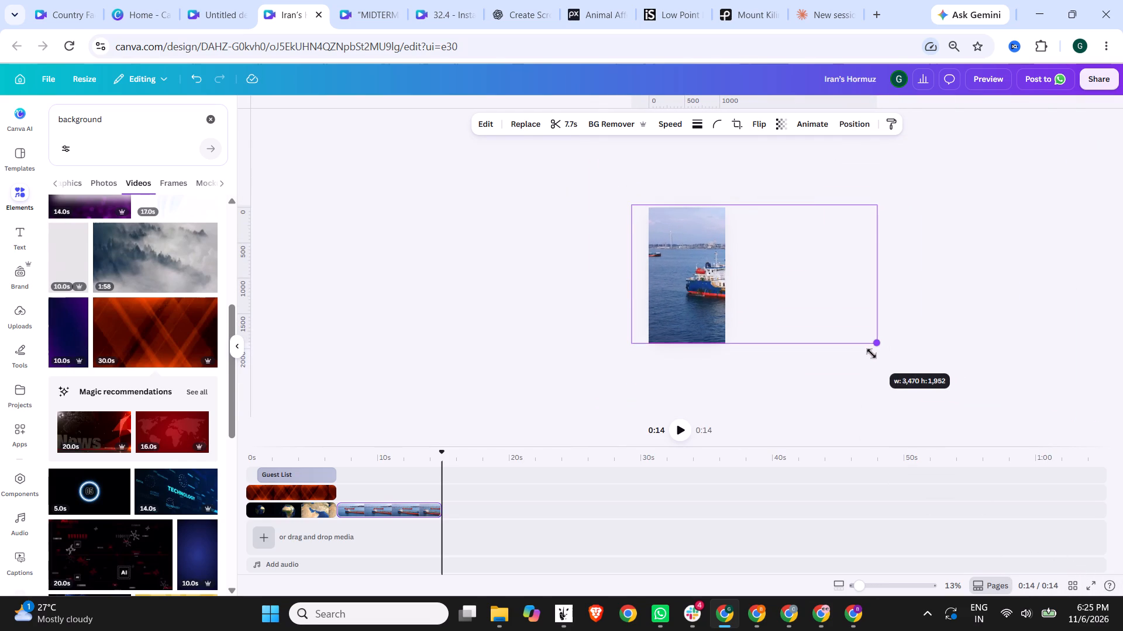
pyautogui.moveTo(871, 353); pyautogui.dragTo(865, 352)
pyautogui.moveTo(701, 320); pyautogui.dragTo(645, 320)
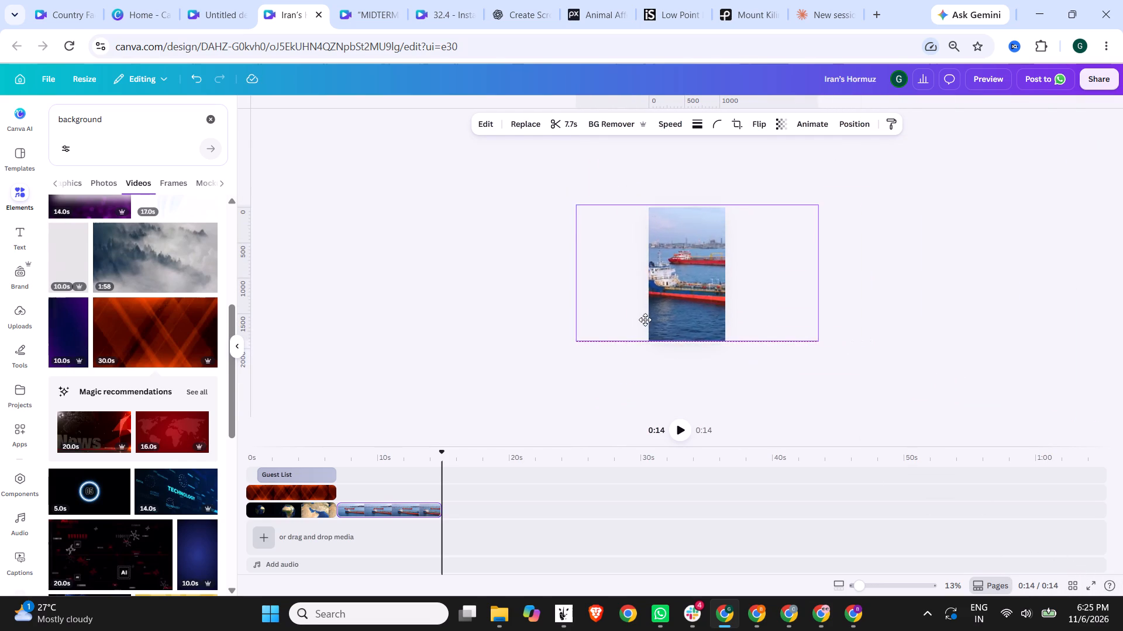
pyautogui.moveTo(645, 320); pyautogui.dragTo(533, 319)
# Delete the tanker ship clip that follows the Earth clip.
pyautogui.press('Delete')
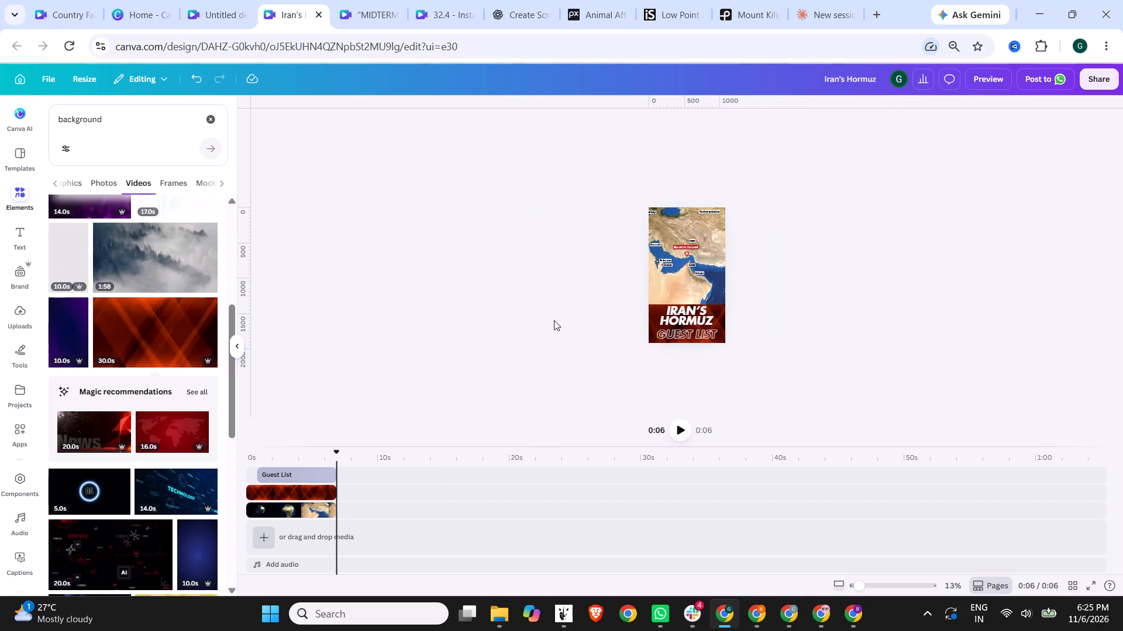
# Switch to Pexels and search its videos for "strait of hormuz".
pyautogui.click(120, 106)
pyautogui.click(112, 117)
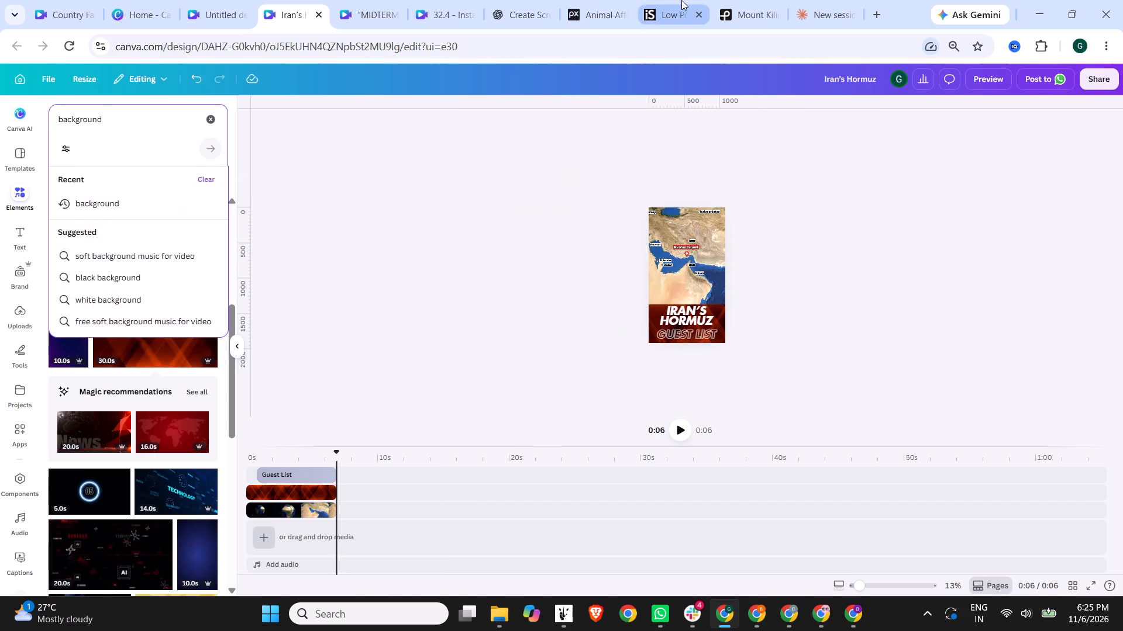
pyautogui.click(681, 0)
pyautogui.click(740, 0)
pyautogui.moveTo(381, 92); pyautogui.dragTo(42, 96)
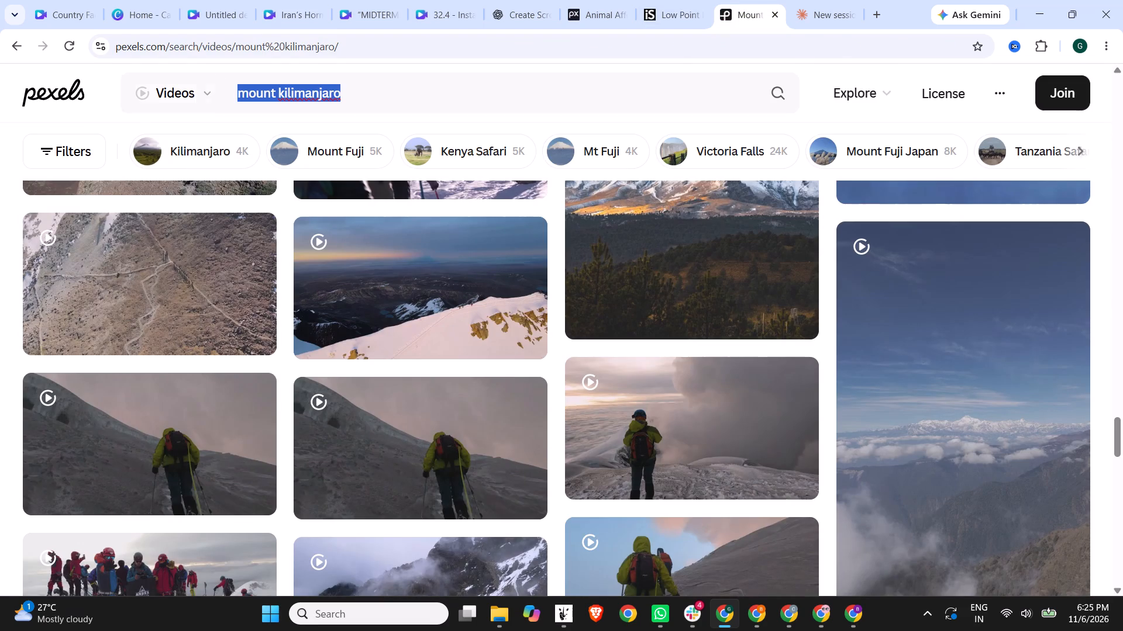
pyautogui.moveTo(42, 96); pyautogui.dragTo(40, 96)
pyautogui.write('straight of hormuz')
pyautogui.press('Return')
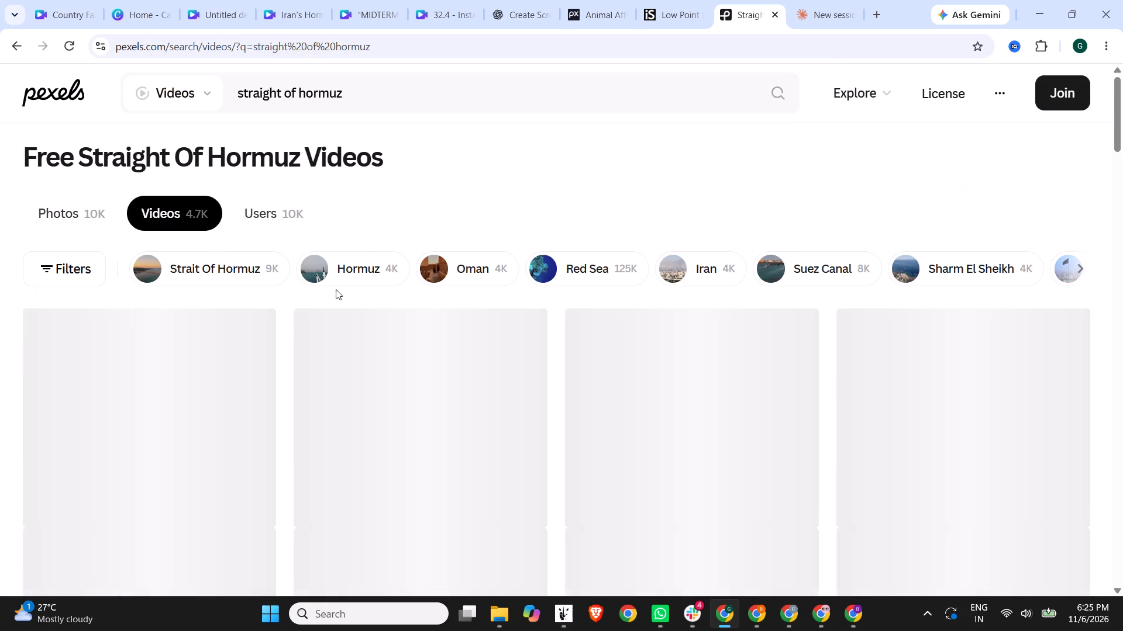
pyautogui.moveTo(283, 89); pyautogui.dragTo(267, 89)
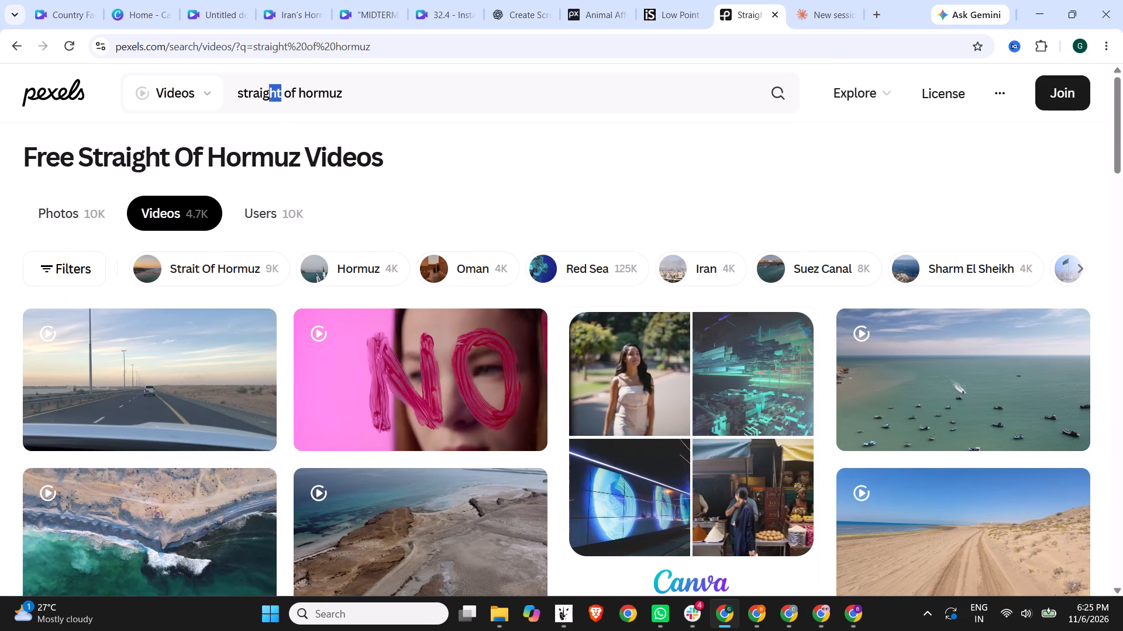
pyautogui.moveTo(267, 89); pyautogui.dragTo(262, 89)
pyautogui.press('t')
pyautogui.press('Return')
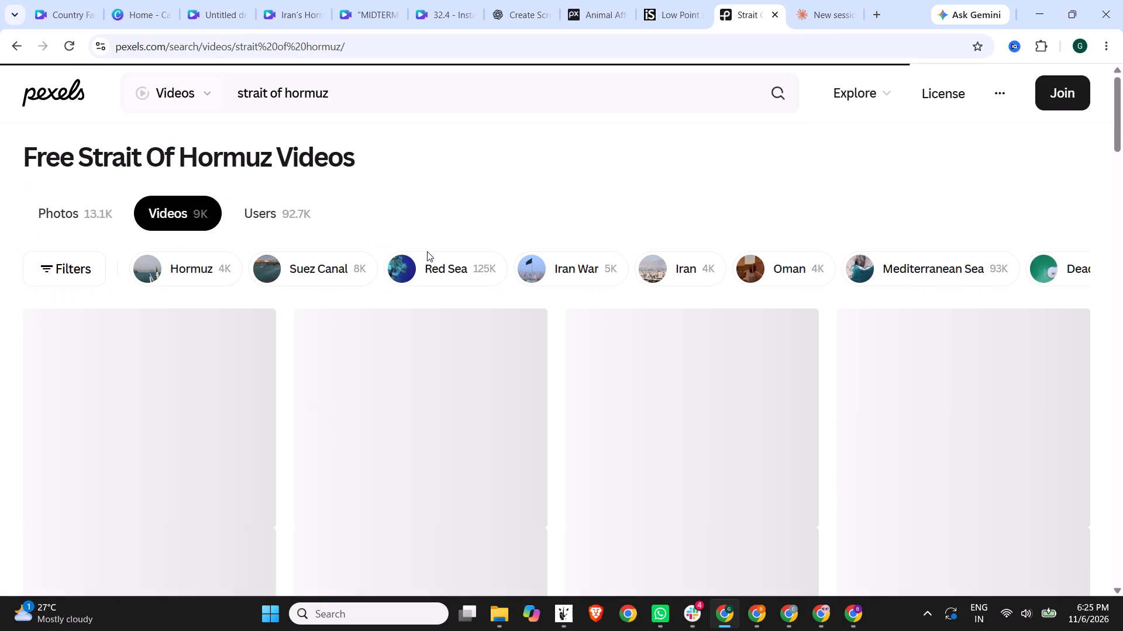
# Look through the strait of hormuz video results for ship and sea footage suitable for the reel.
pyautogui.scroll(-2, 9, 325)
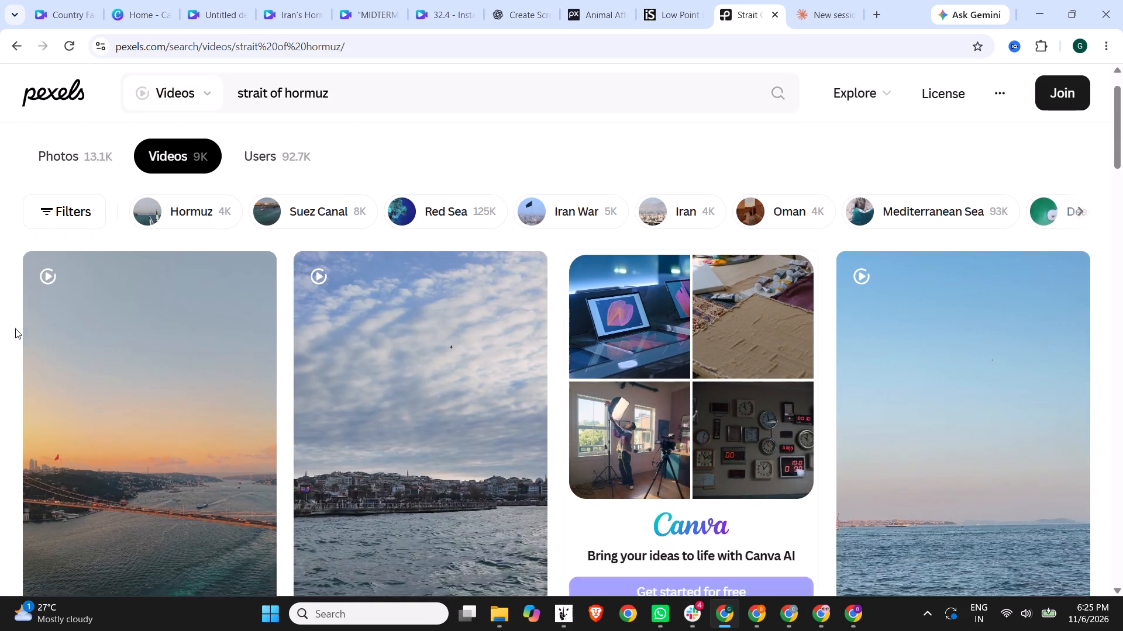
pyautogui.scroll(-3, 147, 382)
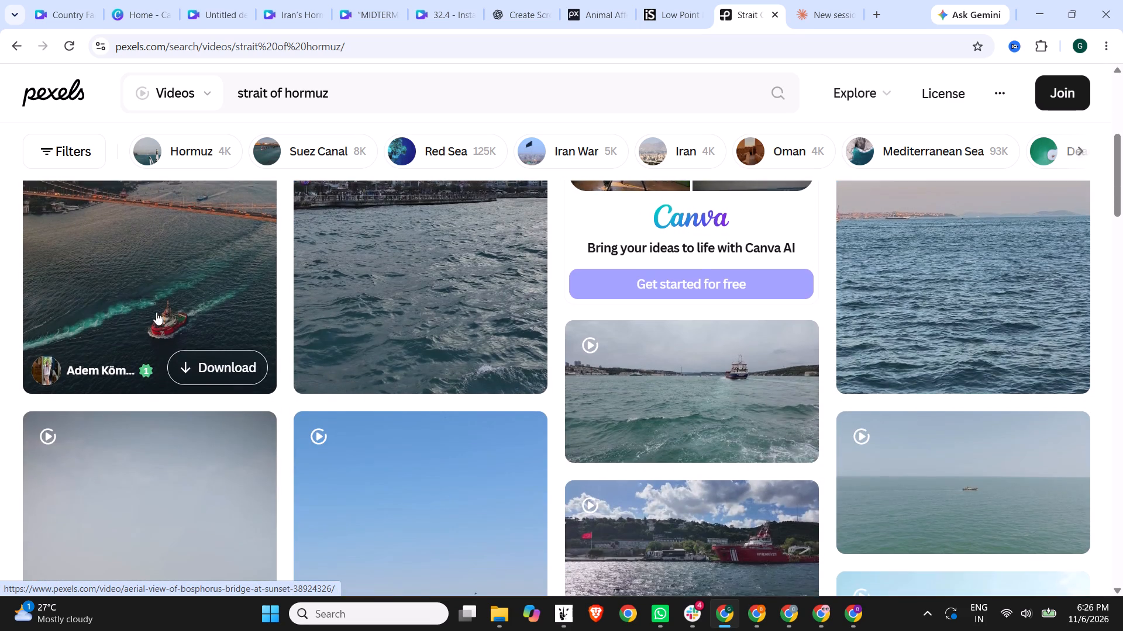
pyautogui.scroll(-3, 222, 320)
pyautogui.scroll(-2, 422, 425)
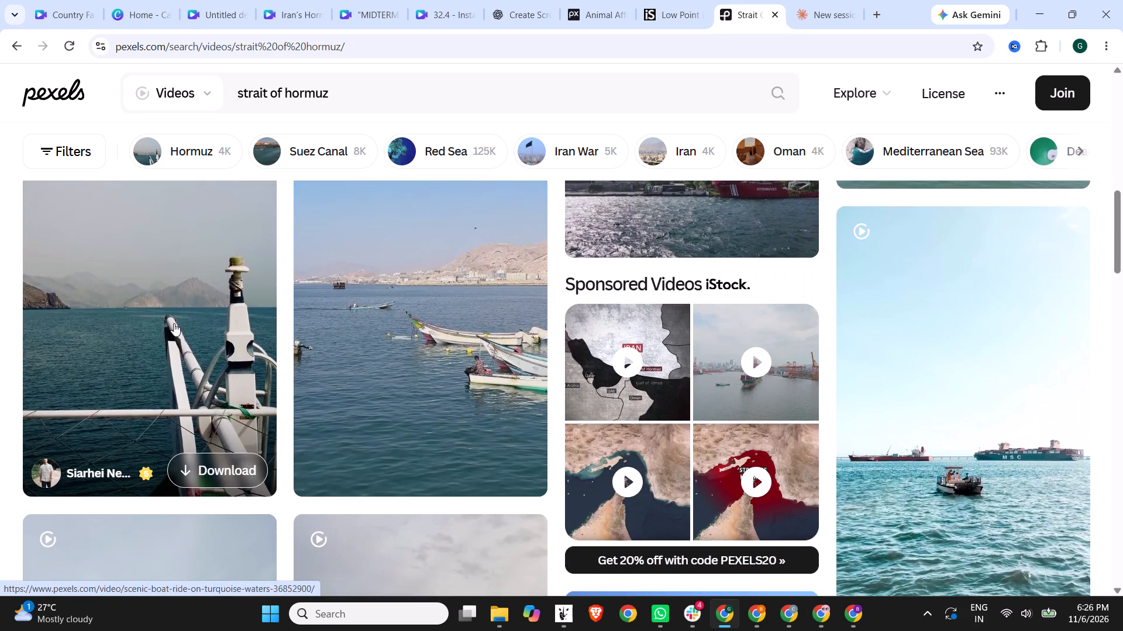
pyautogui.scroll(-11, 174, 323)
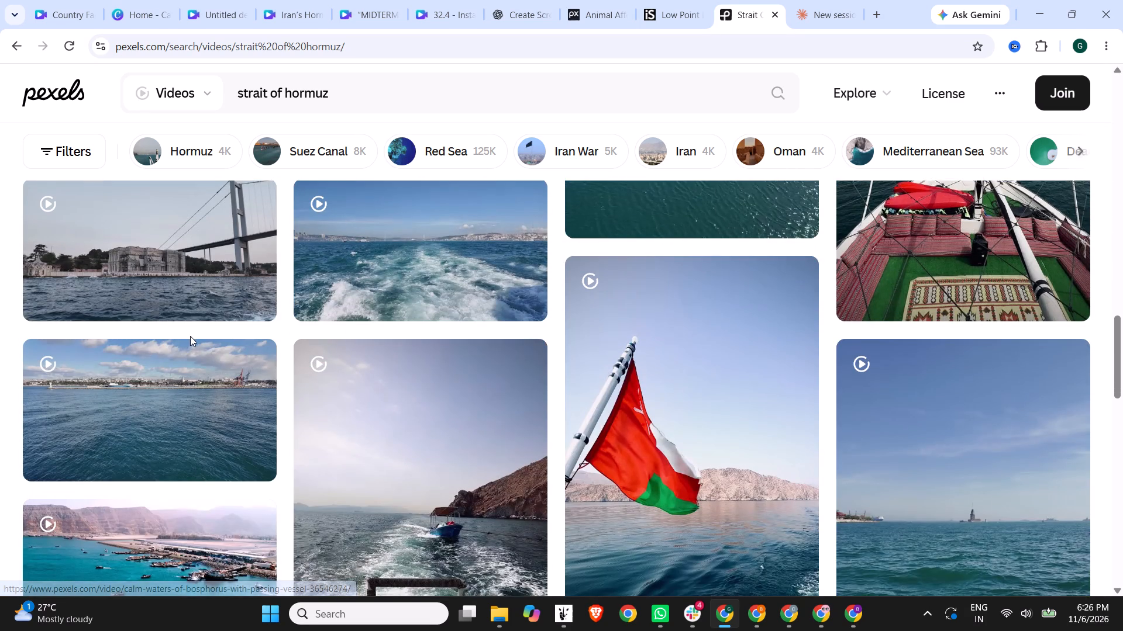
pyautogui.scroll(-4, 467, 260)
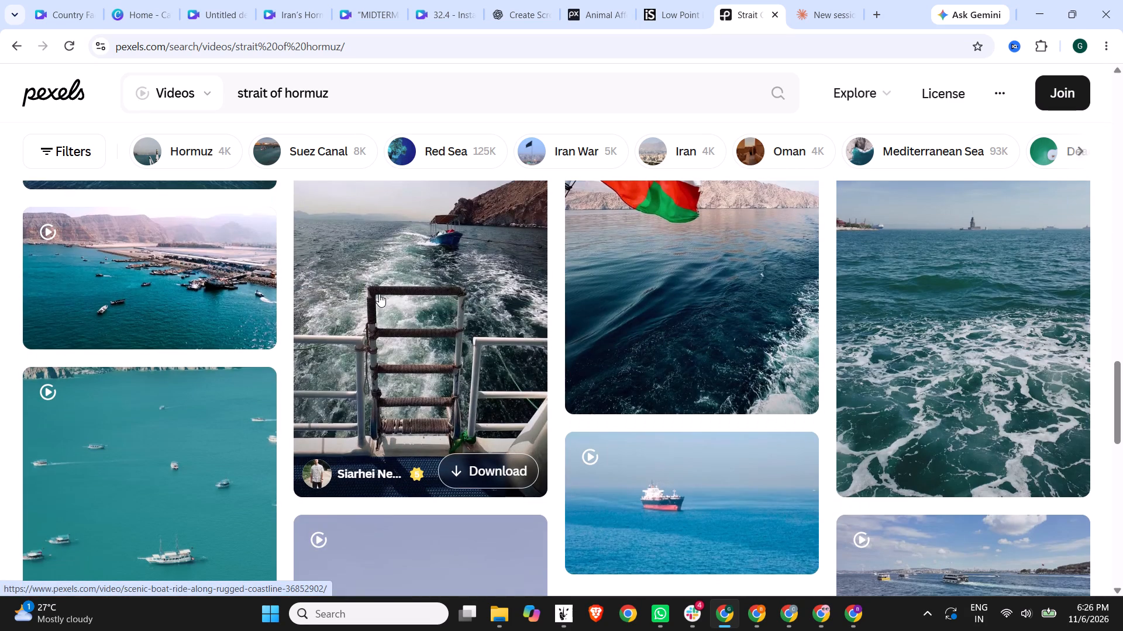
pyautogui.scroll(-3, 684, 366)
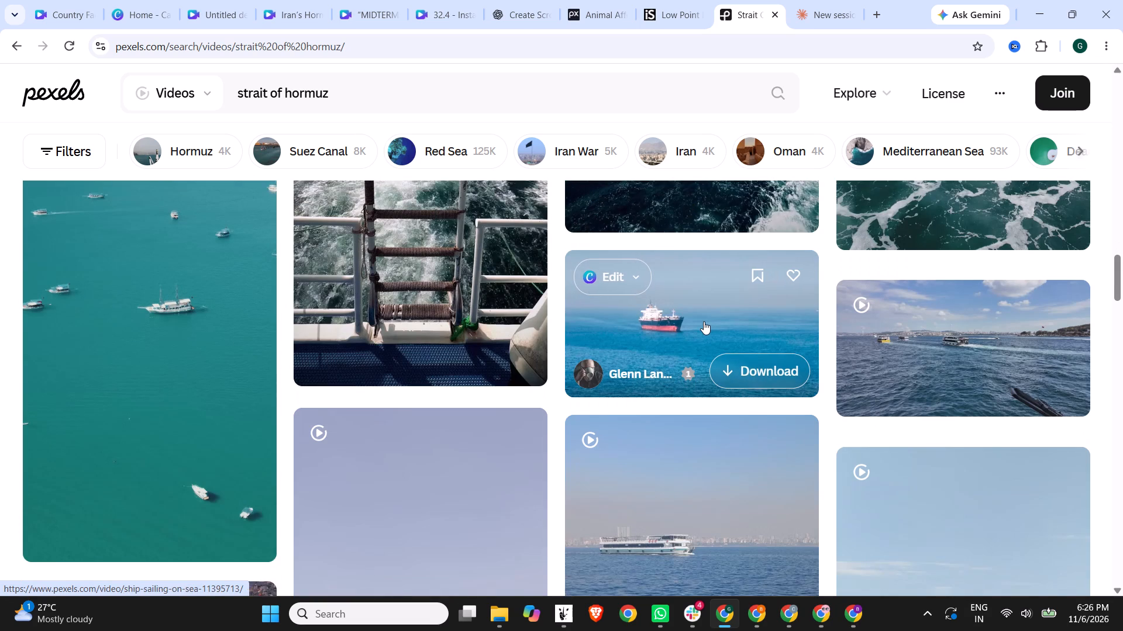
pyautogui.scroll(-4, 704, 321)
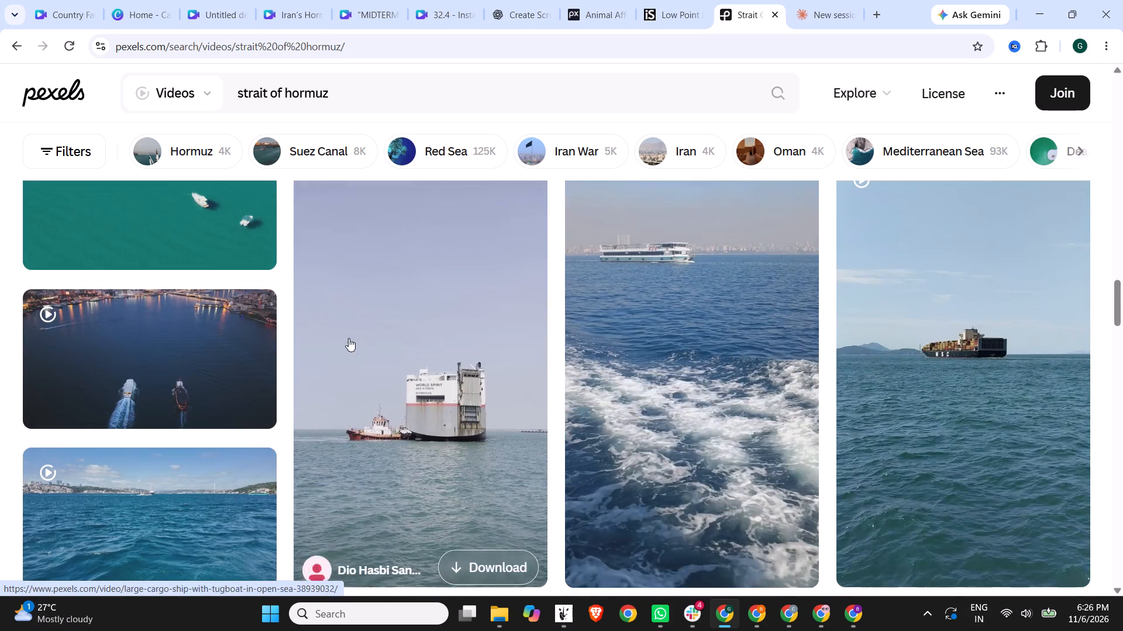
pyautogui.scroll(-13, 328, 338)
pyautogui.scroll(3, 325, 341)
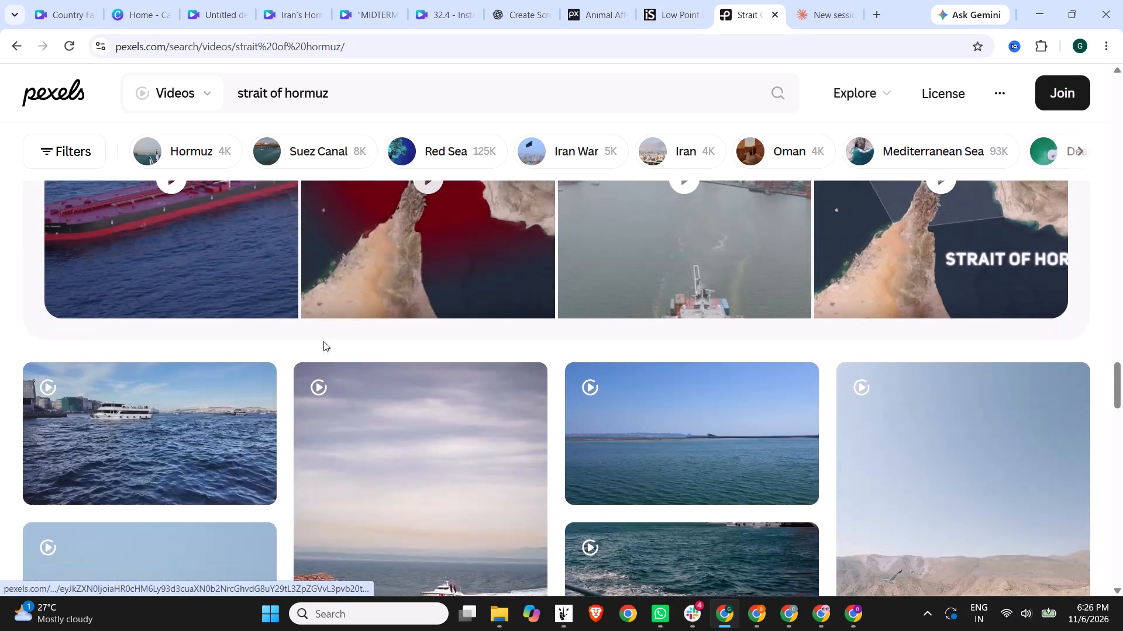
pyautogui.scroll(-6, 240, 351)
pyautogui.scroll(3, 202, 349)
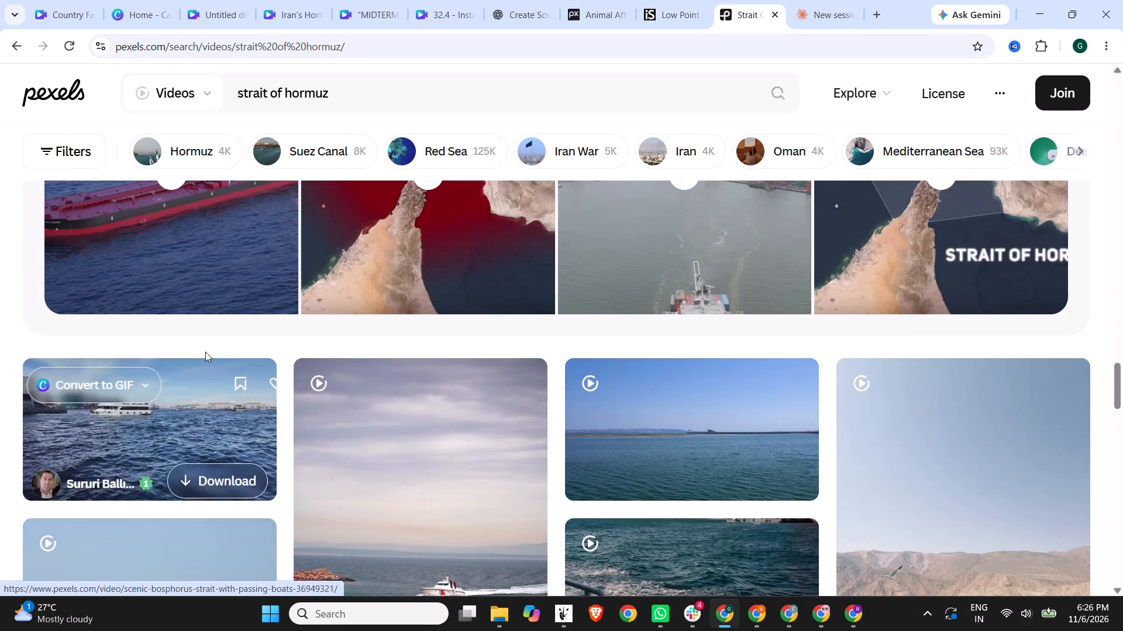
pyautogui.scroll(-6, 208, 387)
pyautogui.scroll(2, 373, 375)
pyautogui.scroll(-6, 391, 374)
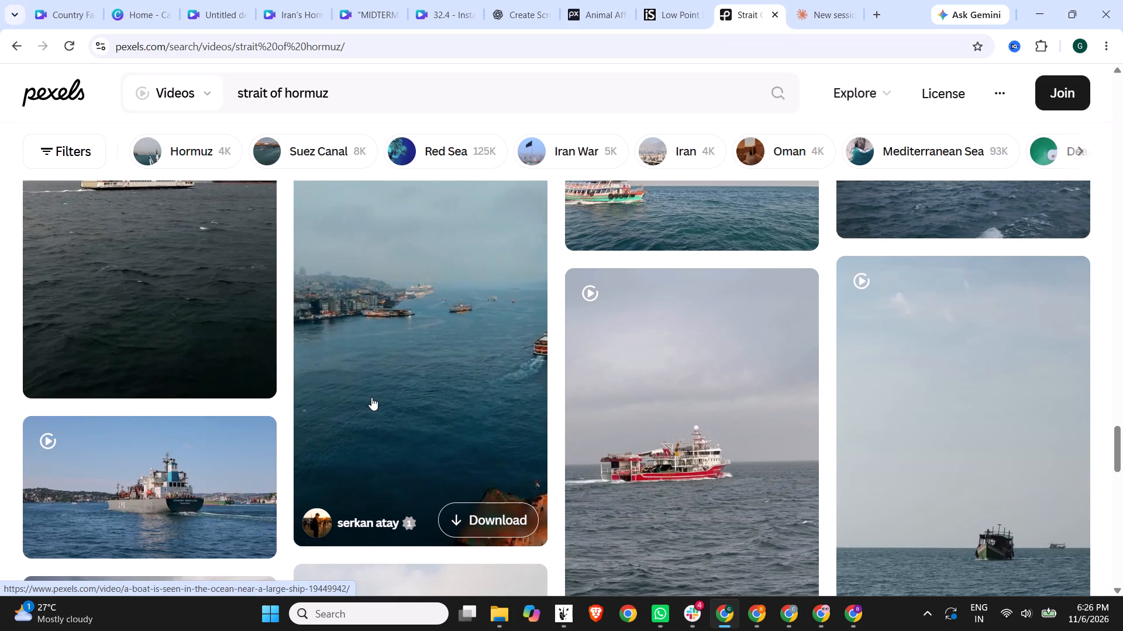
pyautogui.scroll(-6, 371, 397)
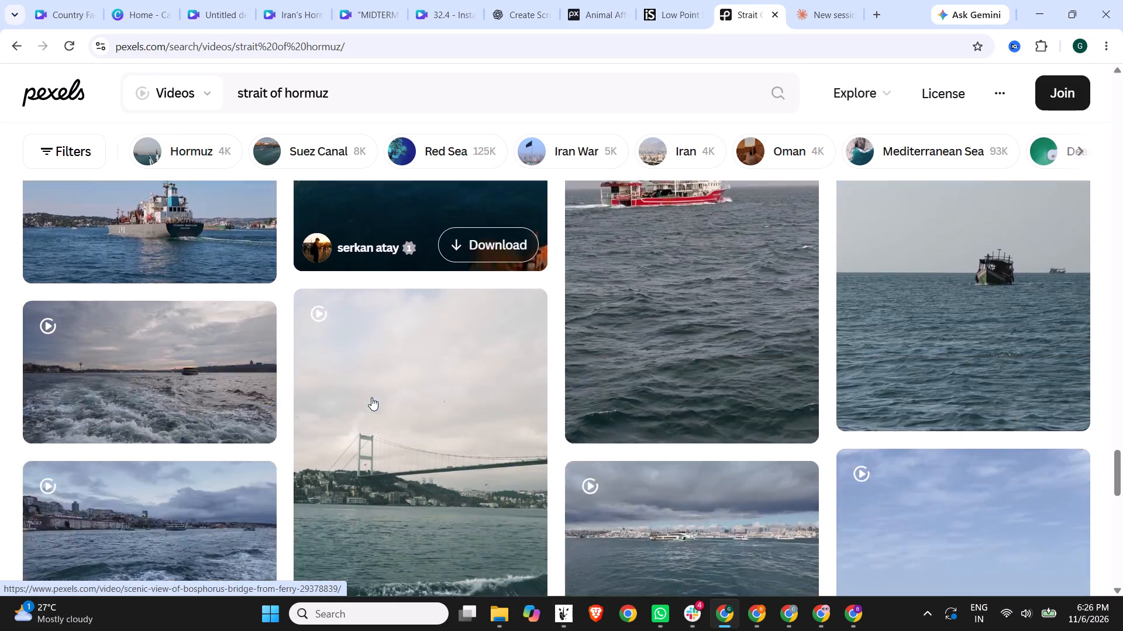
pyautogui.scroll(-5, 371, 397)
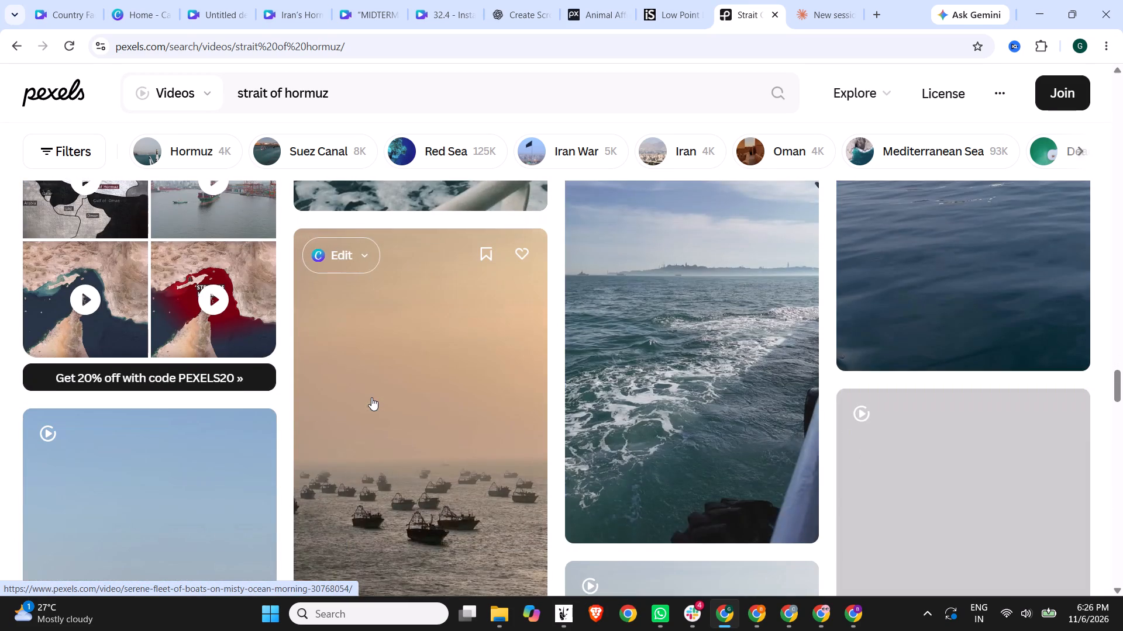
pyautogui.scroll(2, 371, 397)
pyautogui.scroll(-5, 363, 400)
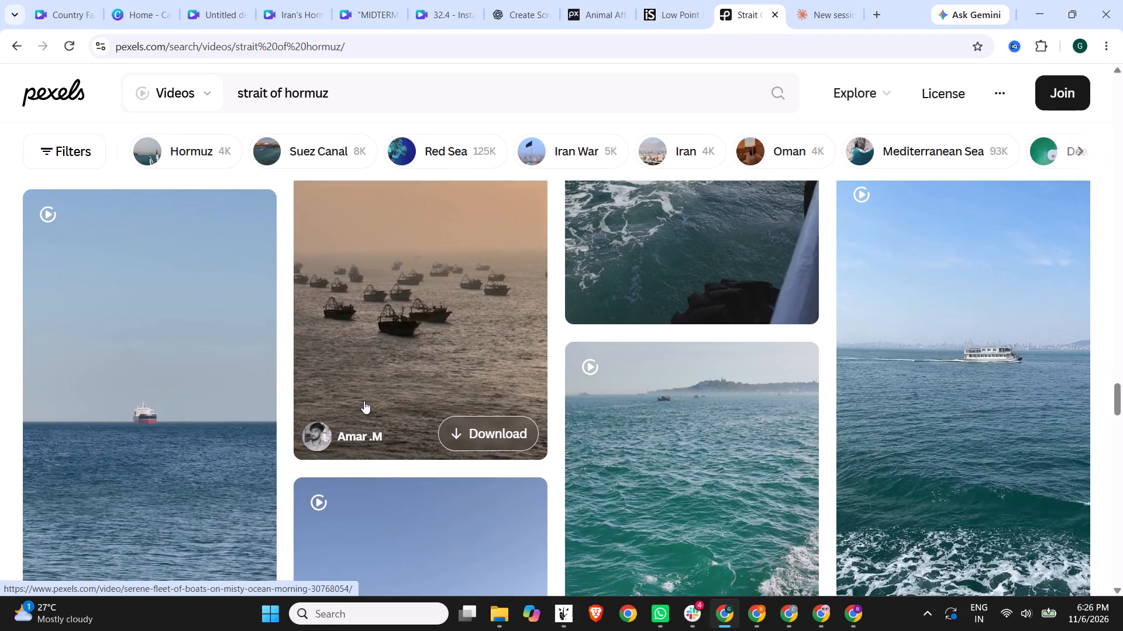
pyautogui.scroll(-8, 392, 367)
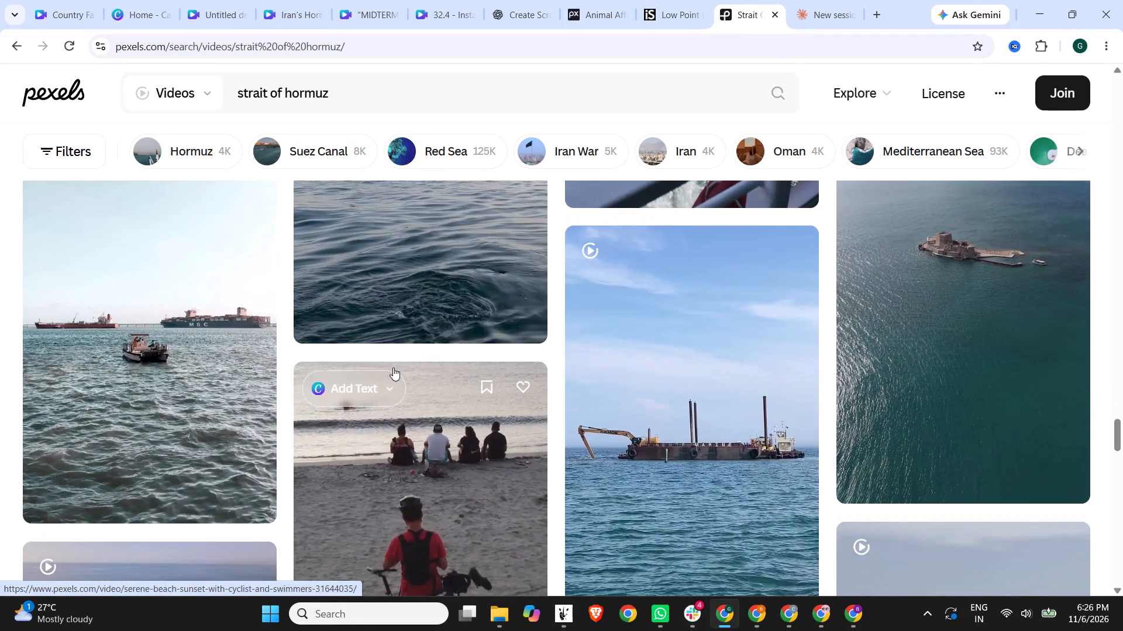
pyautogui.scroll(-3, 409, 435)
pyautogui.scroll(3, 409, 436)
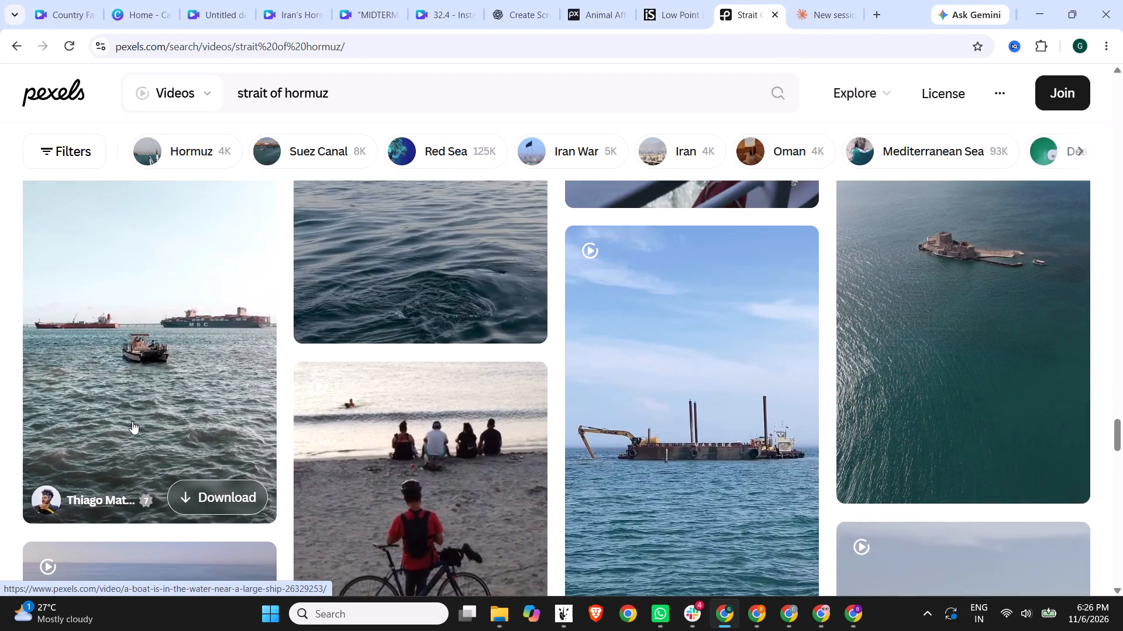
pyautogui.scroll(-4, 132, 421)
pyautogui.scroll(-5, 182, 321)
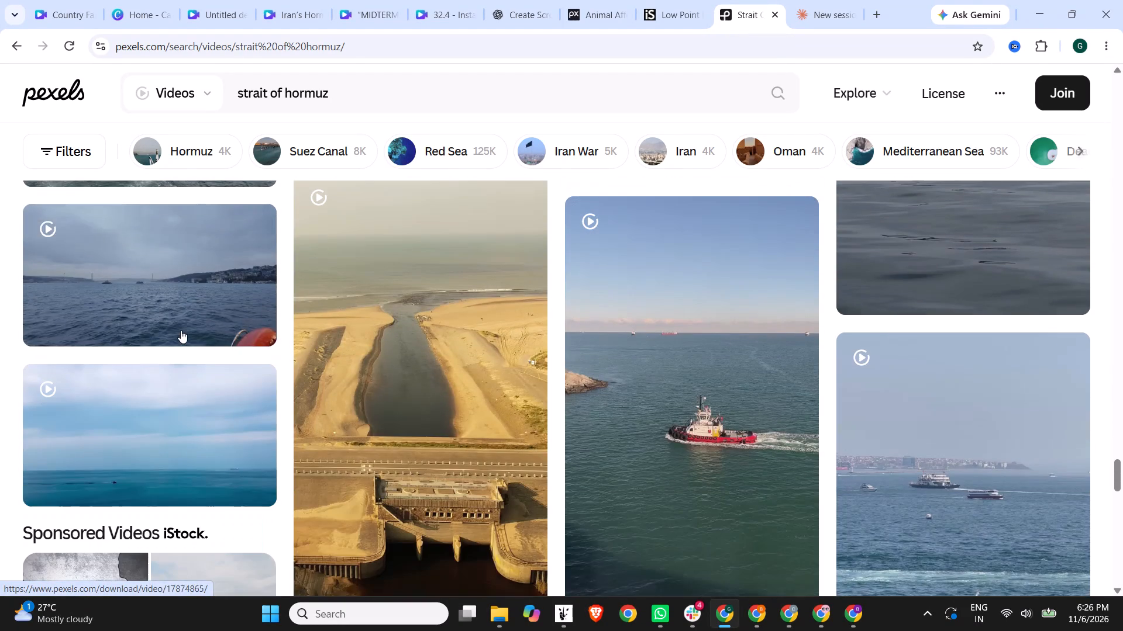
pyautogui.scroll(11, 204, 348)
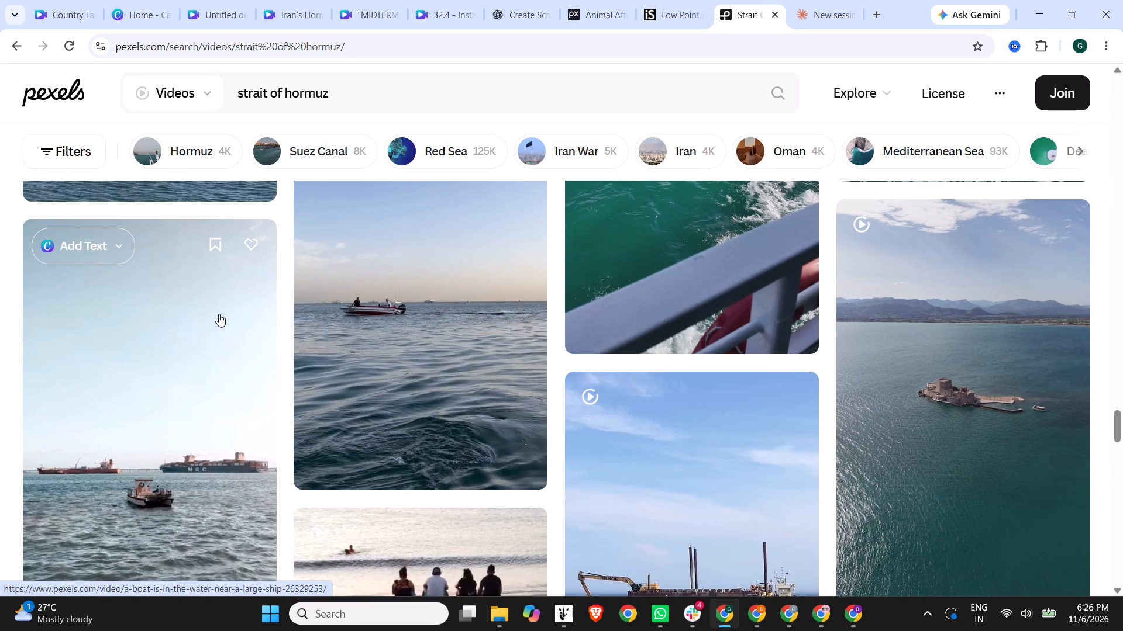
pyautogui.scroll(-3, 910, 396)
pyautogui.scroll(-1, 808, 349)
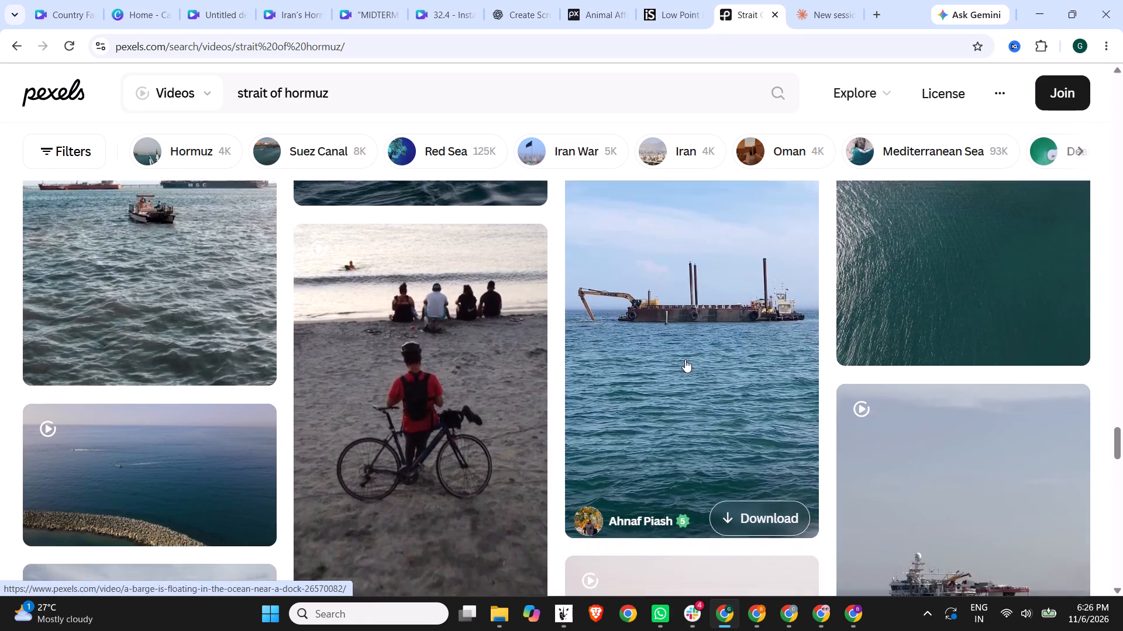
pyautogui.scroll(-7, 683, 365)
pyautogui.scroll(-2, 425, 398)
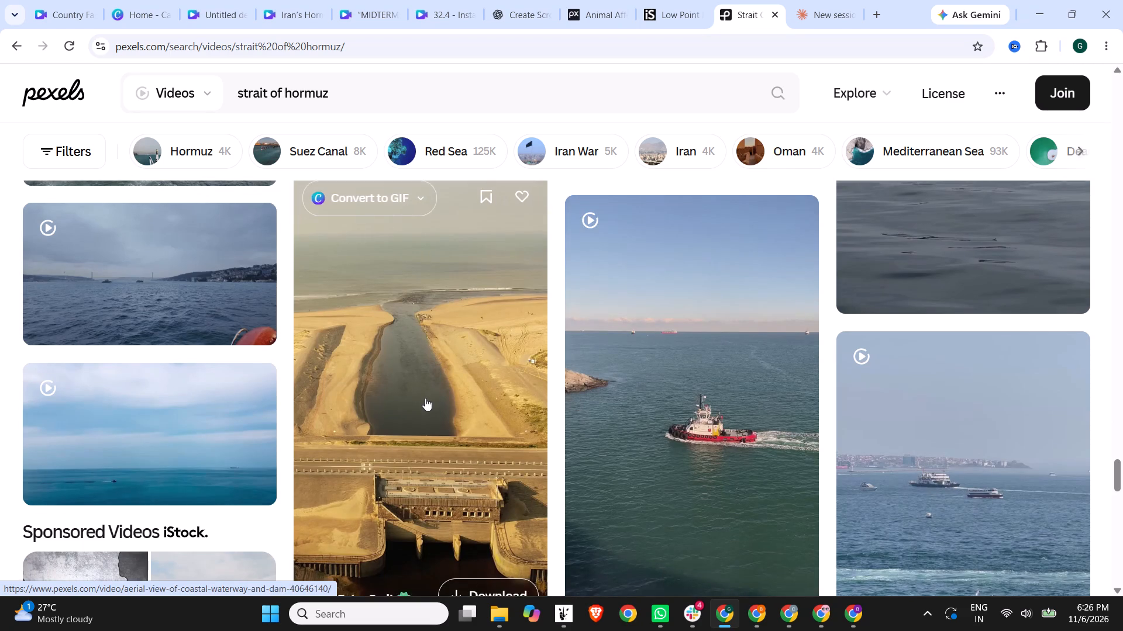
pyautogui.scroll(-2, 425, 398)
pyautogui.scroll(-5, 405, 308)
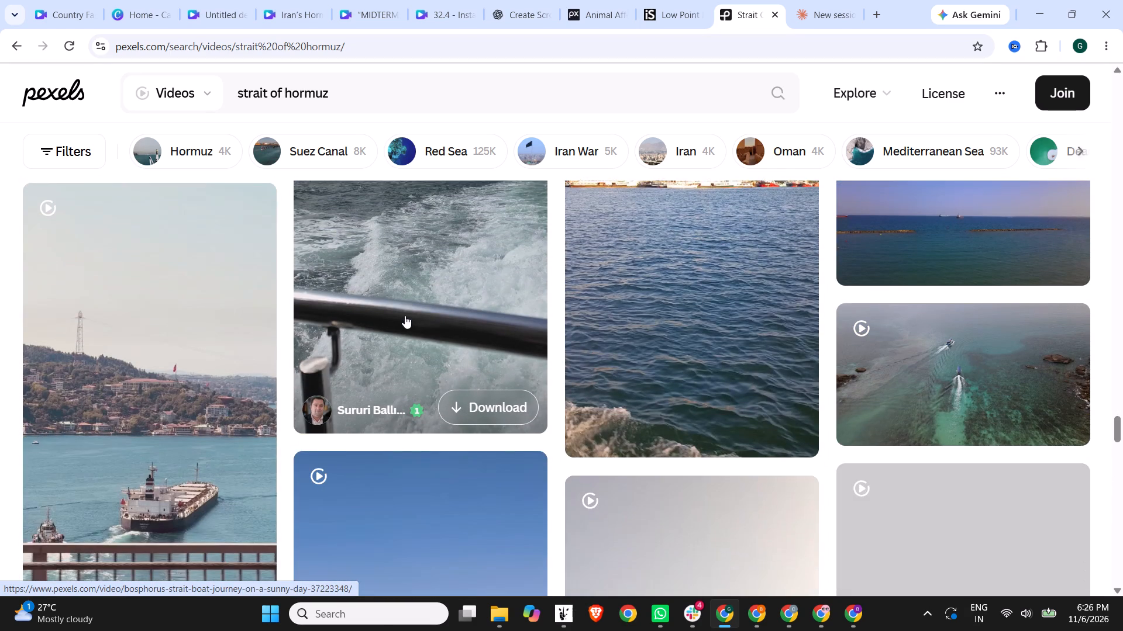
pyautogui.scroll(-5, 404, 316)
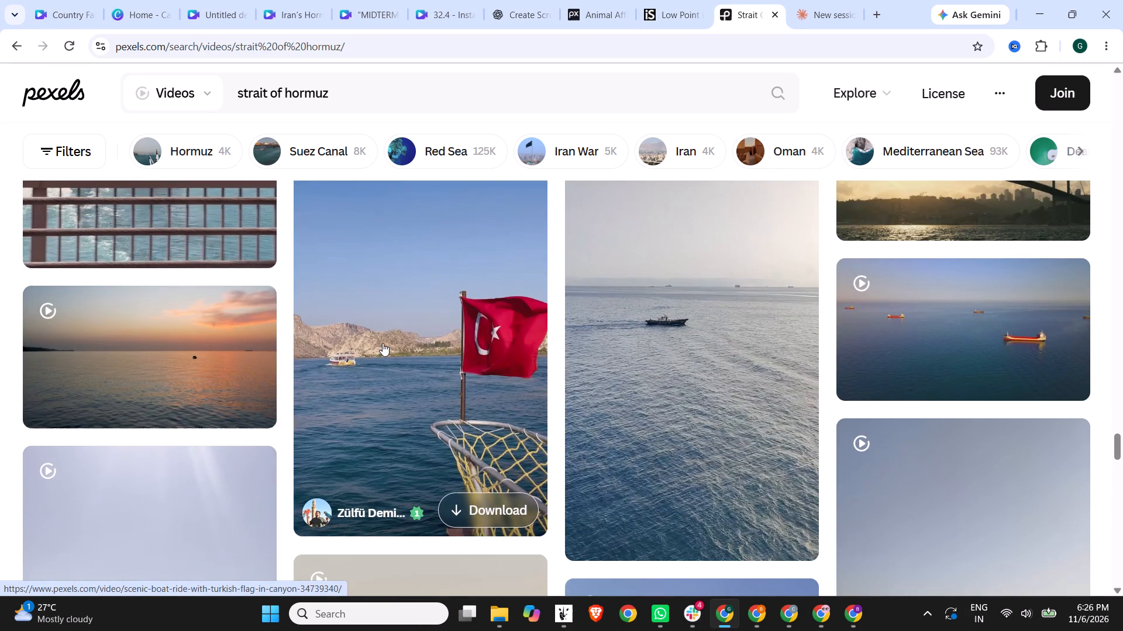
pyautogui.scroll(-5, 659, 345)
pyautogui.scroll(-6, 447, 359)
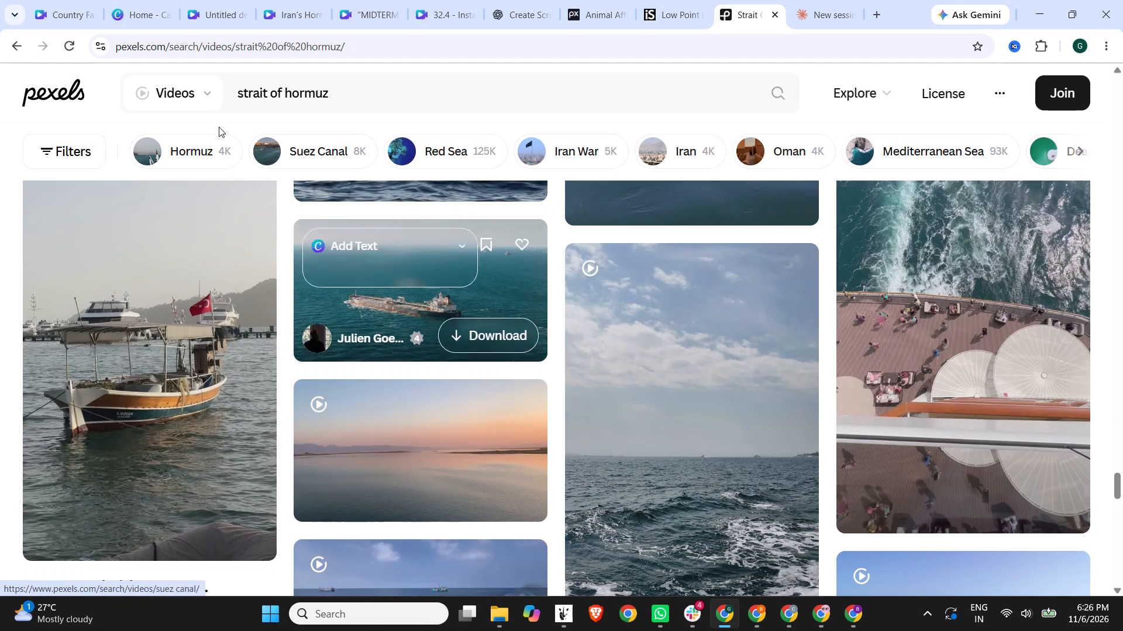
pyautogui.moveTo(349, 93); pyautogui.dragTo(187, 95)
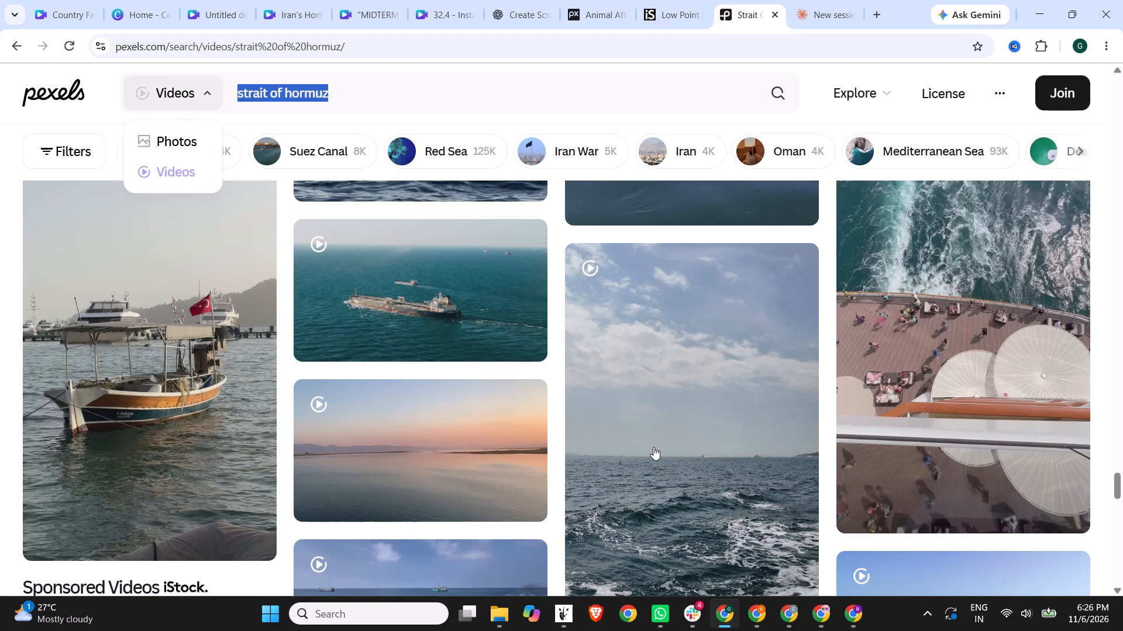
pyautogui.scroll(-6, 567, 365)
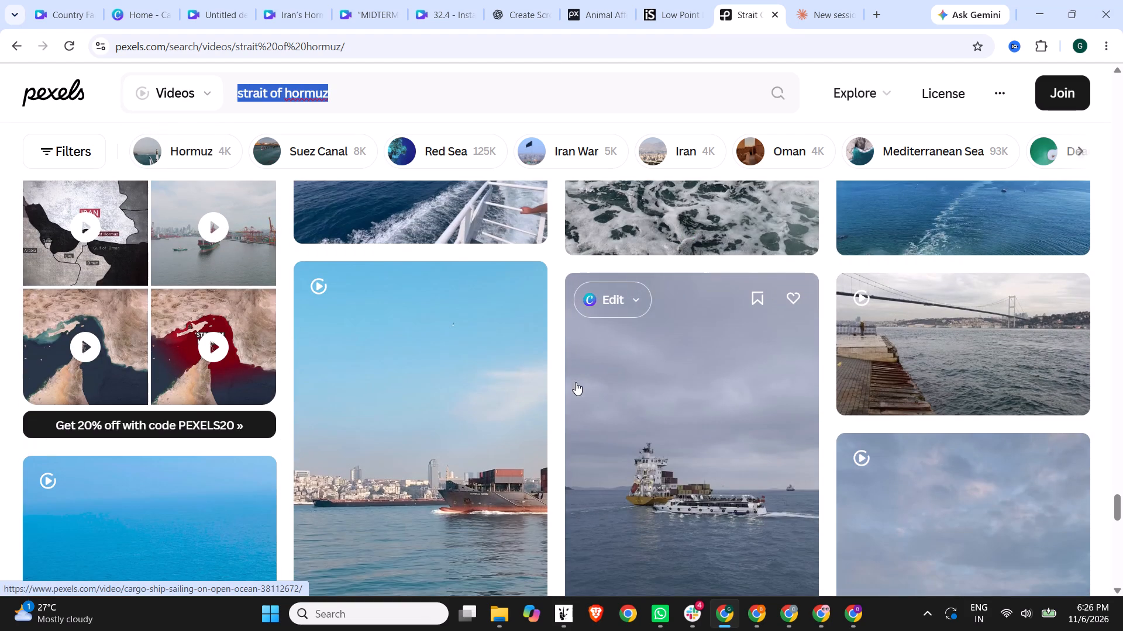
pyautogui.scroll(-5, 485, 457)
pyautogui.scroll(3, 469, 292)
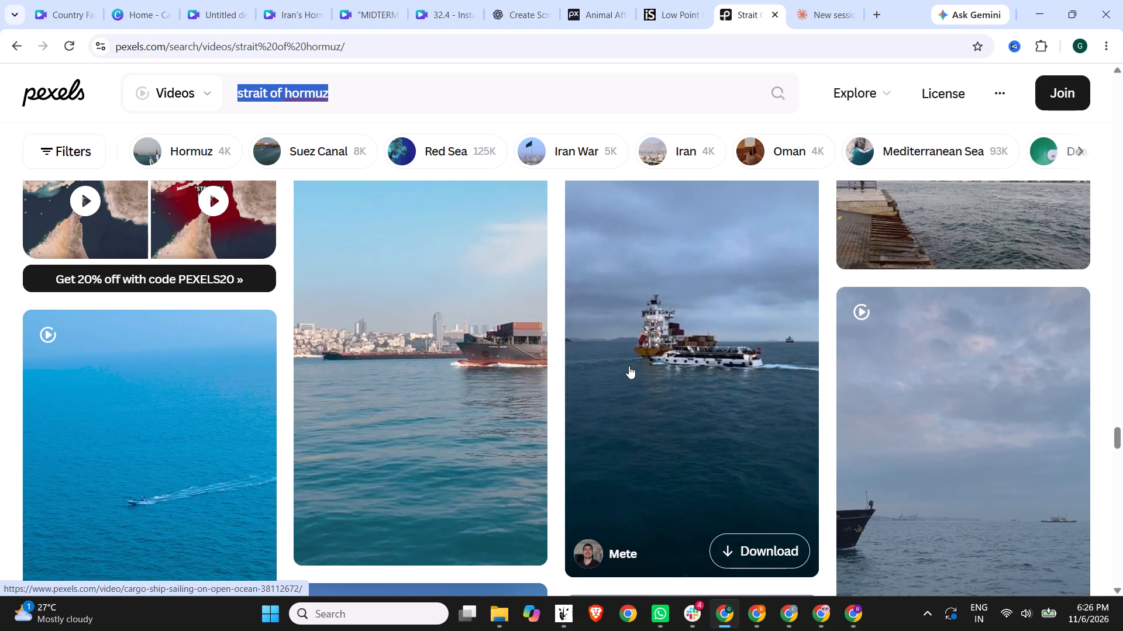
pyautogui.scroll(-6, 629, 366)
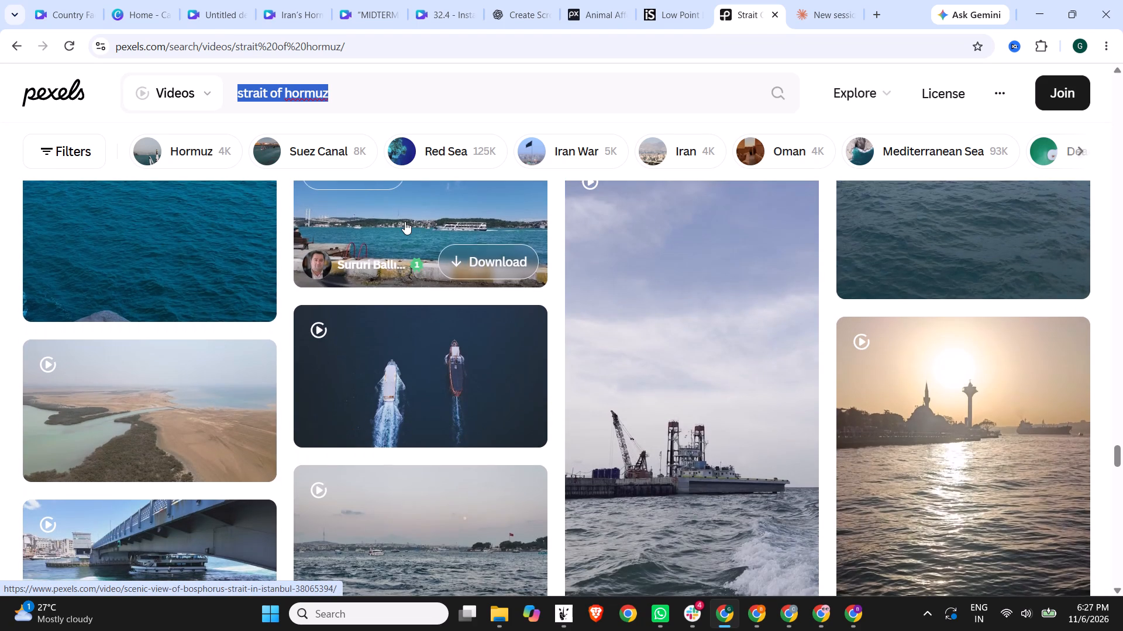
pyautogui.scroll(-3, 438, 274)
pyautogui.scroll(-4, 404, 320)
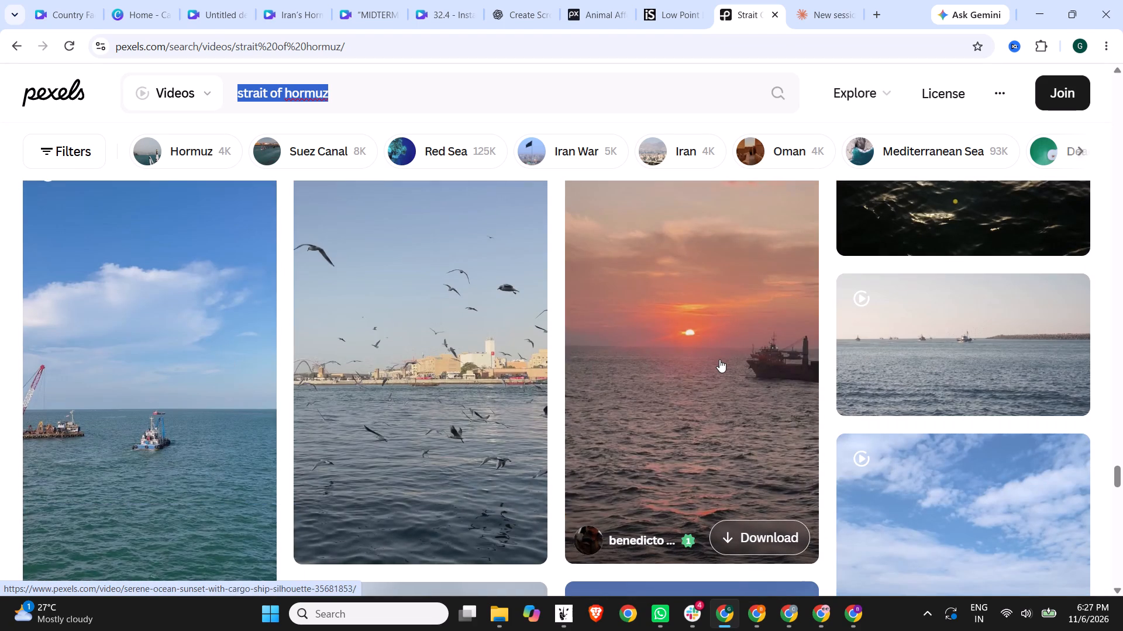
pyautogui.scroll(-5, 719, 359)
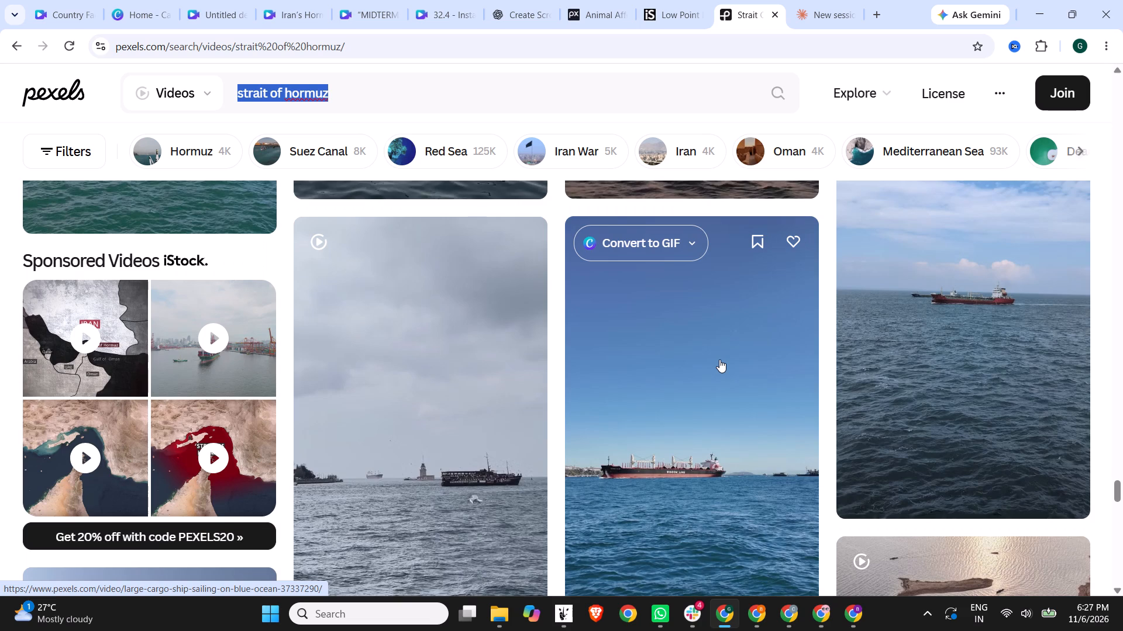
pyautogui.scroll(-5, 707, 359)
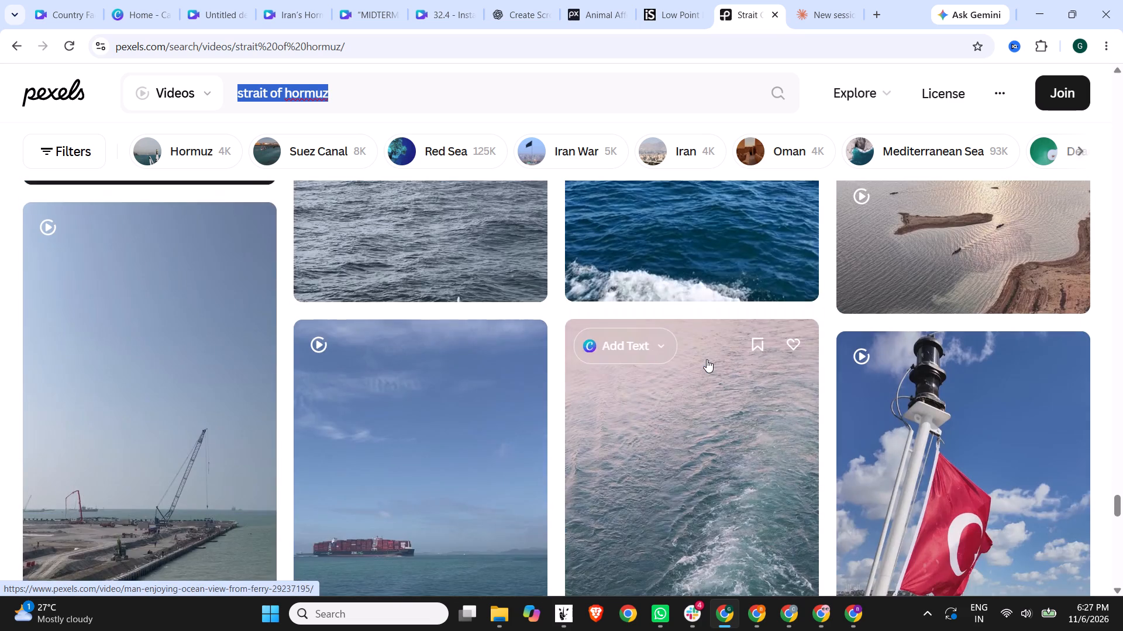
pyautogui.scroll(-5, 707, 359)
pyautogui.scroll(-5, 443, 358)
pyautogui.scroll(-4, 543, 358)
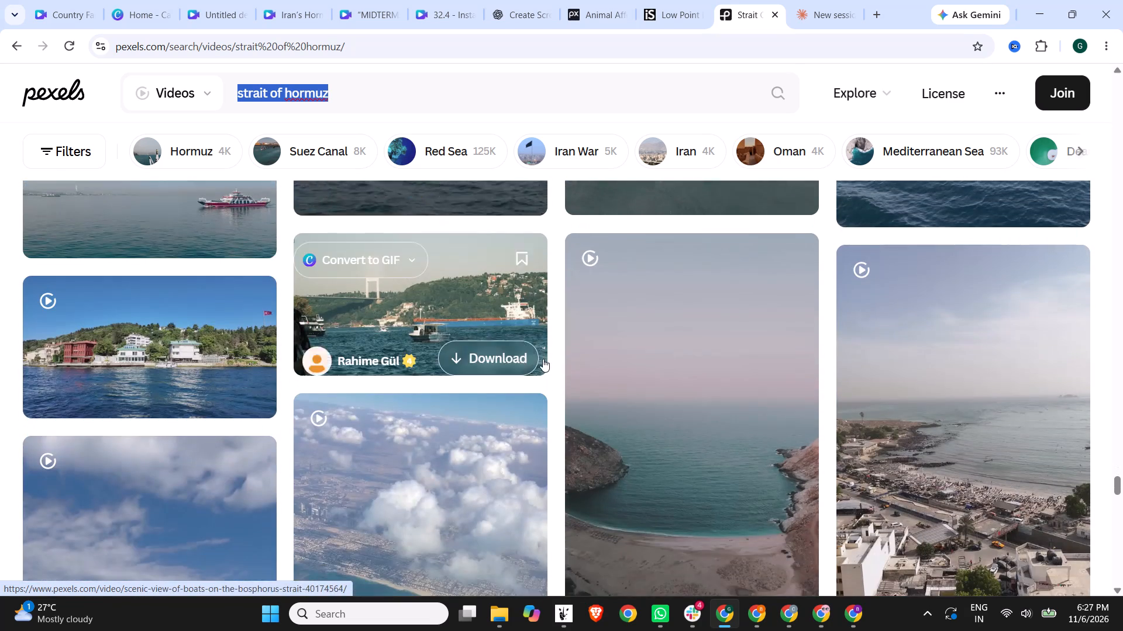
# Look further through the strait of hormuz video results for cargo ship and sea footage.
pyautogui.scroll(-6, 395, 359)
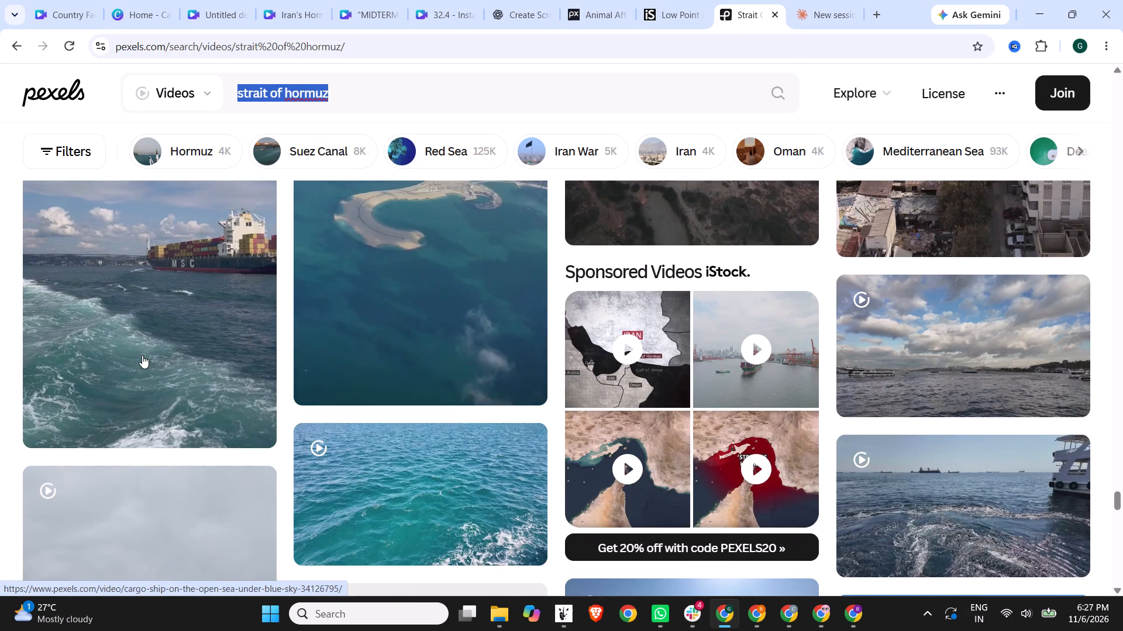
pyautogui.scroll(-3, 147, 355)
pyautogui.scroll(-6, 230, 378)
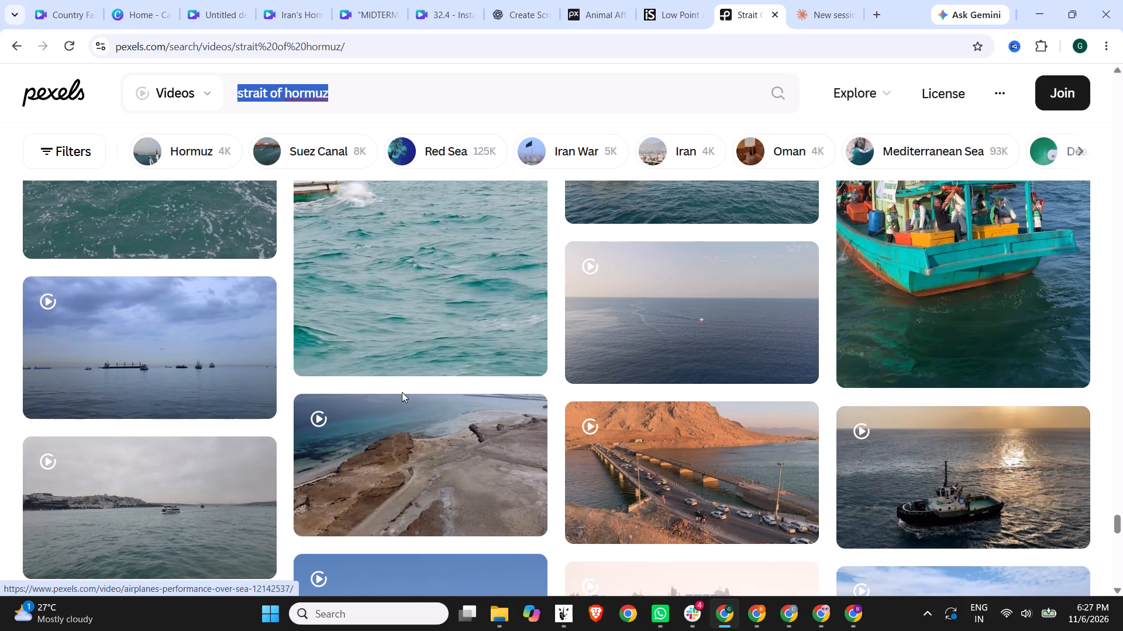
pyautogui.scroll(-5, 886, 463)
pyautogui.scroll(-4, 540, 414)
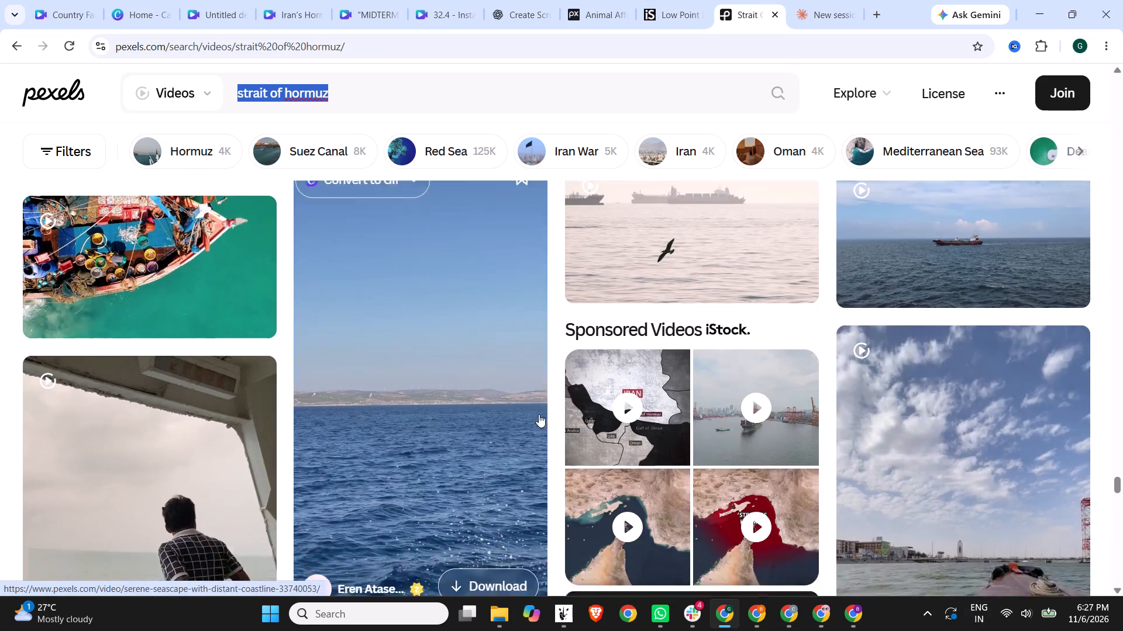
# Switch to the related Hormuz video search and look through its results for suitable coast, sea and ship footage.
pyautogui.moveTo(1121, 488); pyautogui.dragTo(1039, 109)
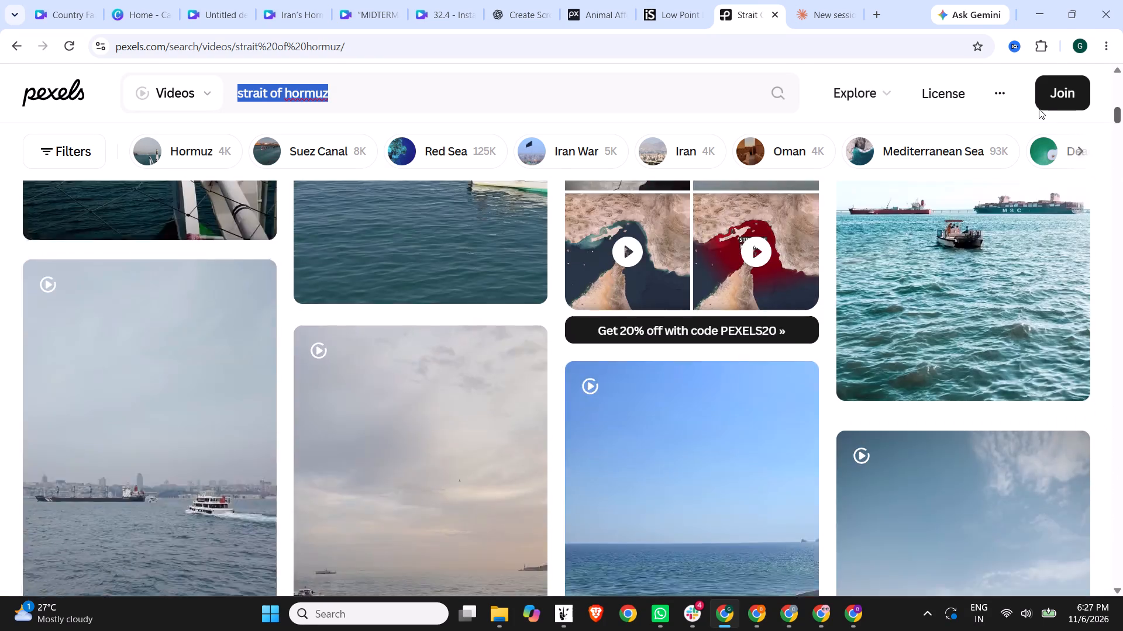
pyautogui.moveTo(1039, 109); pyautogui.dragTo(1042, 64)
pyautogui.click(203, 264)
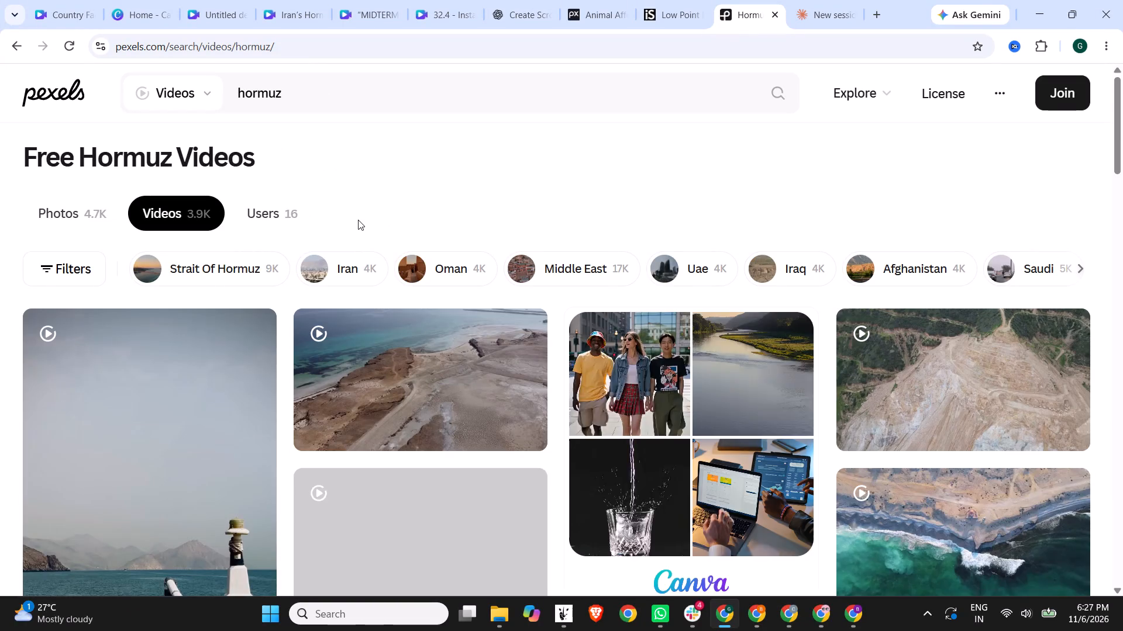
pyautogui.scroll(-4, 358, 220)
pyautogui.scroll(1, 537, 334)
pyautogui.scroll(3, 486, 385)
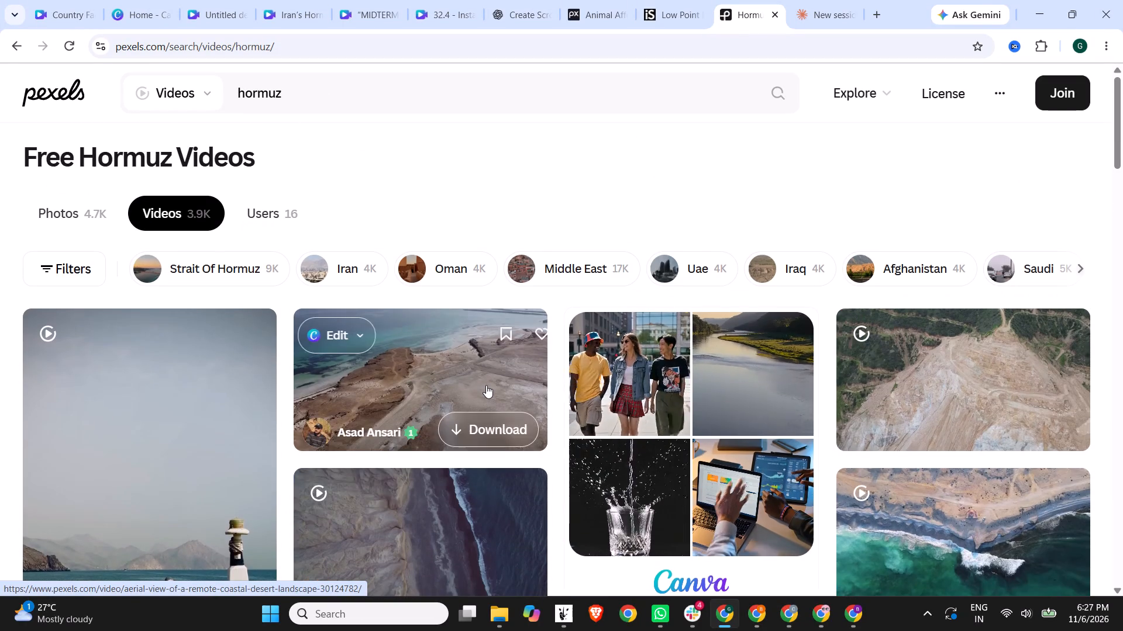
pyautogui.scroll(-9, 486, 385)
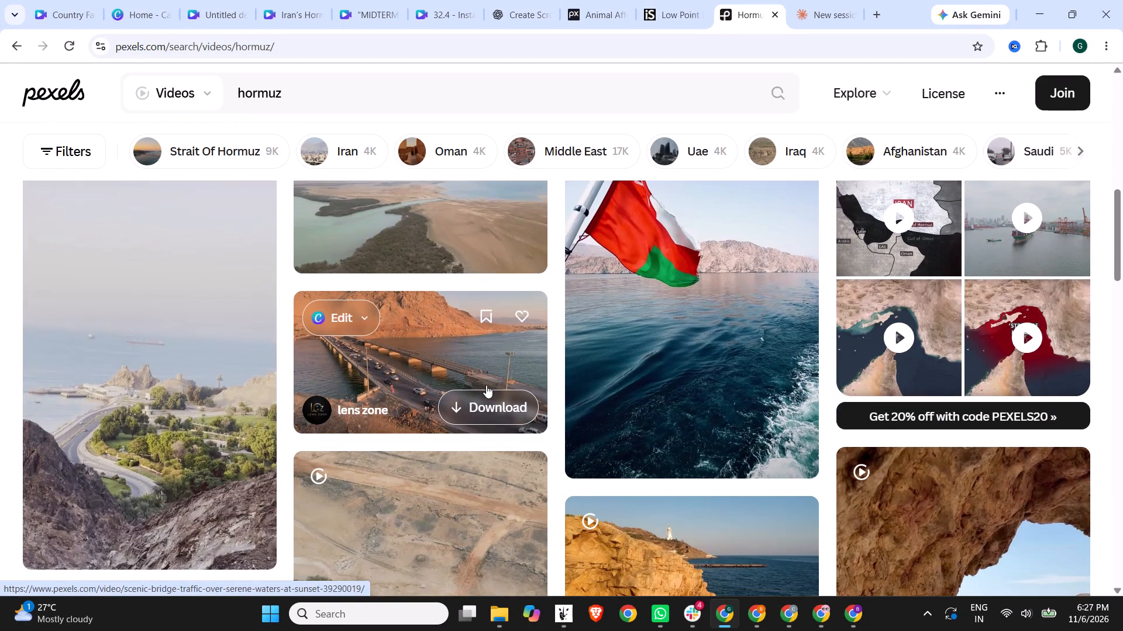
pyautogui.scroll(-5, 438, 353)
pyautogui.scroll(-5, 366, 349)
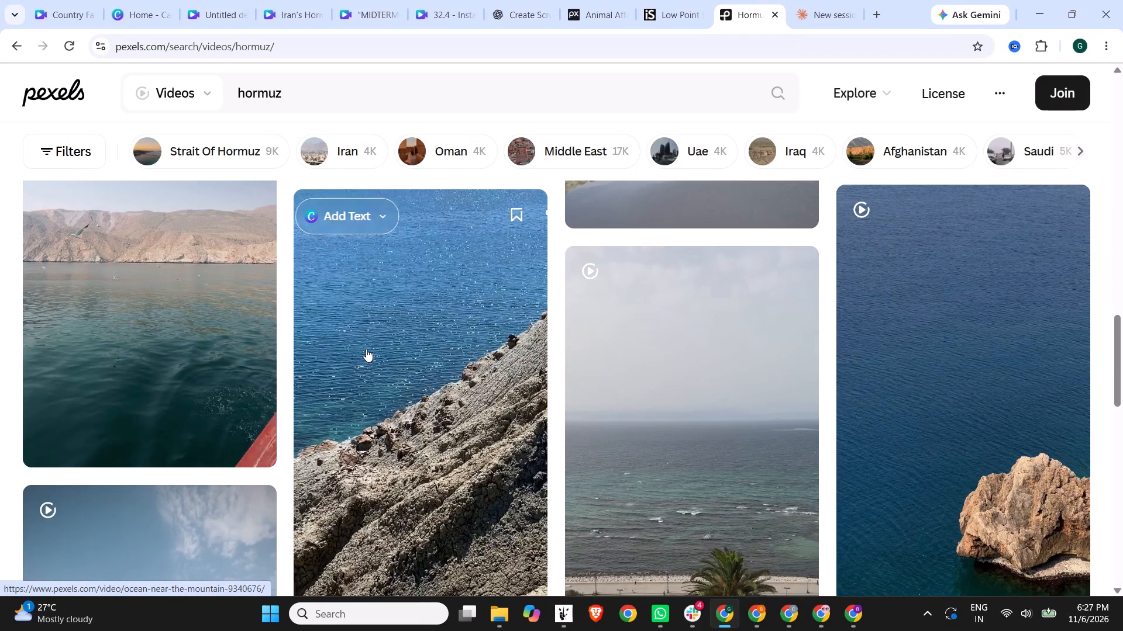
pyautogui.scroll(-7, 199, 341)
pyautogui.scroll(1, 194, 362)
pyautogui.scroll(-2, 194, 362)
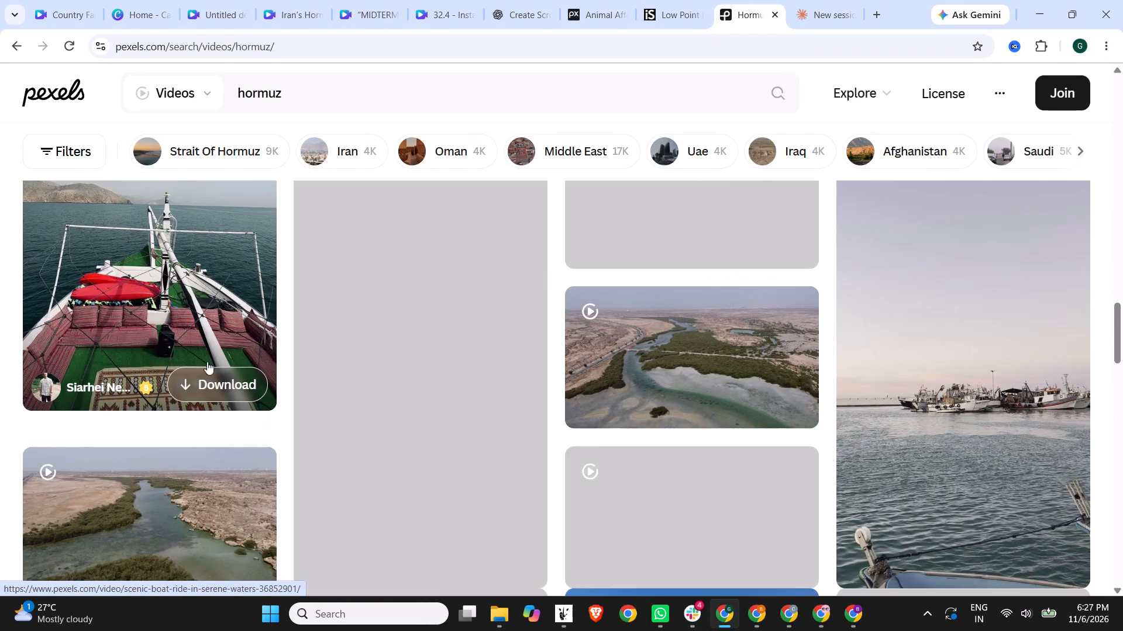
pyautogui.scroll(-6, 416, 361)
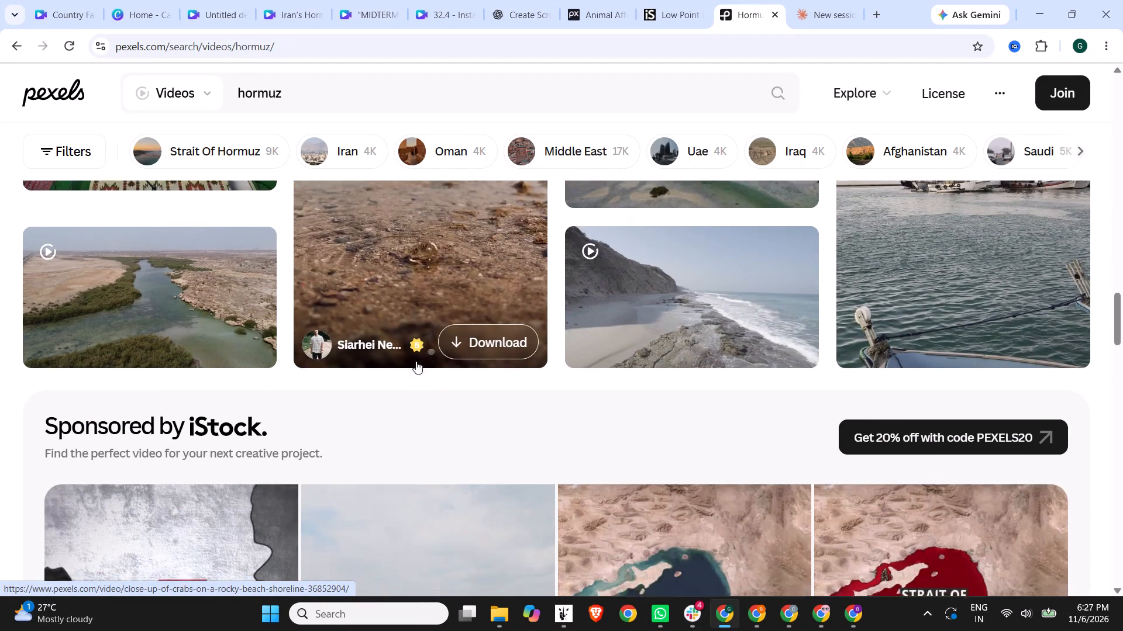
pyautogui.scroll(-8, 416, 361)
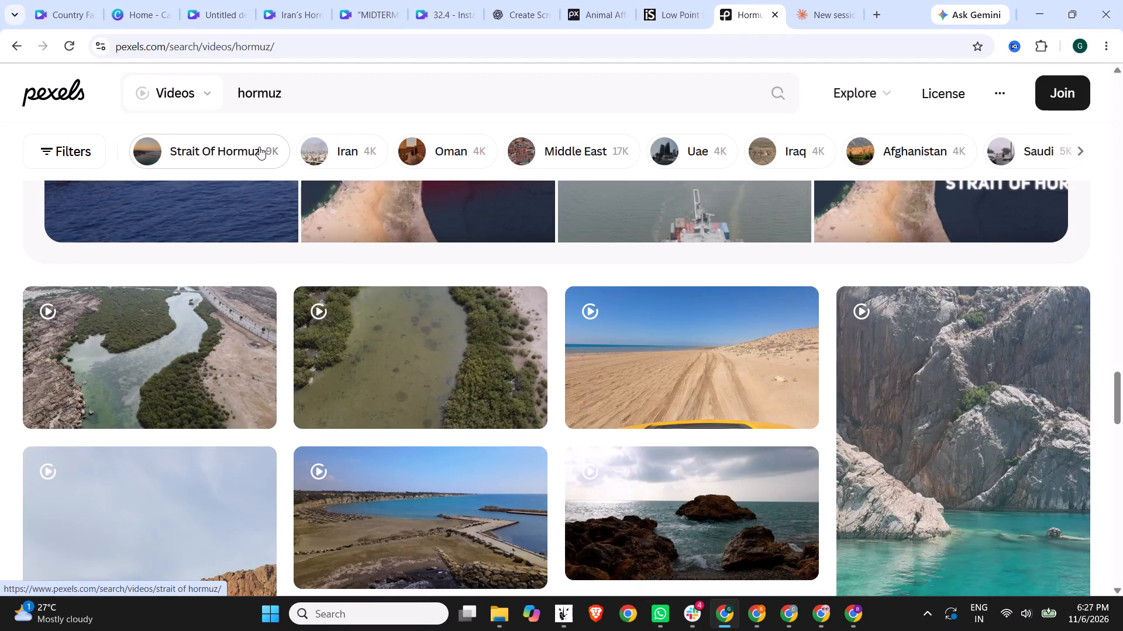
# Return to the related Strait Of Hormuz video search and look through its results for usable ship and sea clips.
pyautogui.click(259, 147)
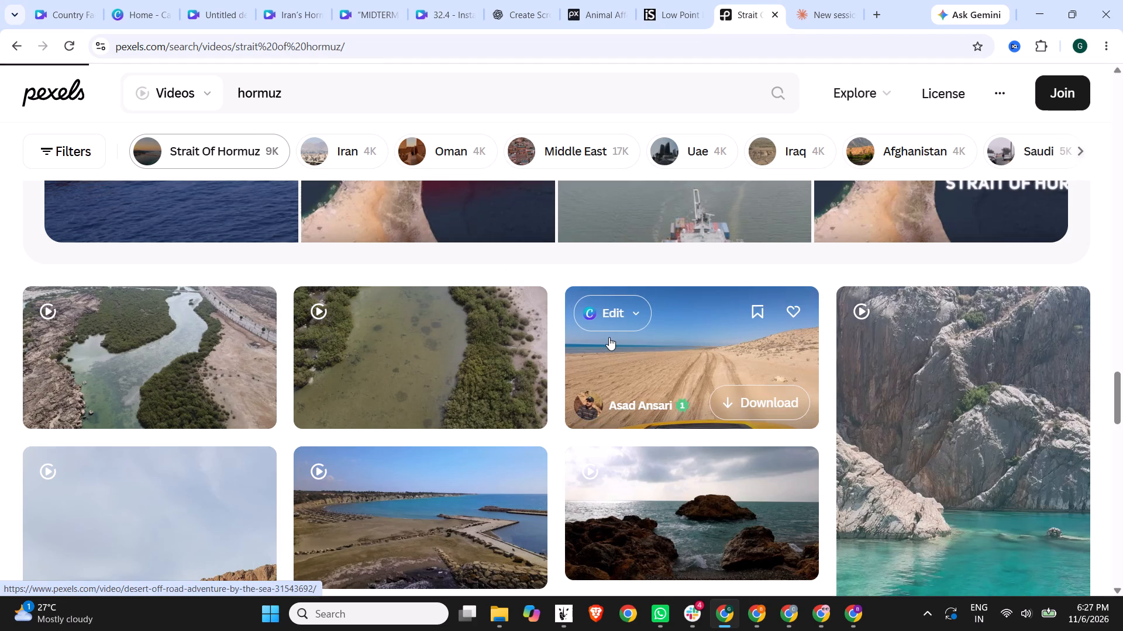
pyautogui.scroll(-5, 514, 284)
pyautogui.scroll(-1, 463, 323)
pyautogui.scroll(1, 460, 323)
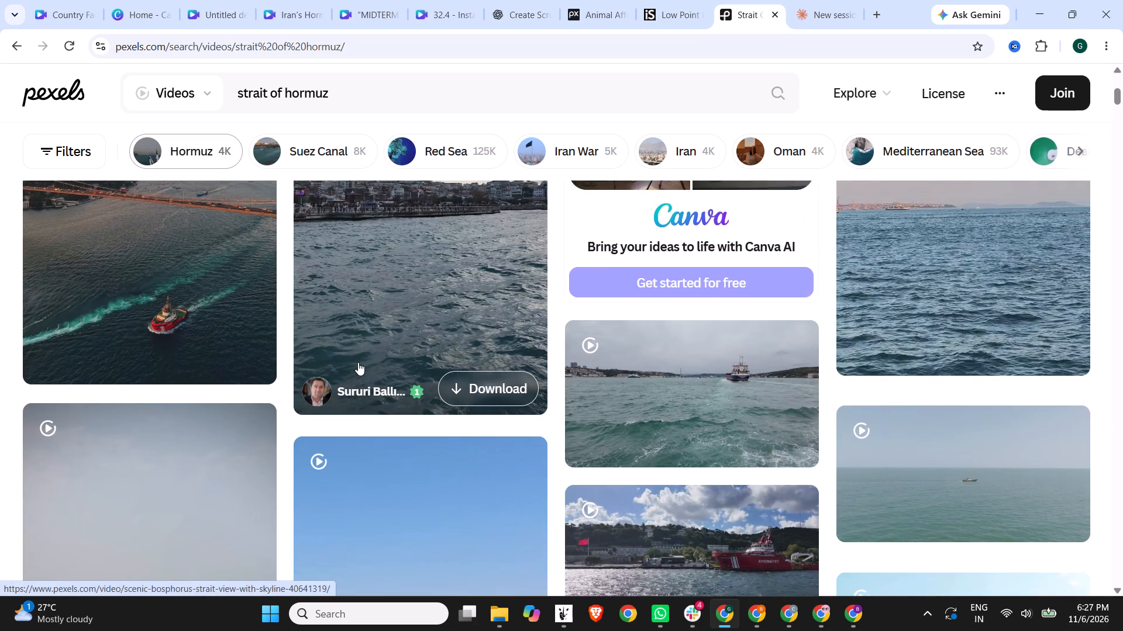
pyautogui.scroll(1, 353, 359)
pyautogui.scroll(-10, 393, 353)
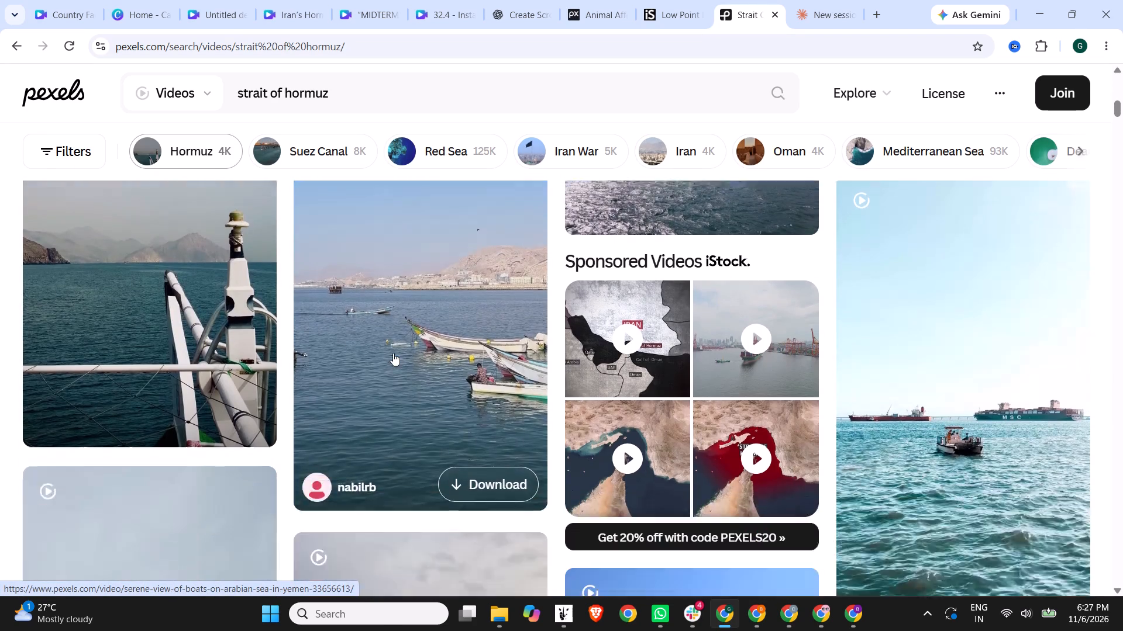
pyautogui.scroll(-4, 393, 353)
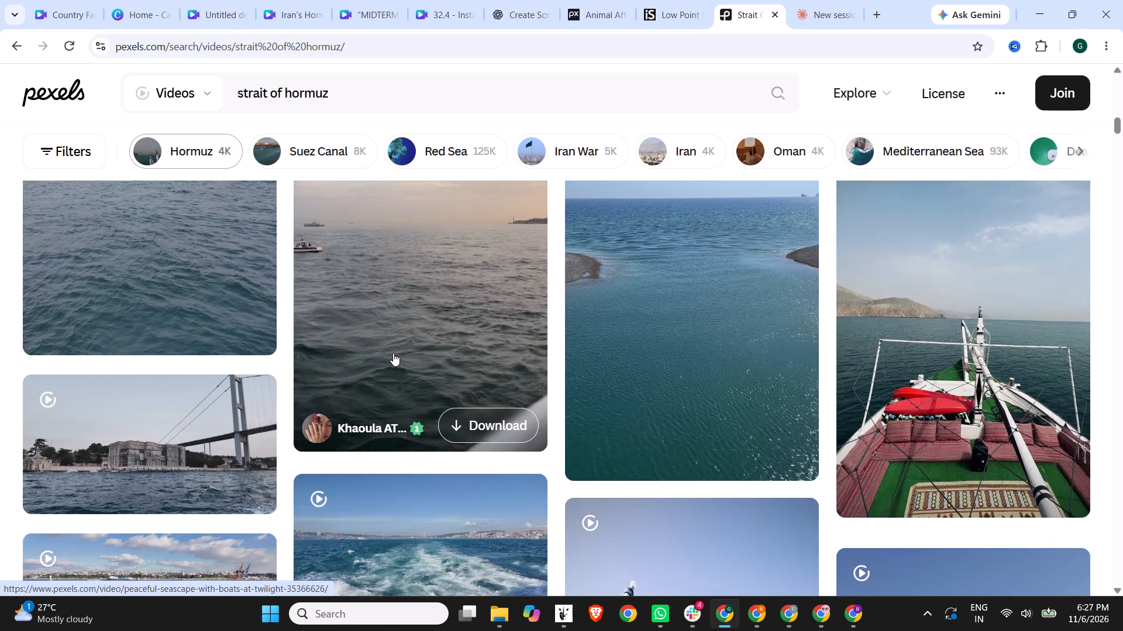
pyautogui.scroll(-5, 643, 320)
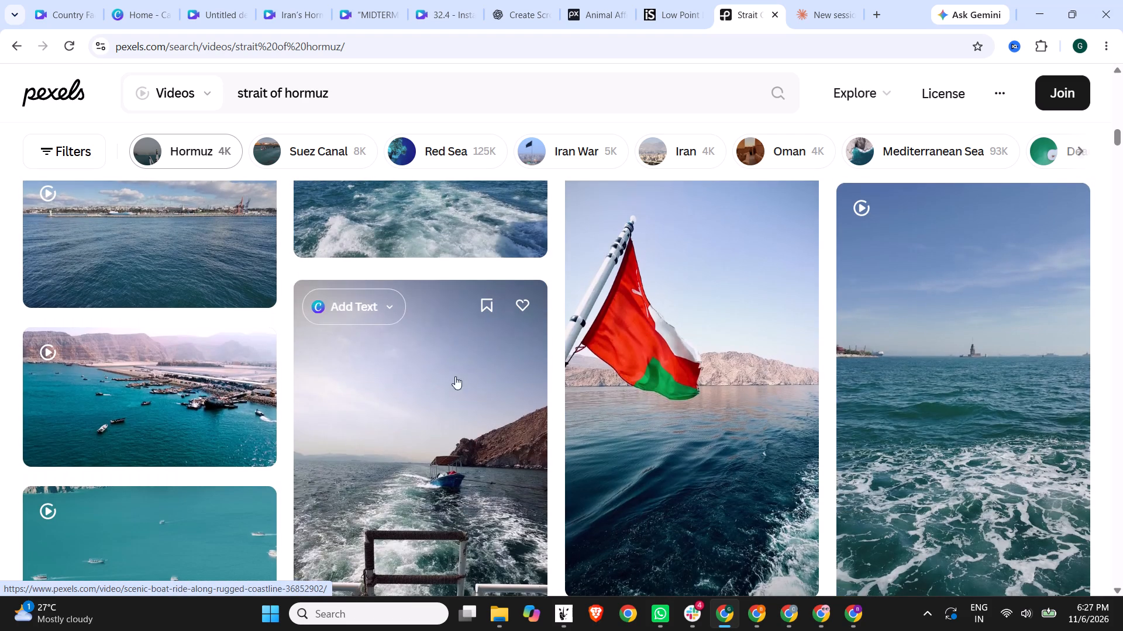
# Look further through the strait of hormuz video results for cargo ship clips suitable for the reel.
pyautogui.scroll(2, 445, 379)
pyautogui.scroll(-12, 445, 379)
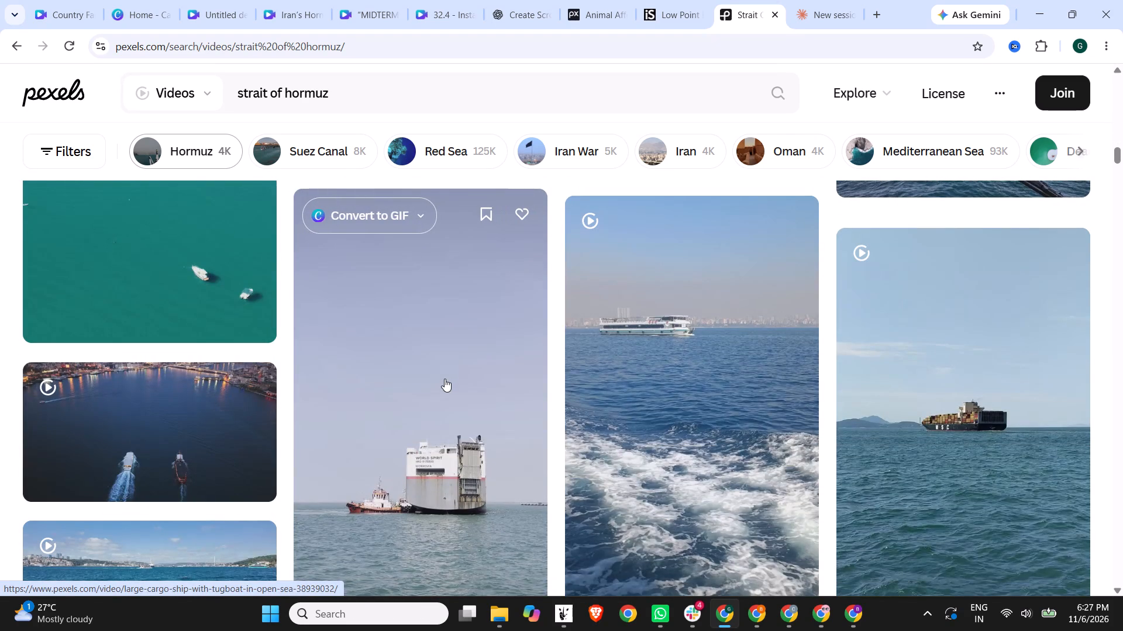
pyautogui.scroll(-2, 445, 379)
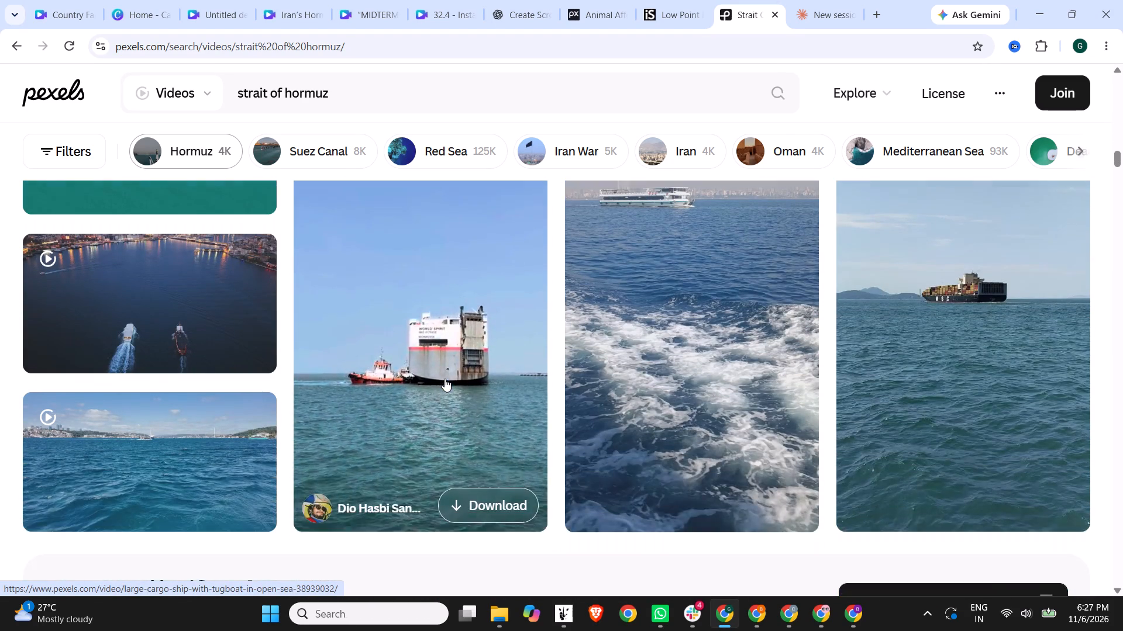
pyautogui.scroll(2, 445, 379)
pyautogui.scroll(-3, 445, 379)
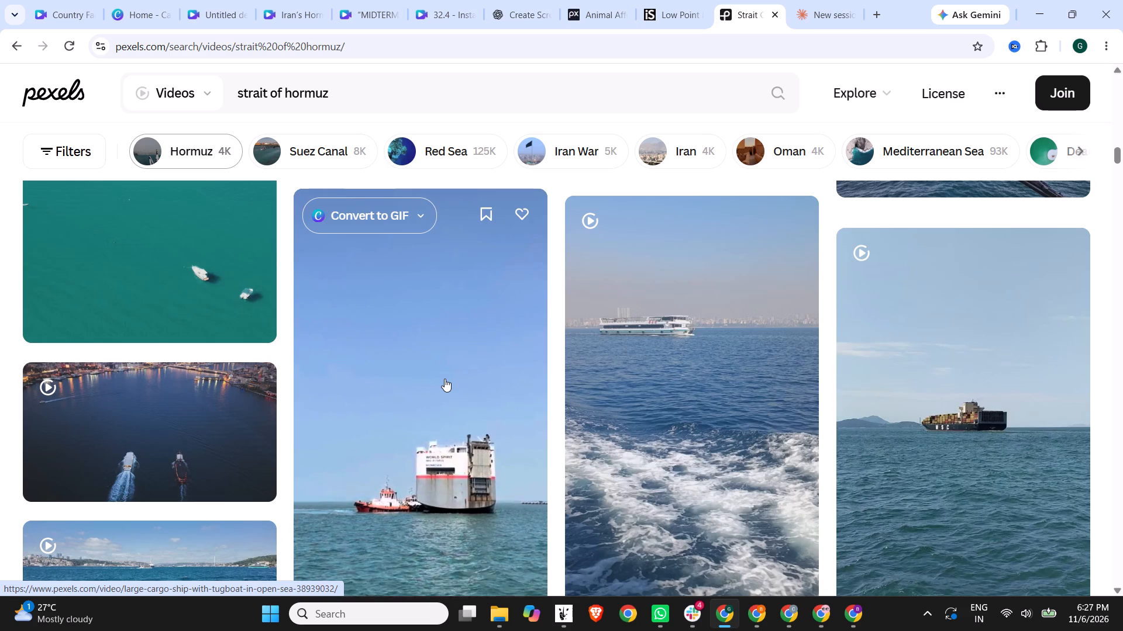
pyautogui.scroll(-1, 445, 379)
pyautogui.scroll(3, 445, 379)
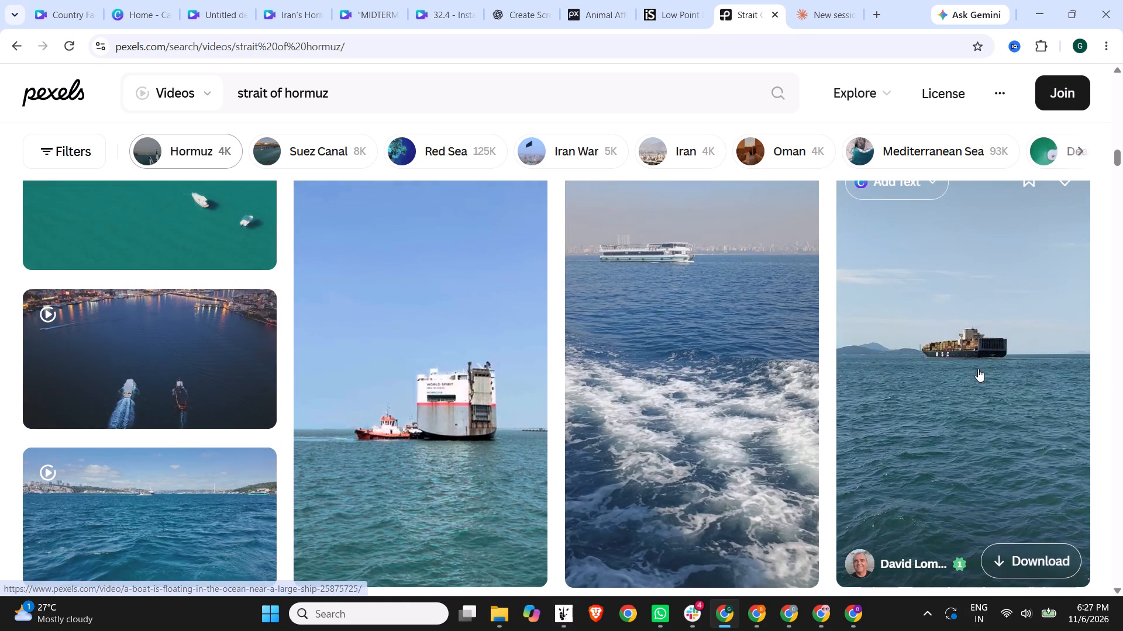
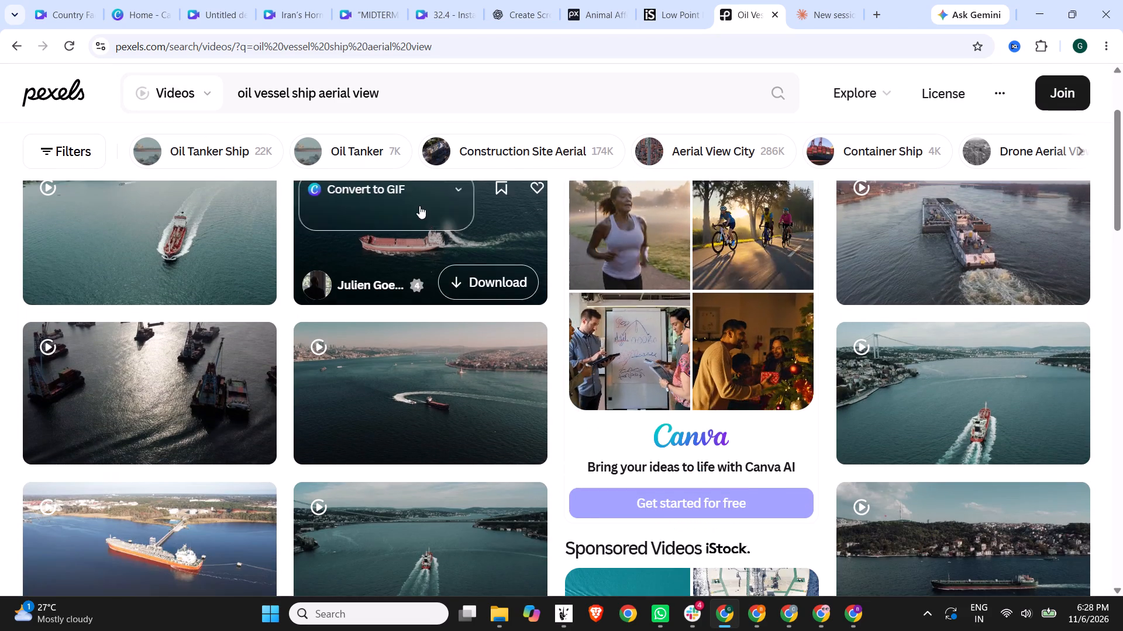
# Find and download the vertical aerial clip of two red ships beside the shoreline from the oil vessel ship aerial view results.
pyautogui.scroll(-2, 192, 345)
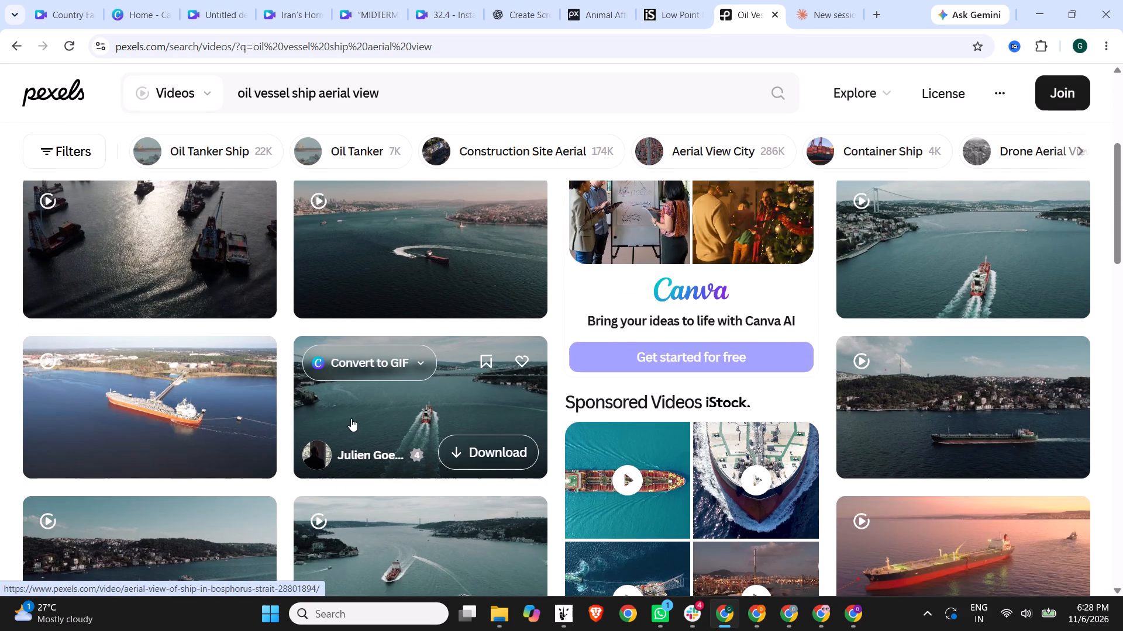
pyautogui.scroll(-4, 398, 401)
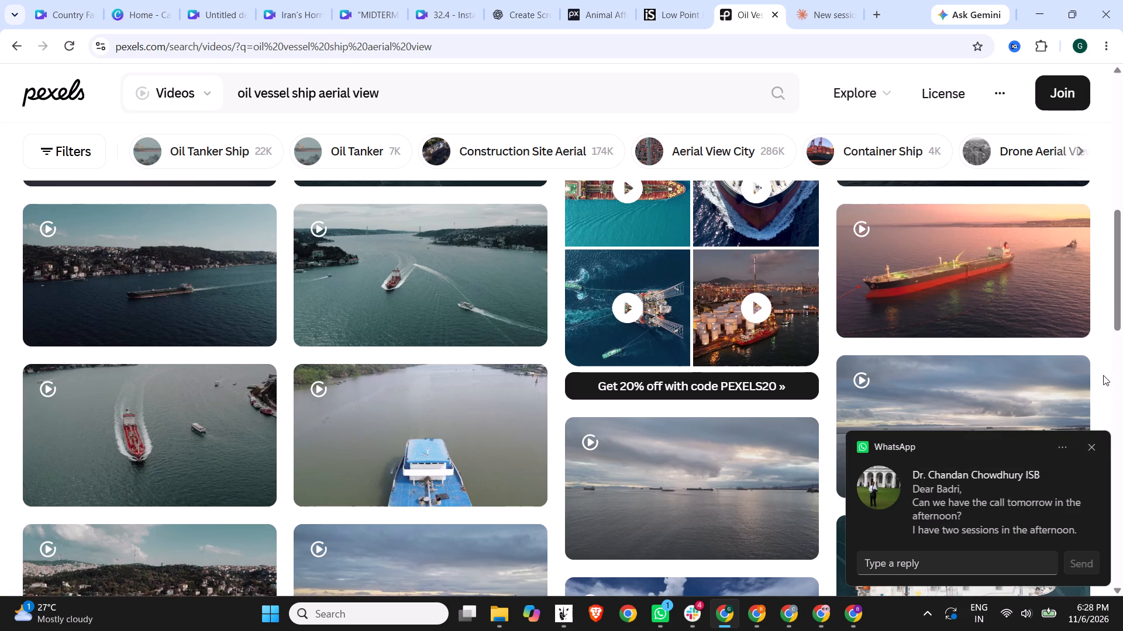
pyautogui.click(1094, 449)
pyautogui.scroll(-3, 556, 365)
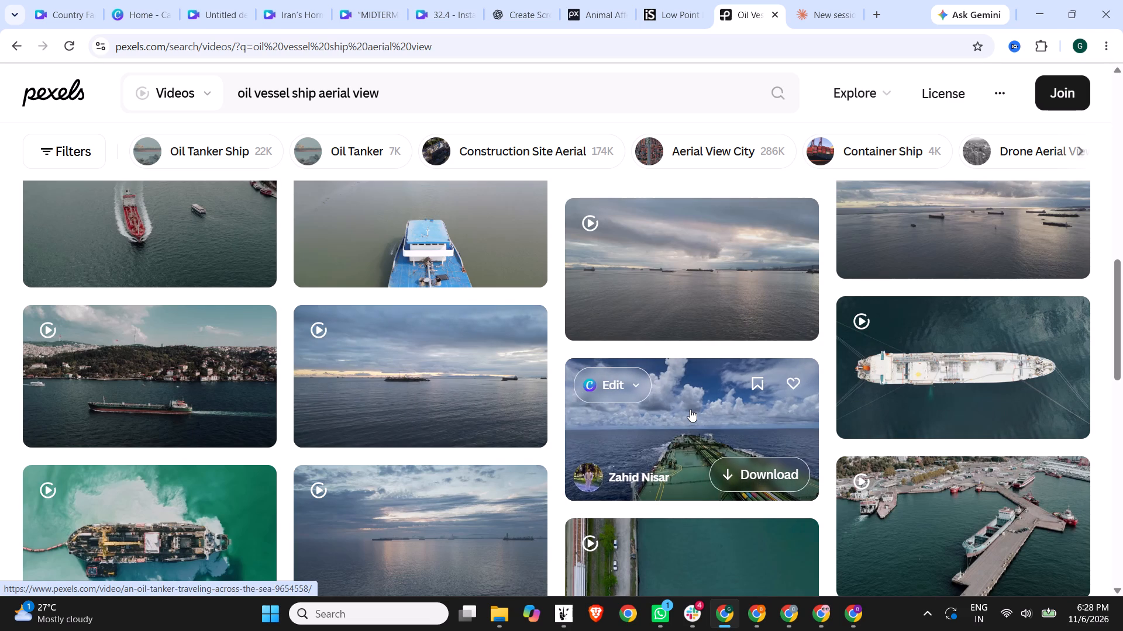
pyautogui.scroll(-2, 690, 409)
pyautogui.scroll(1, 155, 439)
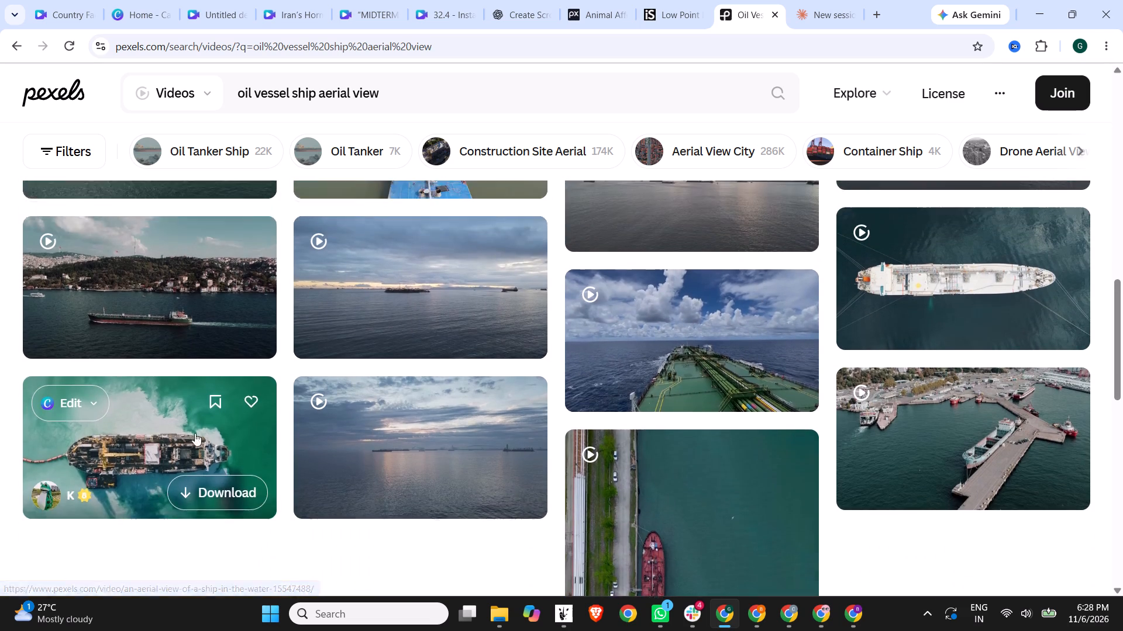
pyautogui.scroll(-6, 484, 419)
pyautogui.scroll(4, 491, 420)
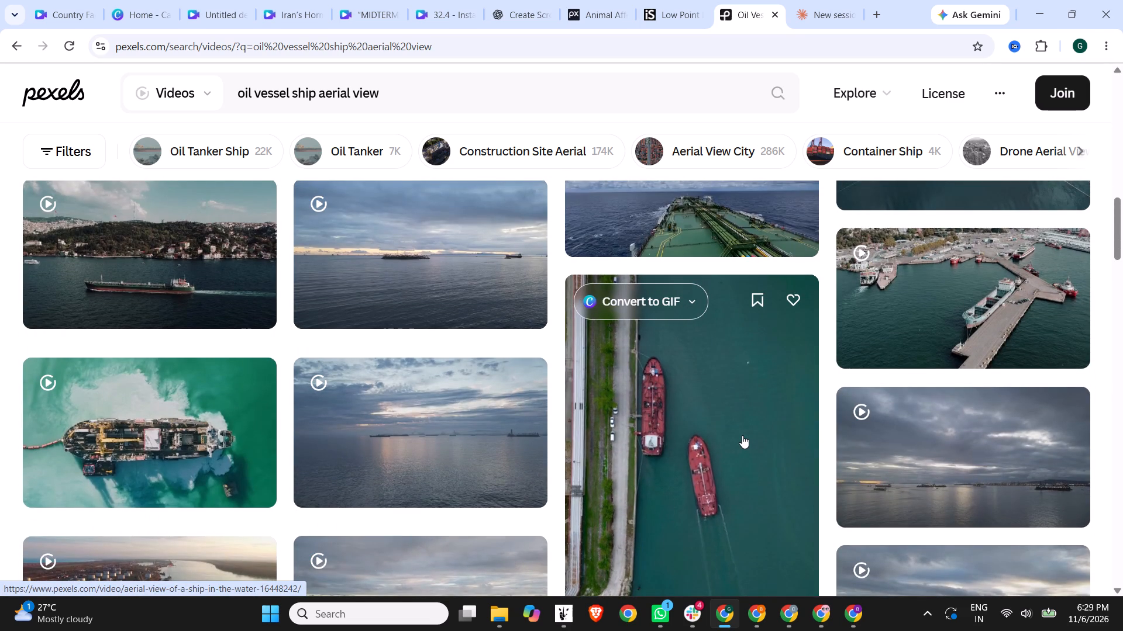
pyautogui.click(742, 435)
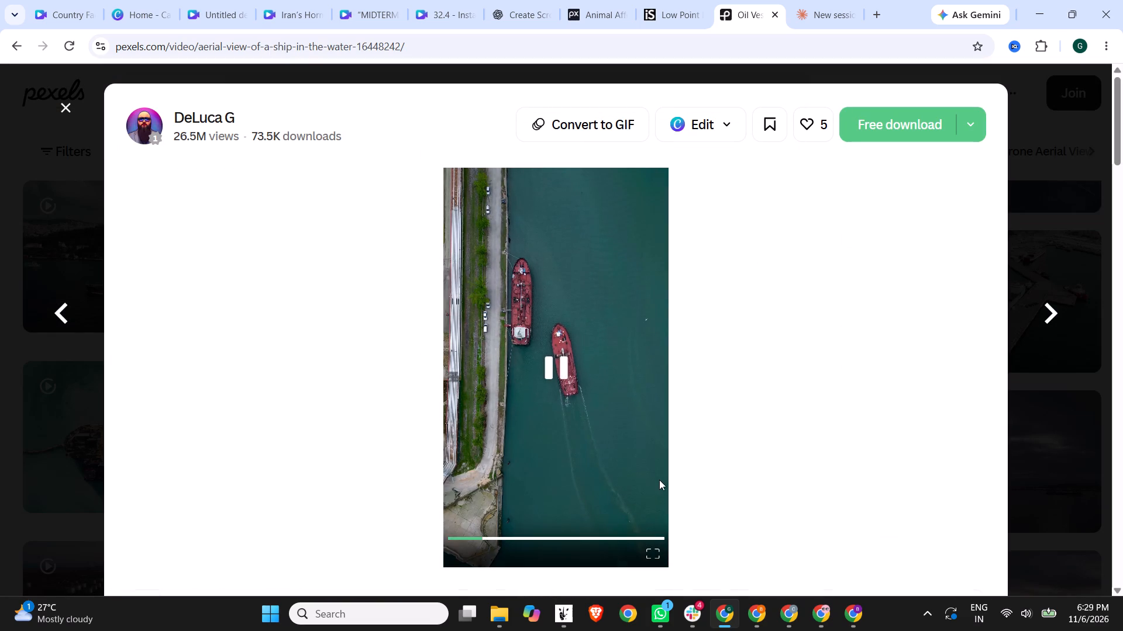
pyautogui.click(884, 129)
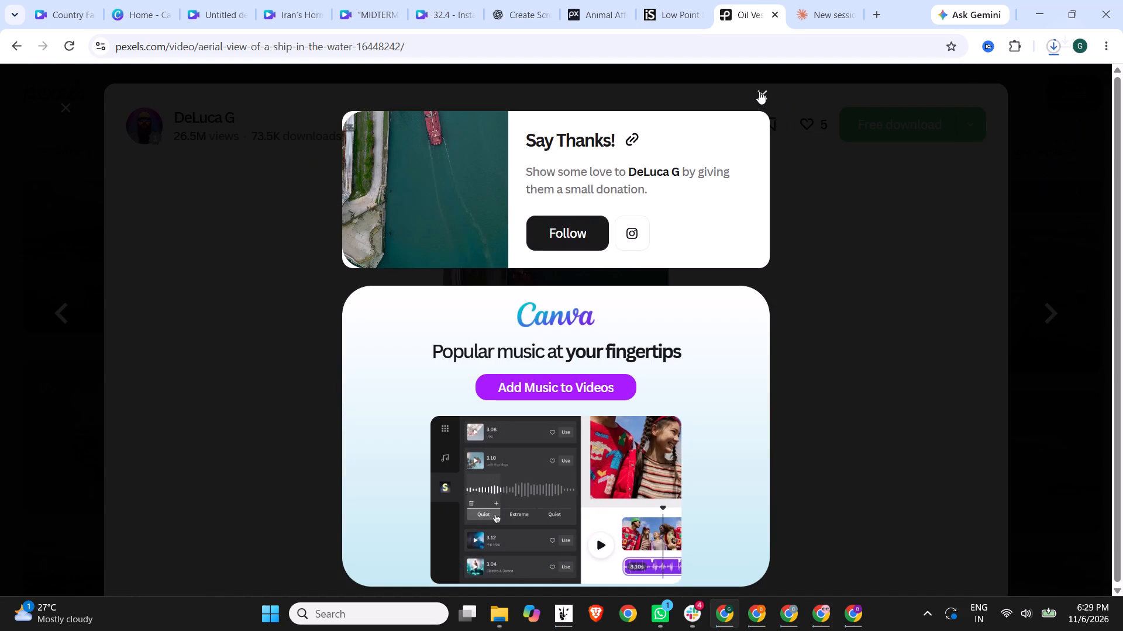
pyautogui.click(759, 91)
# Copy the downloaded clip's creator name, paste it into a new browser tab, and return to the video results.
pyautogui.moveTo(240, 116); pyautogui.dragTo(175, 116)
pyautogui.moveTo(168, 98); pyautogui.dragTo(237, 112)
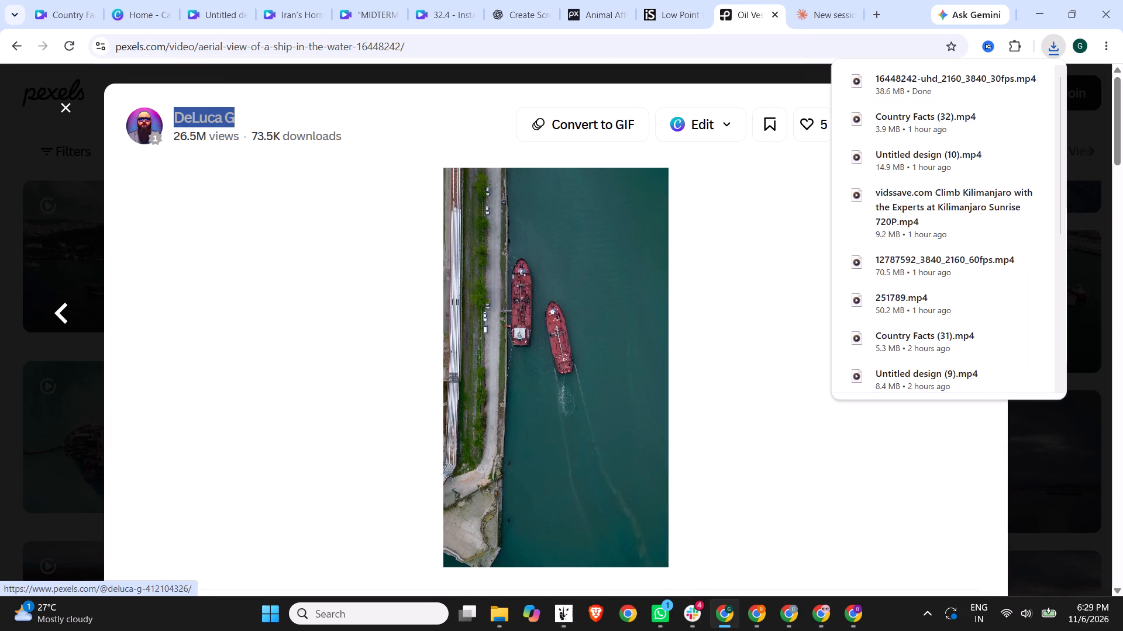
pyautogui.hotkey('ctrl', 'c')
pyautogui.click(873, 11)
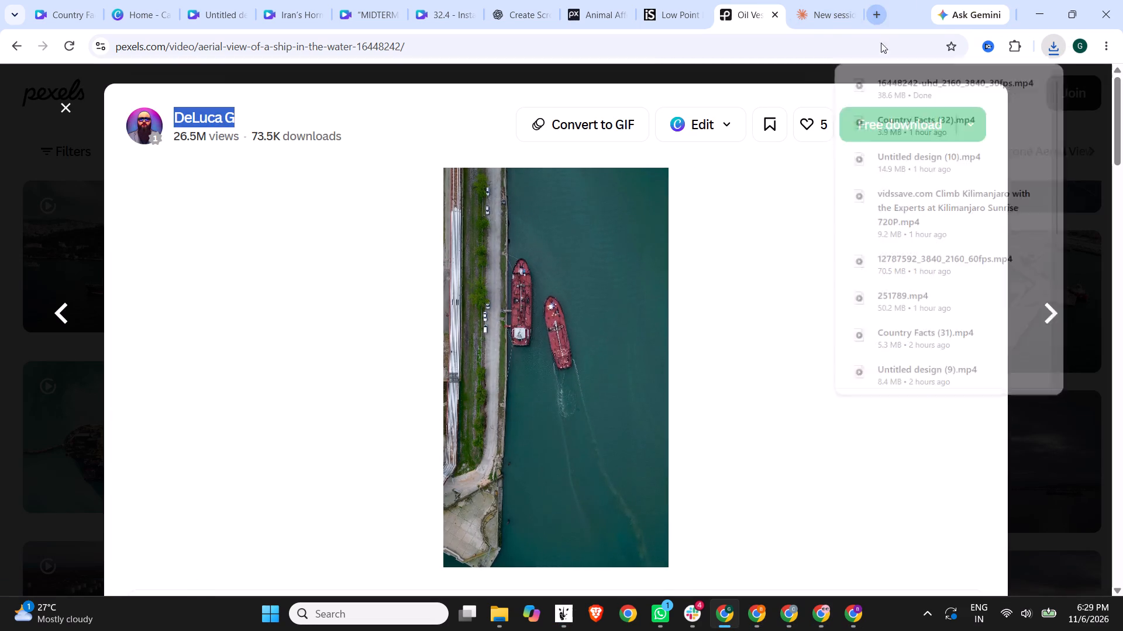
pyautogui.hotkey('ctrl', 'v')
pyautogui.click(697, 0)
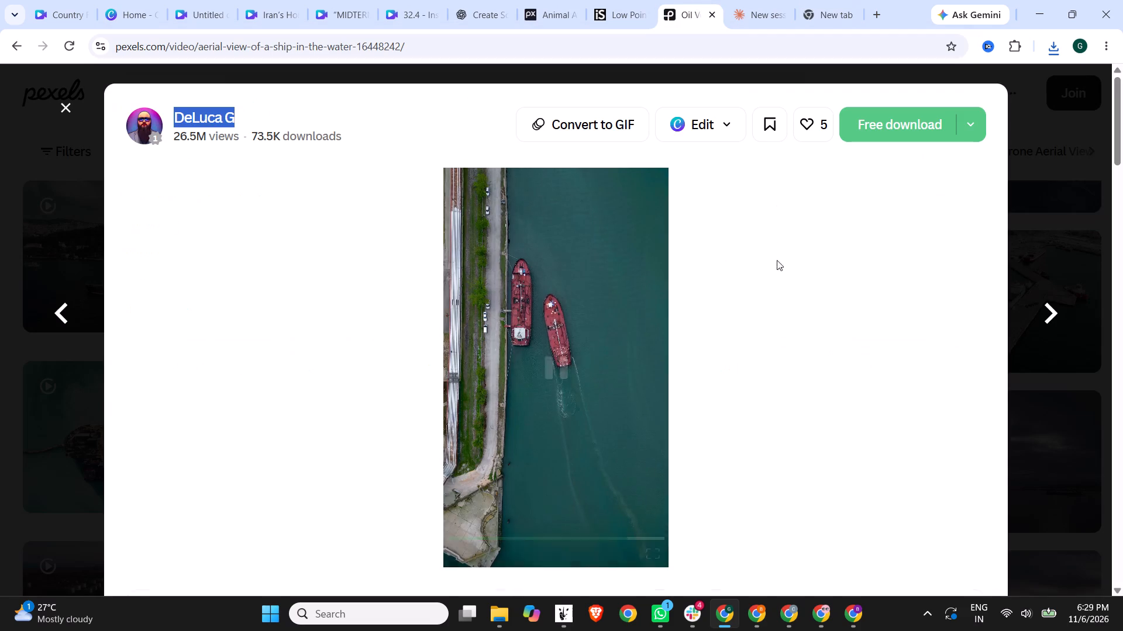
pyautogui.click(1059, 220)
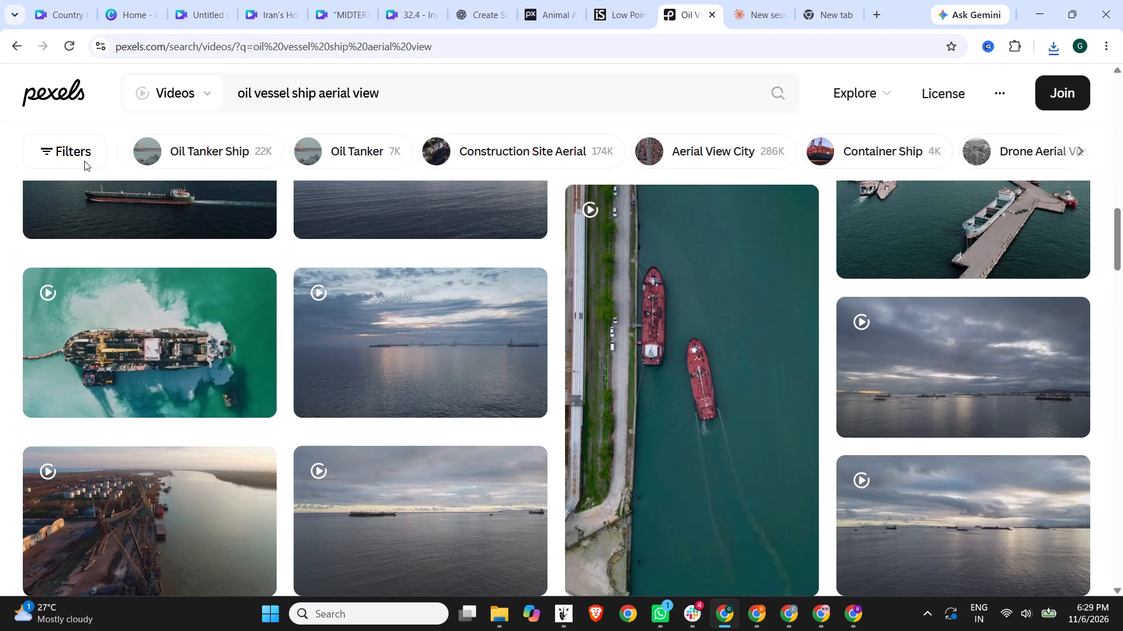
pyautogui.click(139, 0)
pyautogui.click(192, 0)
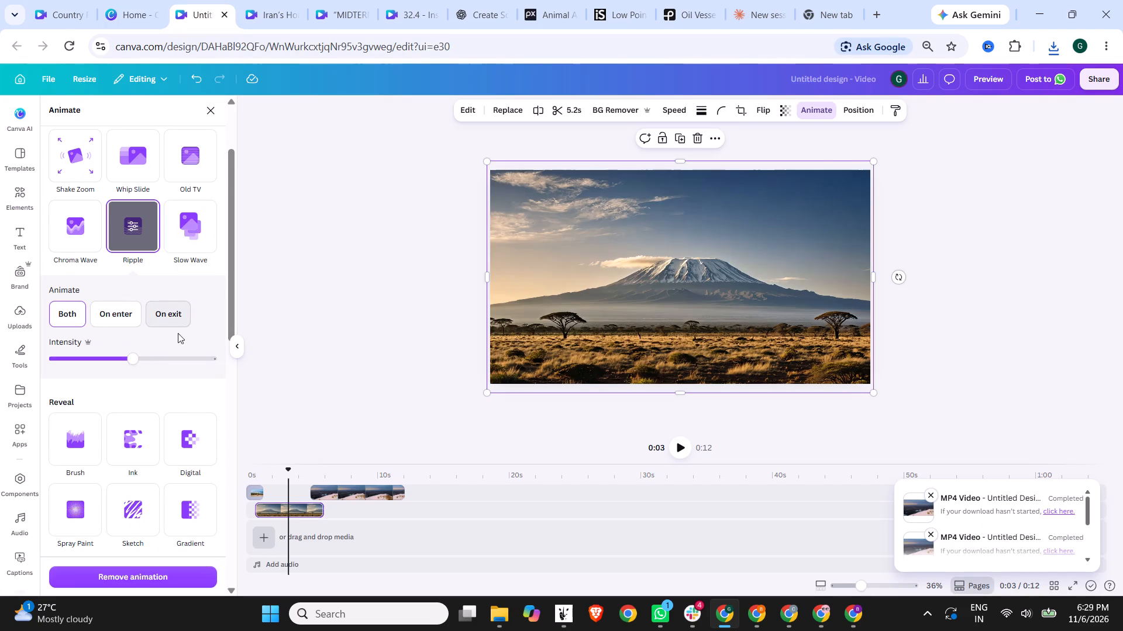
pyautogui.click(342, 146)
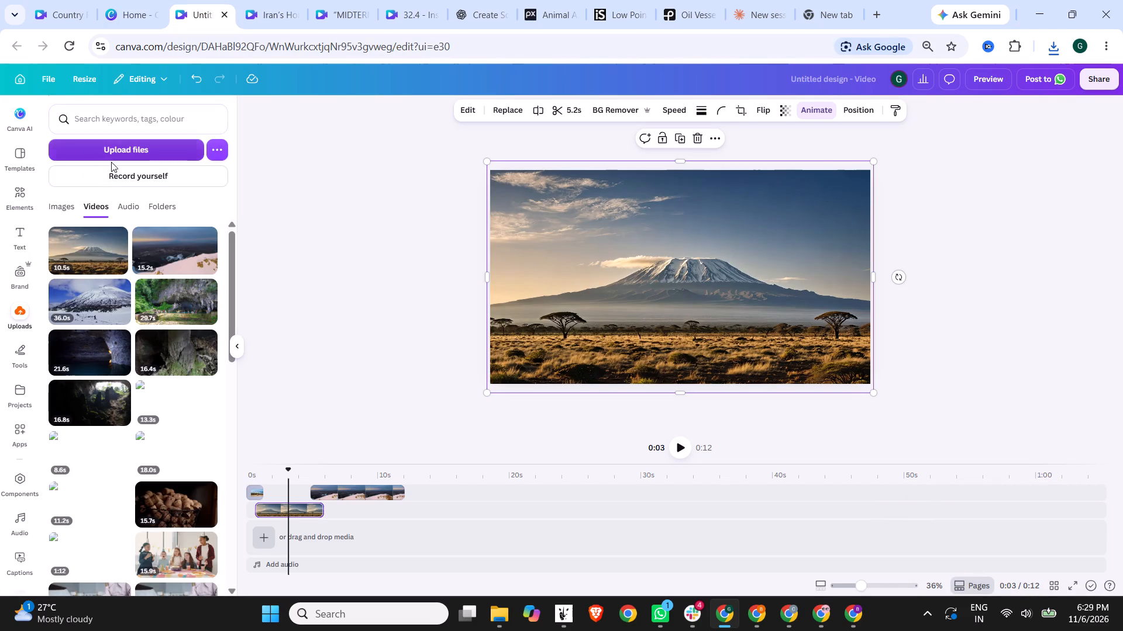
# Switch to the Iran's Hormuz Canva design and upload the downloaded ship video 16448242-uhd_2160_3840_30fps.
pyautogui.click(268, 1)
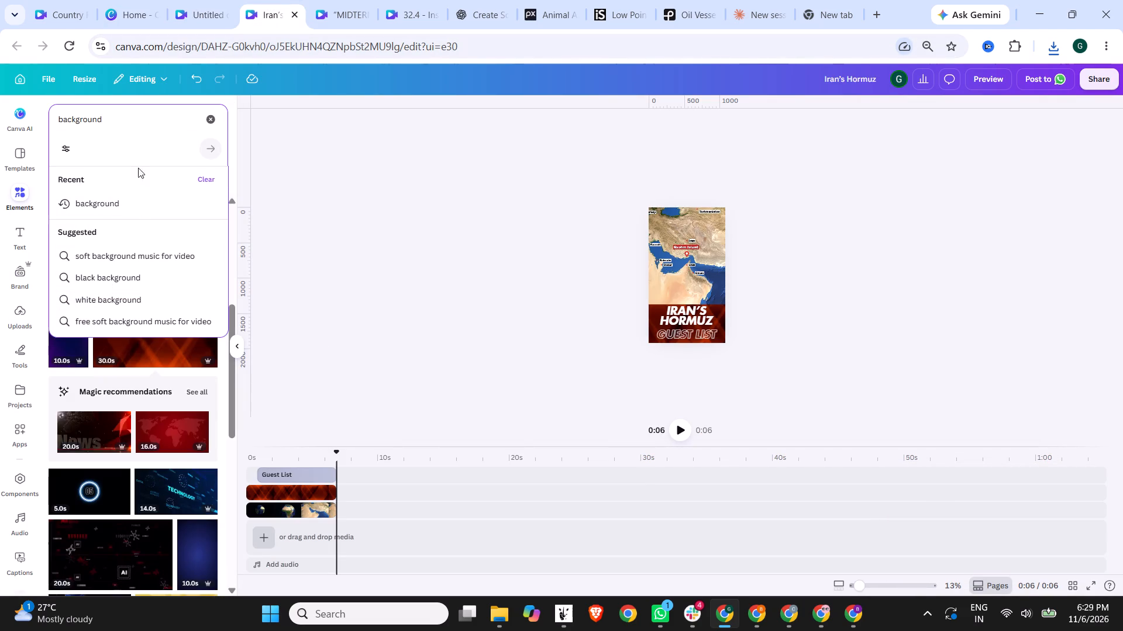
pyautogui.click(216, 117)
pyautogui.click(298, 208)
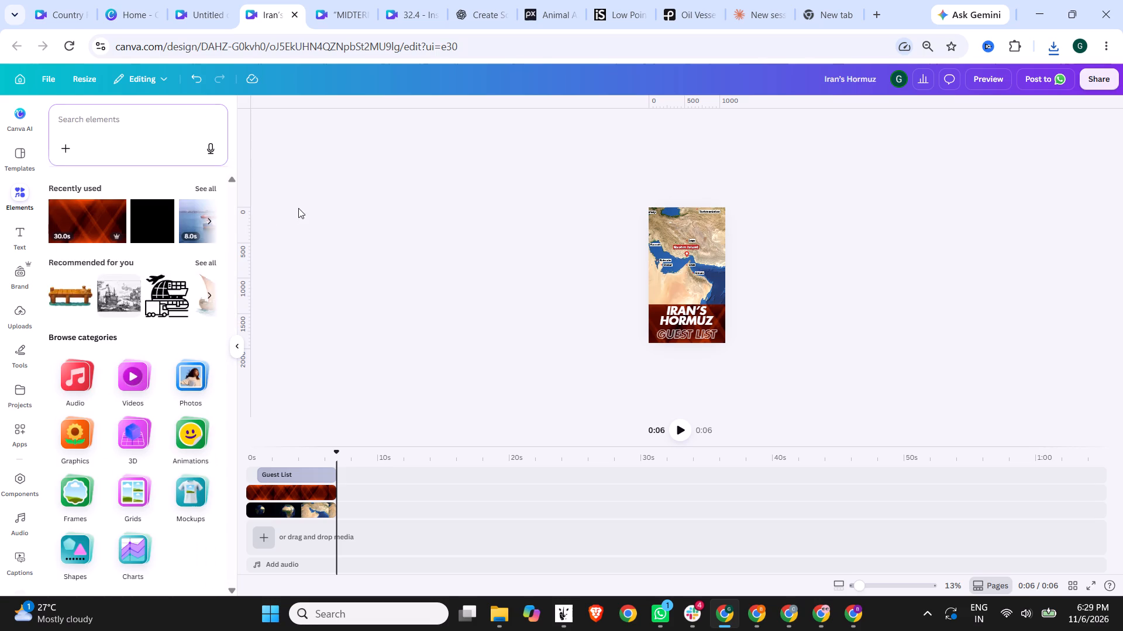
pyautogui.scroll(3, 92, 227)
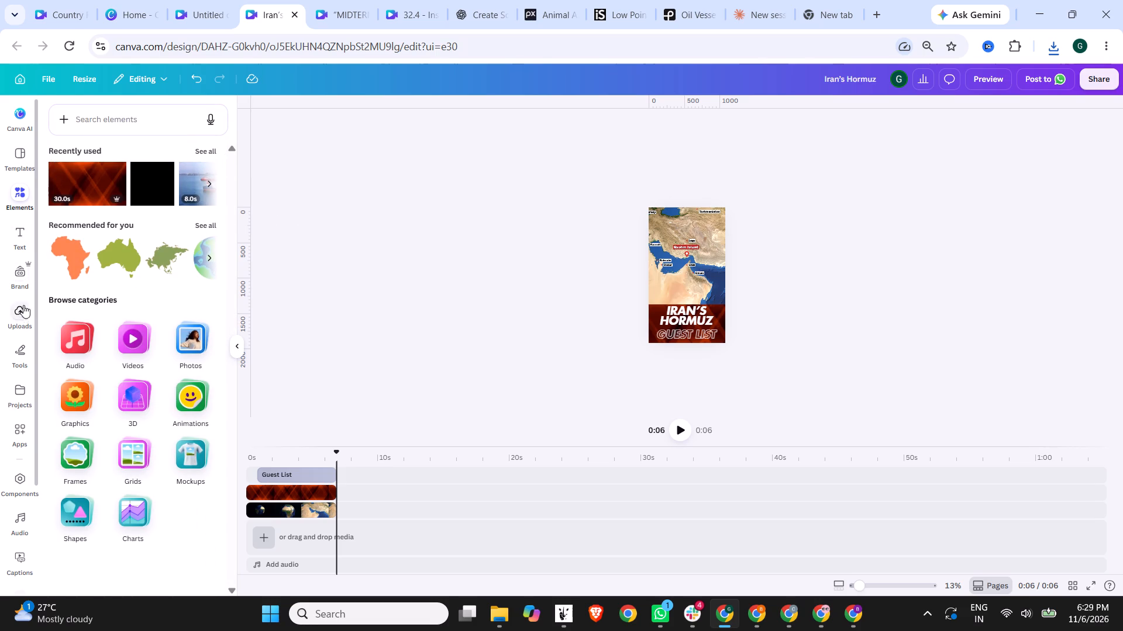
pyautogui.click(21, 318)
pyautogui.click(111, 151)
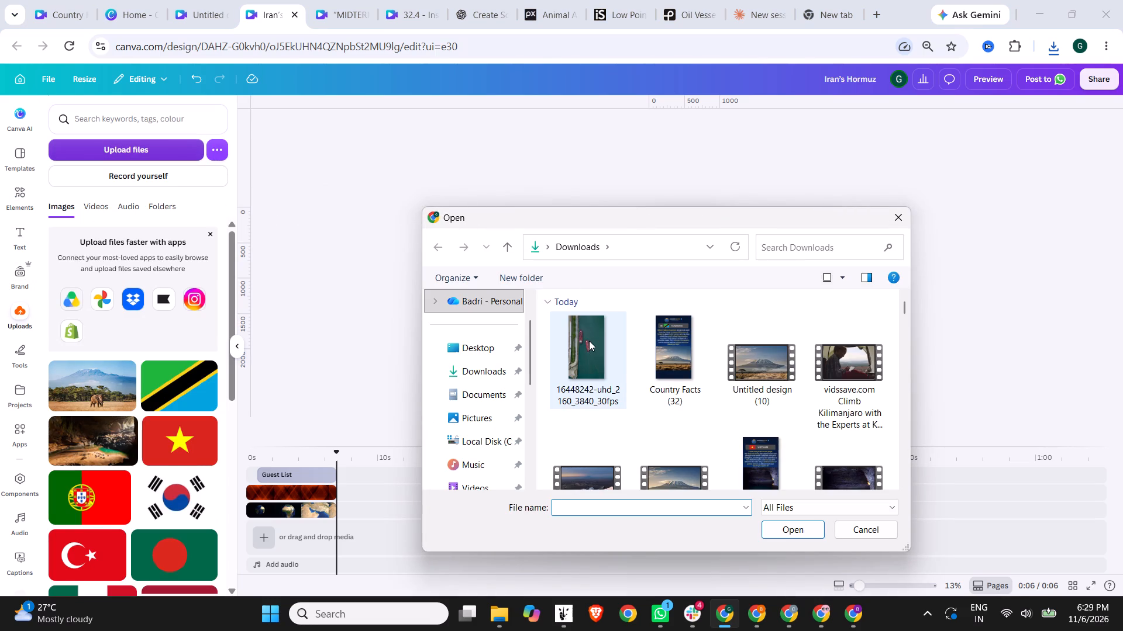
pyautogui.doubleClick(589, 341)
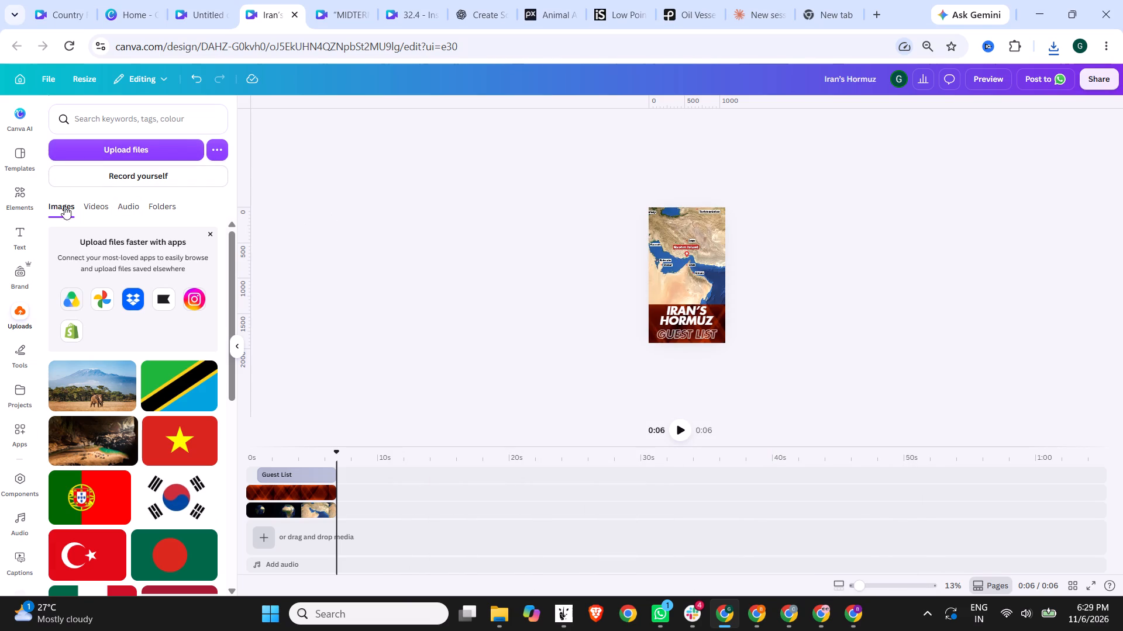
pyautogui.scroll(-4, 135, 357)
pyautogui.scroll(10, 130, 352)
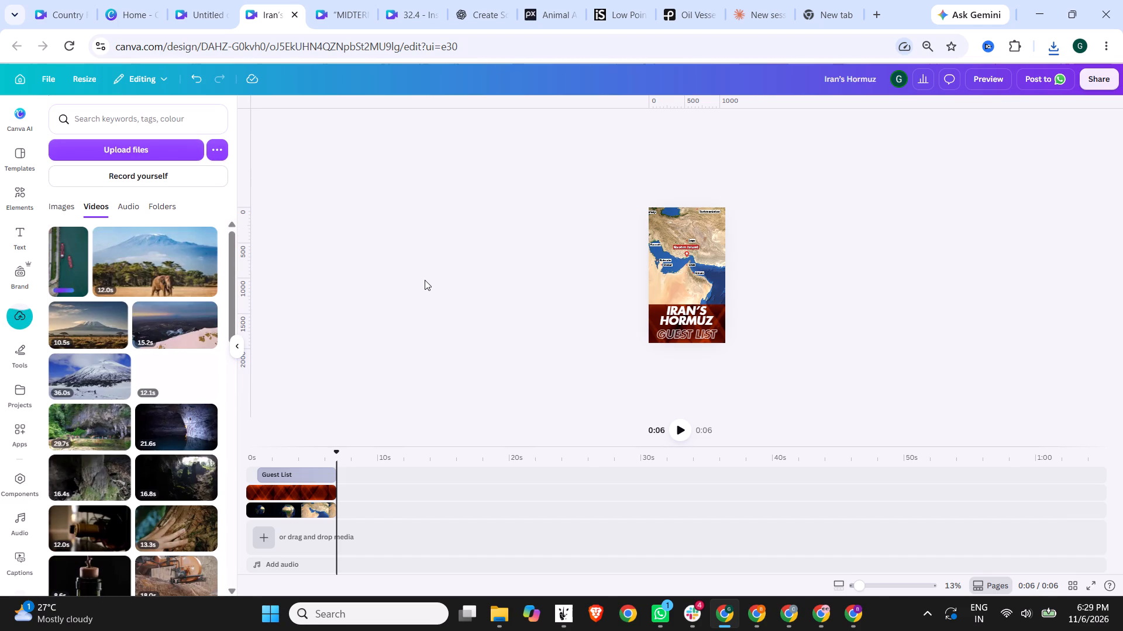
# Place the uploaded aerial ship clip on the timeline directly after the map clip, at about 6 seconds.
pyautogui.moveTo(74, 262); pyautogui.dragTo(242, 307)
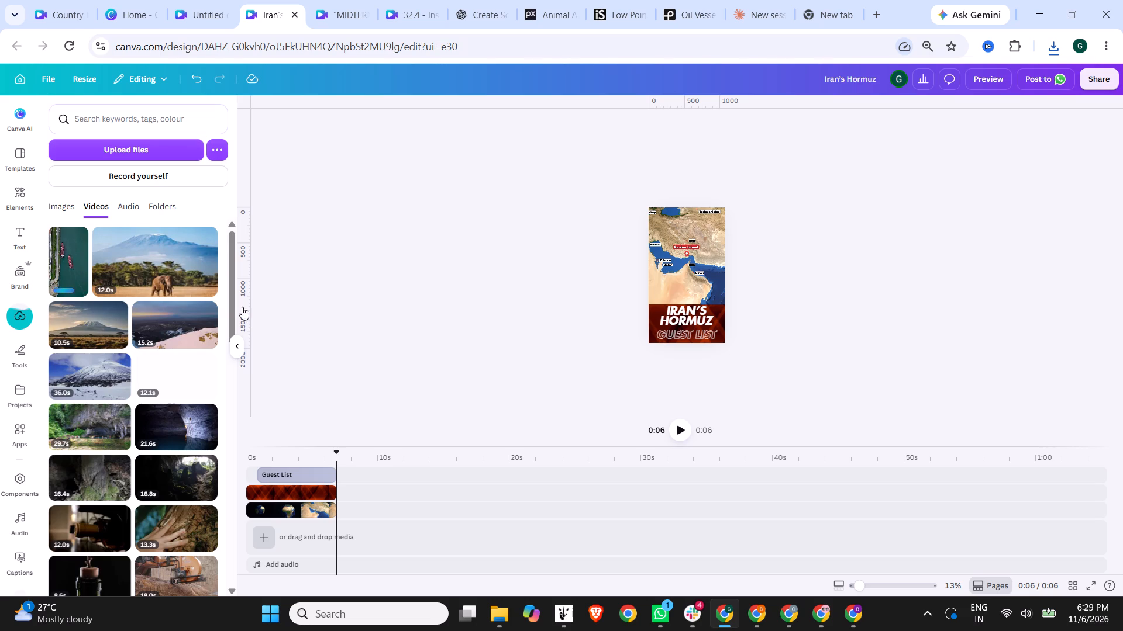
pyautogui.moveTo(242, 307); pyautogui.dragTo(362, 491)
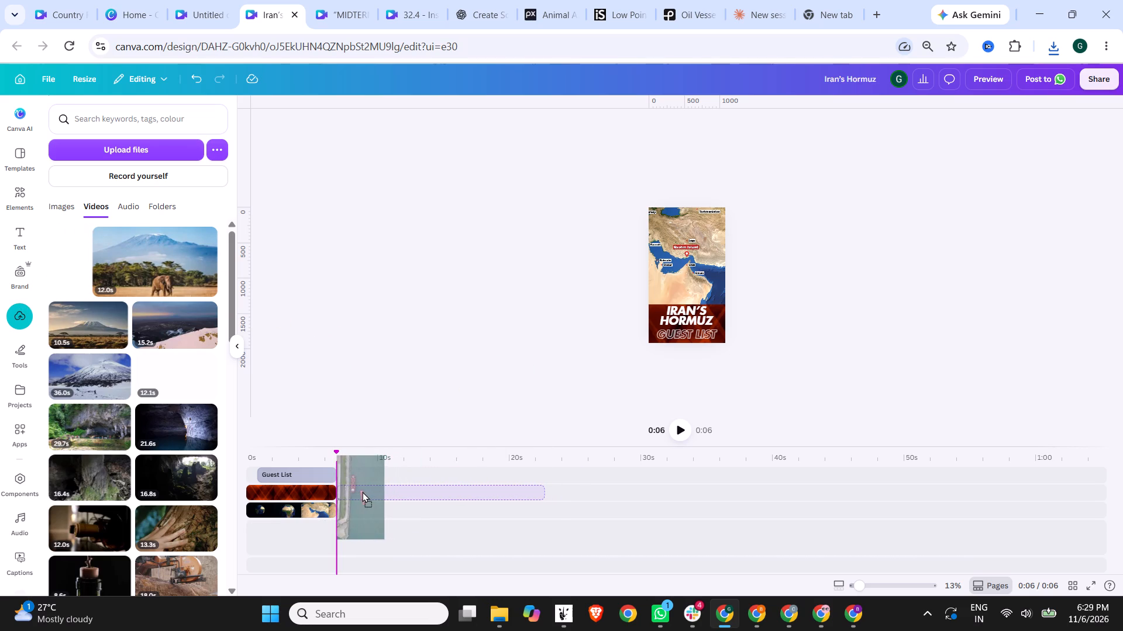
pyautogui.moveTo(362, 491); pyautogui.dragTo(362, 504)
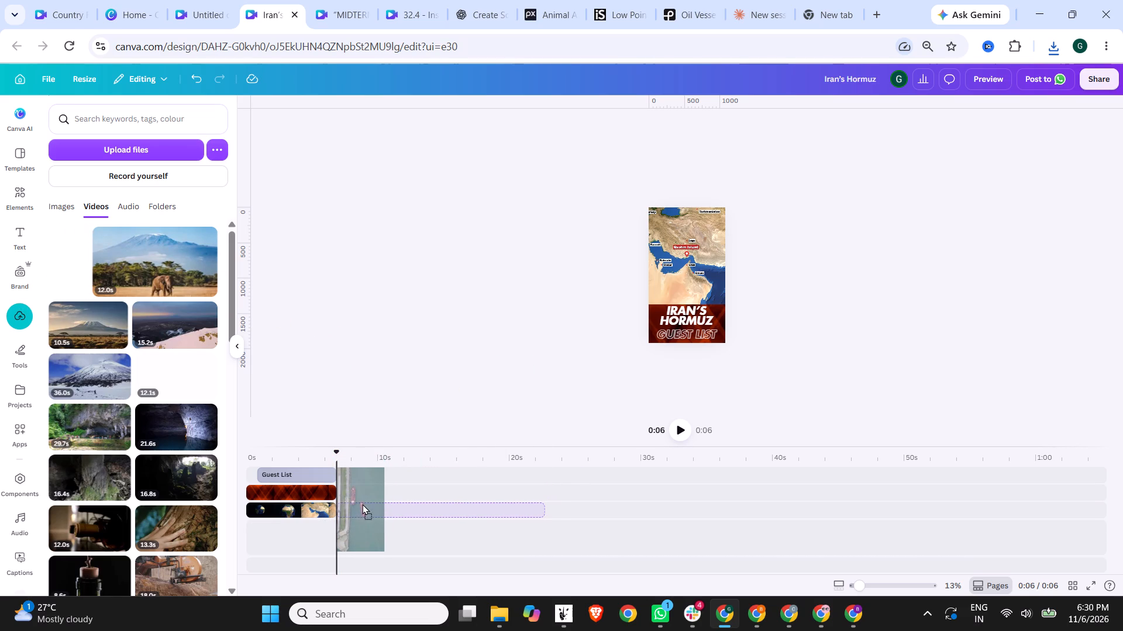
pyautogui.moveTo(362, 504); pyautogui.dragTo(362, 505)
# Reposition and enlarge the aerial ship clip so it fills the whole vertical page.
pyautogui.moveTo(684, 299); pyautogui.dragTo(675, 280)
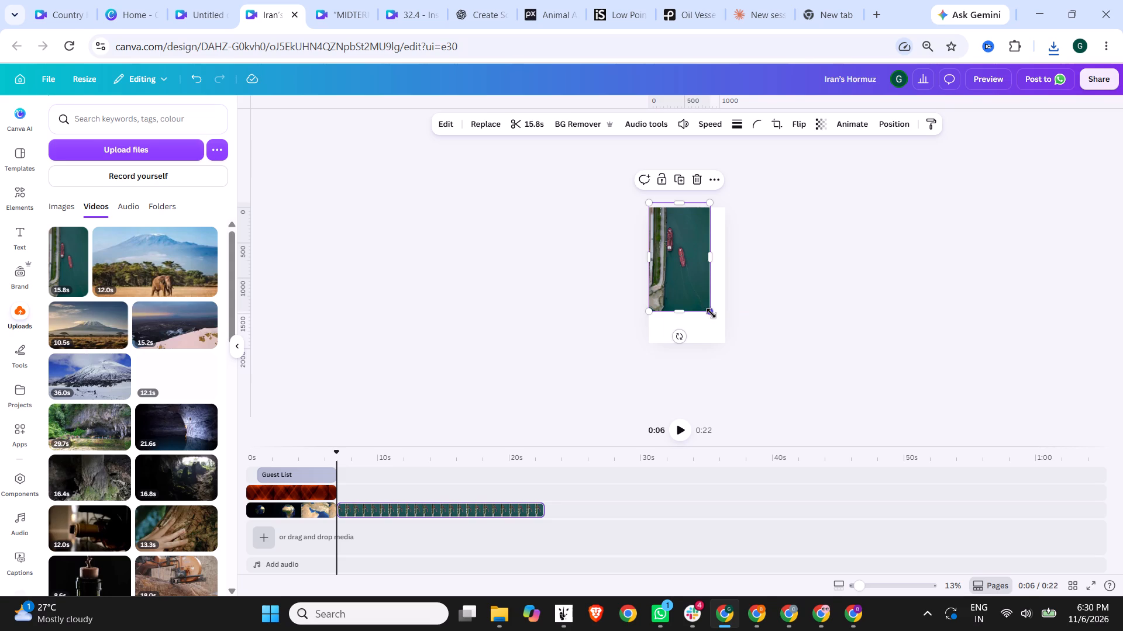
pyautogui.moveTo(711, 313); pyautogui.dragTo(725, 352)
pyautogui.moveTo(699, 299); pyautogui.dragTo(693, 297)
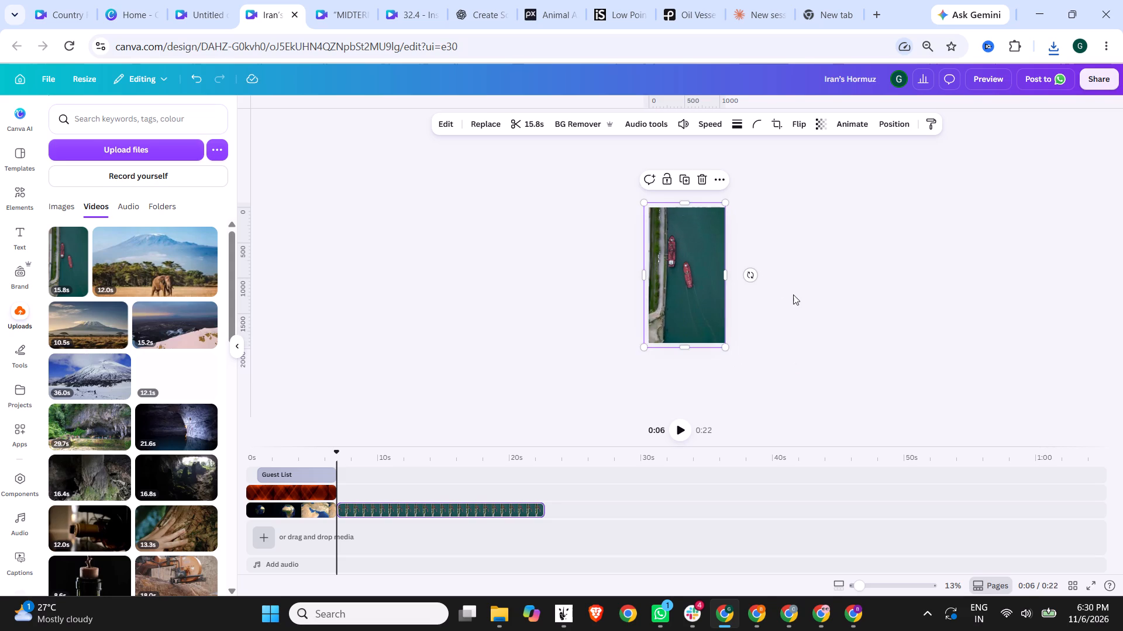
pyautogui.click(793, 294)
# Select the aerial ship clip on the timeline at about 0:19.
pyautogui.keyDown('ctrl'); pyautogui.scroll(7, 798, 330); pyautogui.keyUp('ctrl')
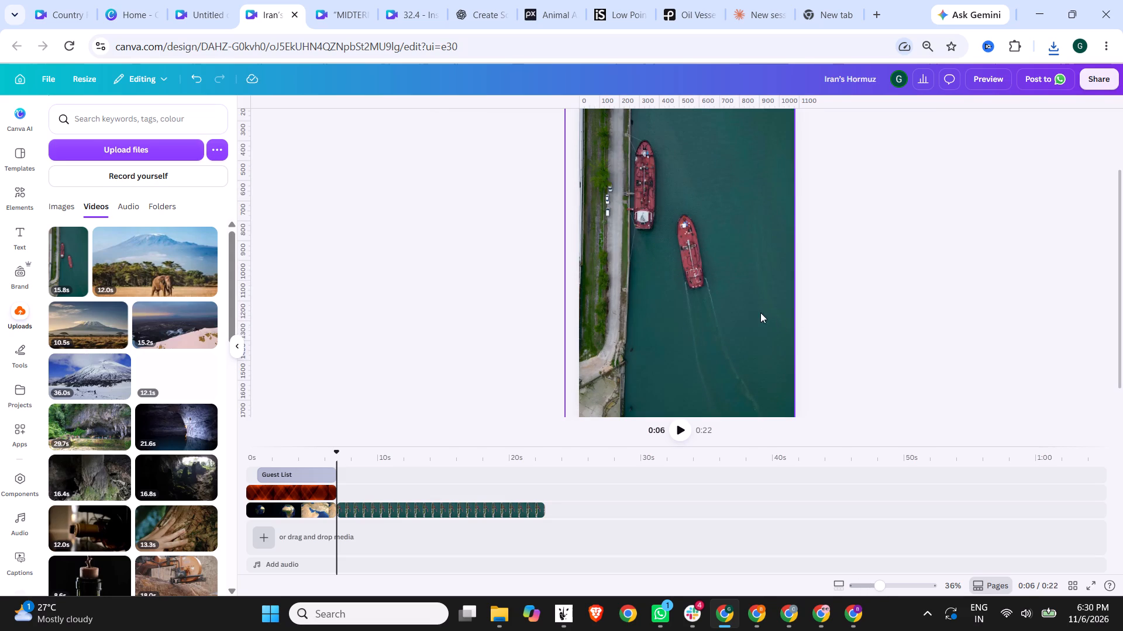
pyautogui.scroll(3, 723, 272)
pyautogui.scroll(-5, 722, 266)
pyautogui.click(506, 507)
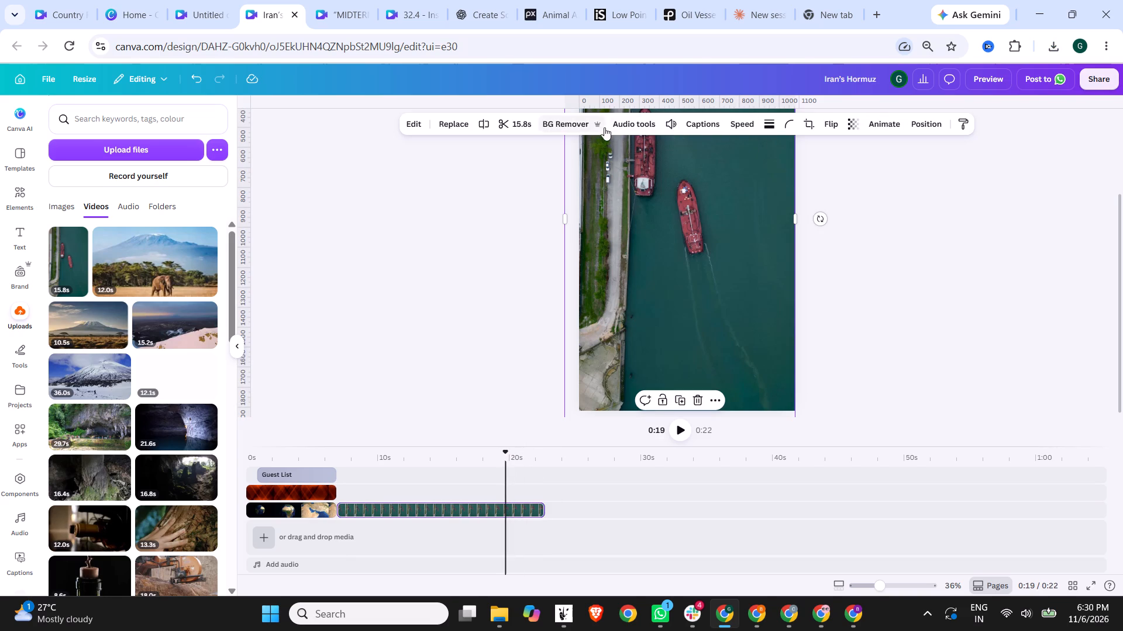
# Speed up the aerial ship clip so that its duration on the timeline becomes 9.0 seconds.
pyautogui.click(741, 123)
pyautogui.moveTo(721, 171); pyautogui.dragTo(702, 171)
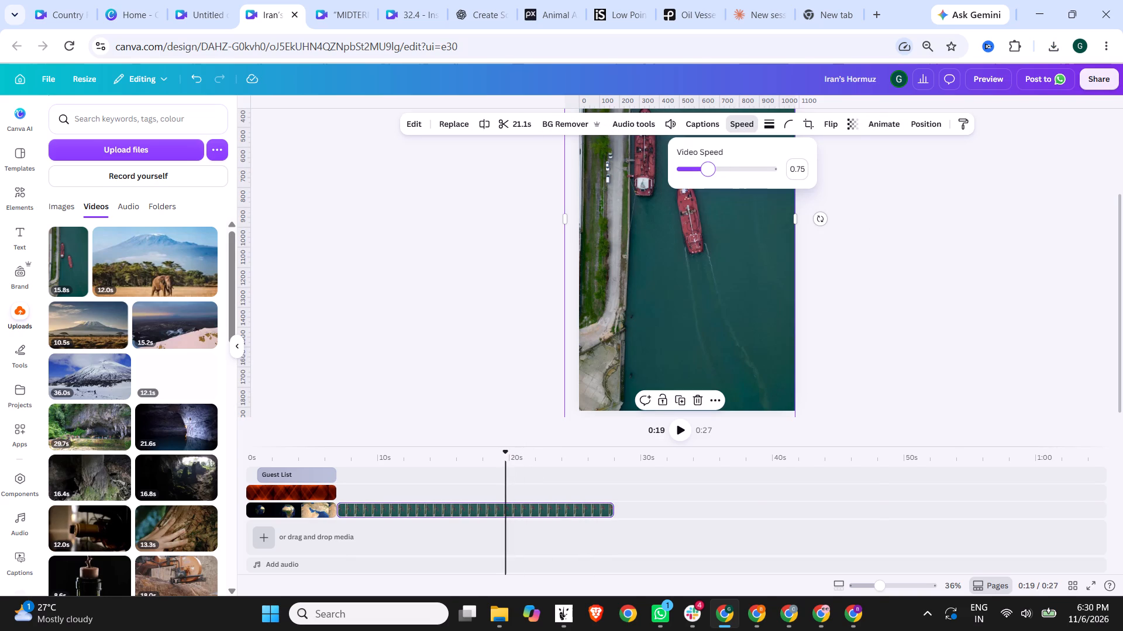
pyautogui.moveTo(702, 171); pyautogui.dragTo(755, 167)
pyautogui.click(1035, 219)
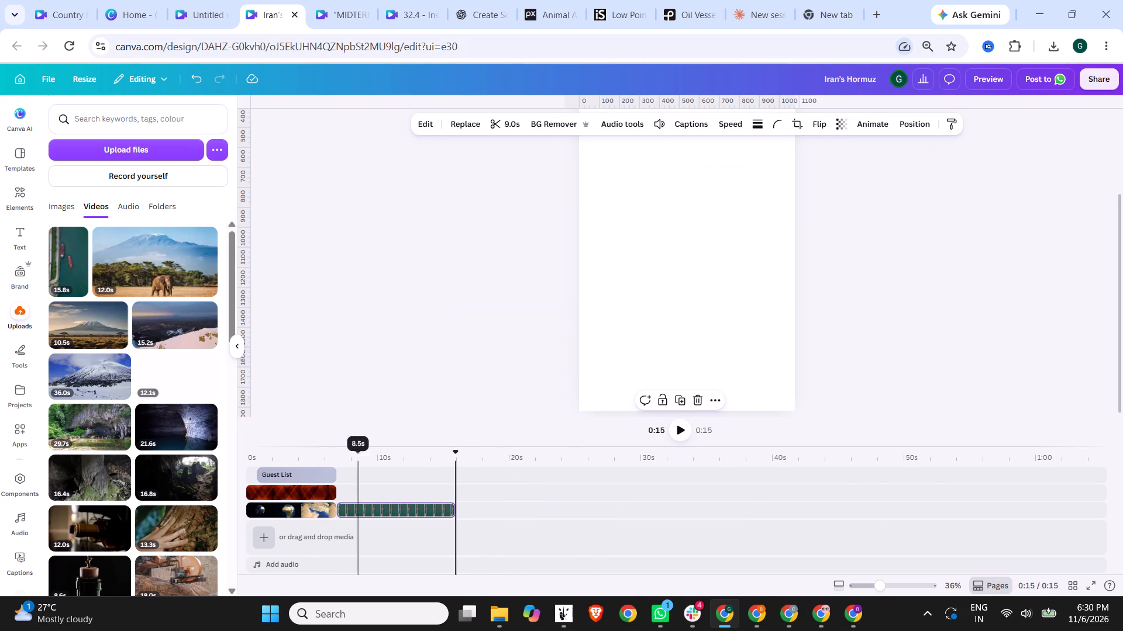
# Play the video from about 6 seconds to review the transition into the aerial ship clip and its playback speed.
pyautogui.click(330, 456)
pyautogui.click(676, 435)
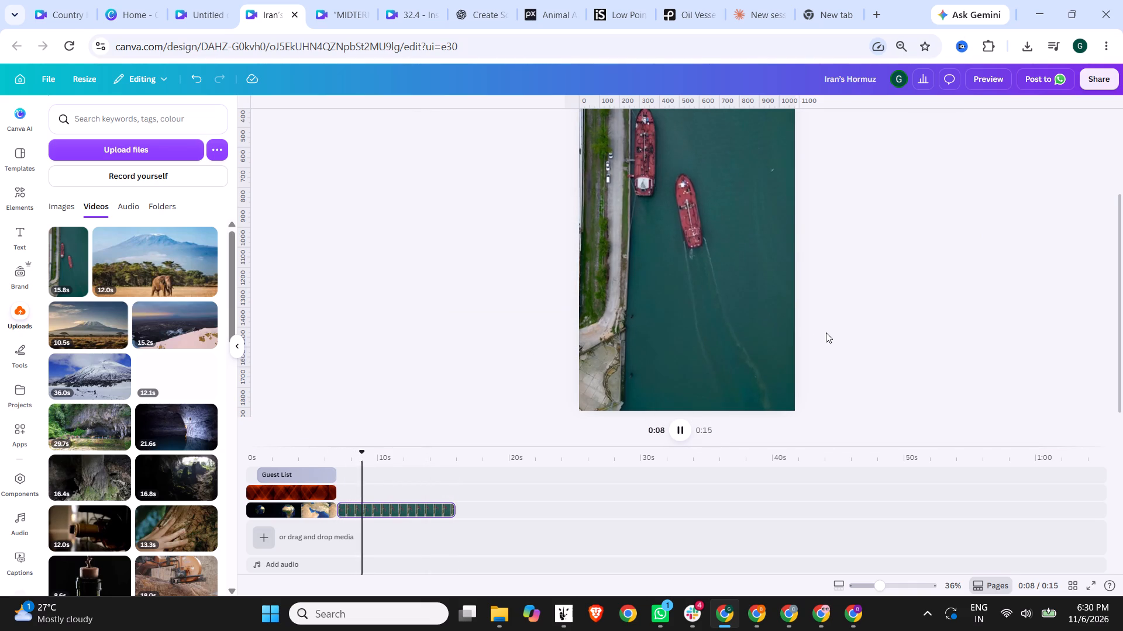
pyautogui.keyDown('ctrl'); pyautogui.scroll(-1, 826, 334); pyautogui.keyUp('ctrl')
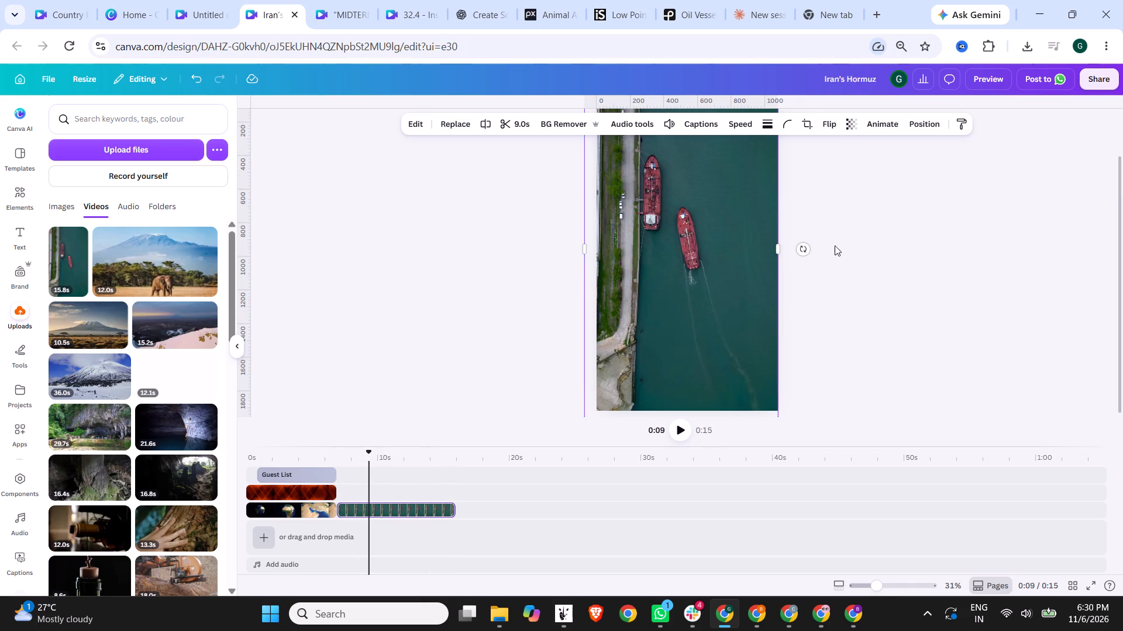
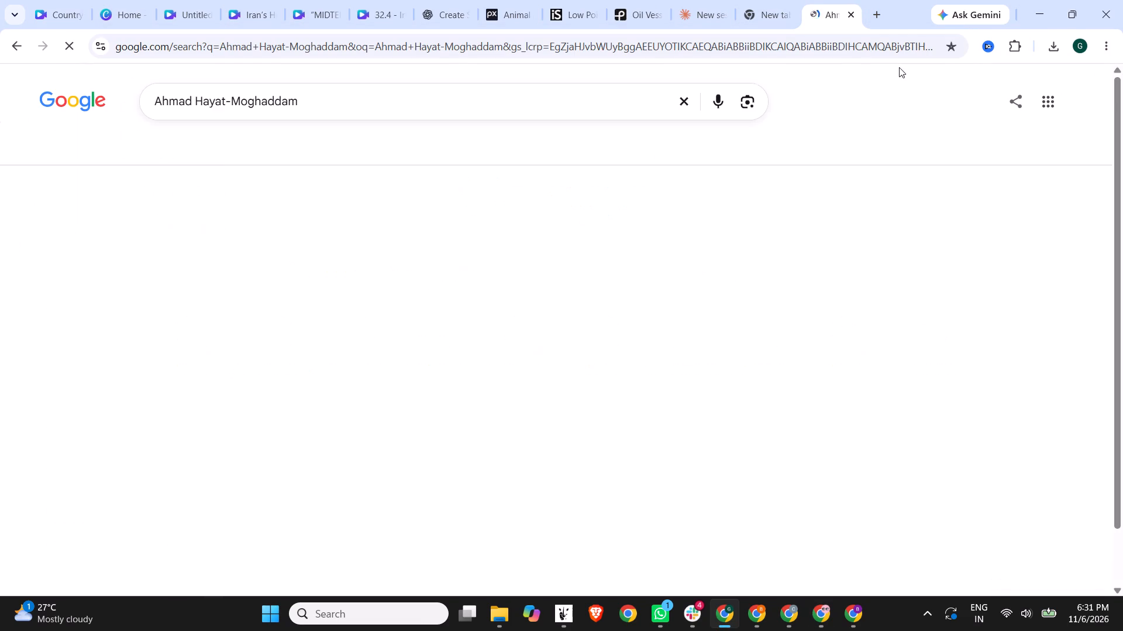
# Browse the image results for Ahmad Hayat-Moghaddam and preview portrait photos of Iranian officials to look for a suitable picture of the lawmaker.
pyautogui.click(270, 150)
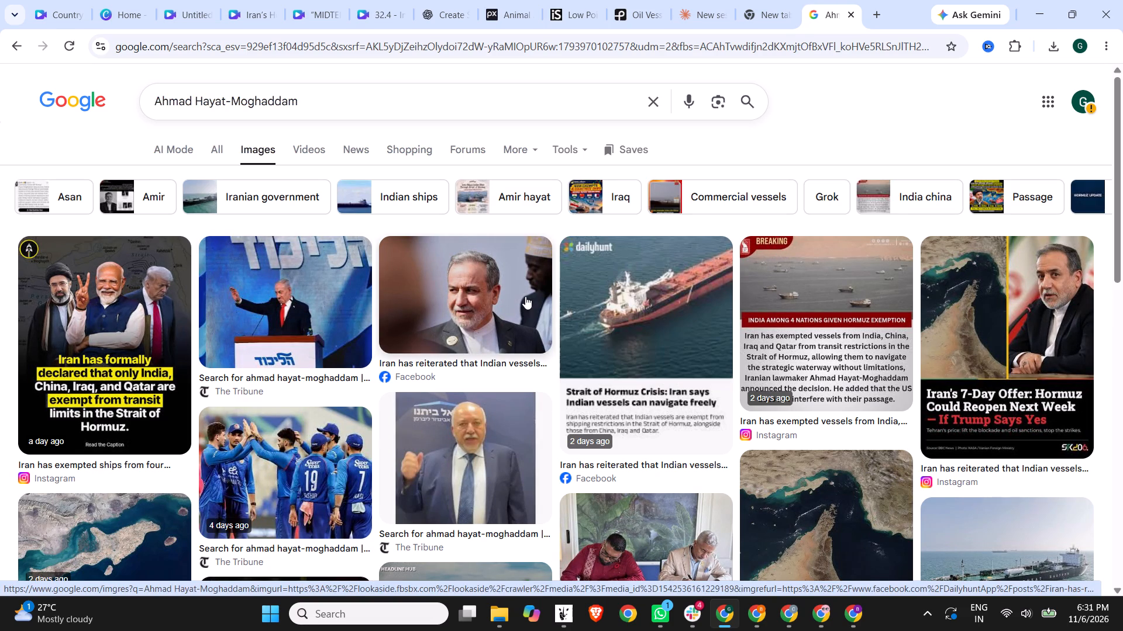
pyautogui.scroll(-4, 525, 296)
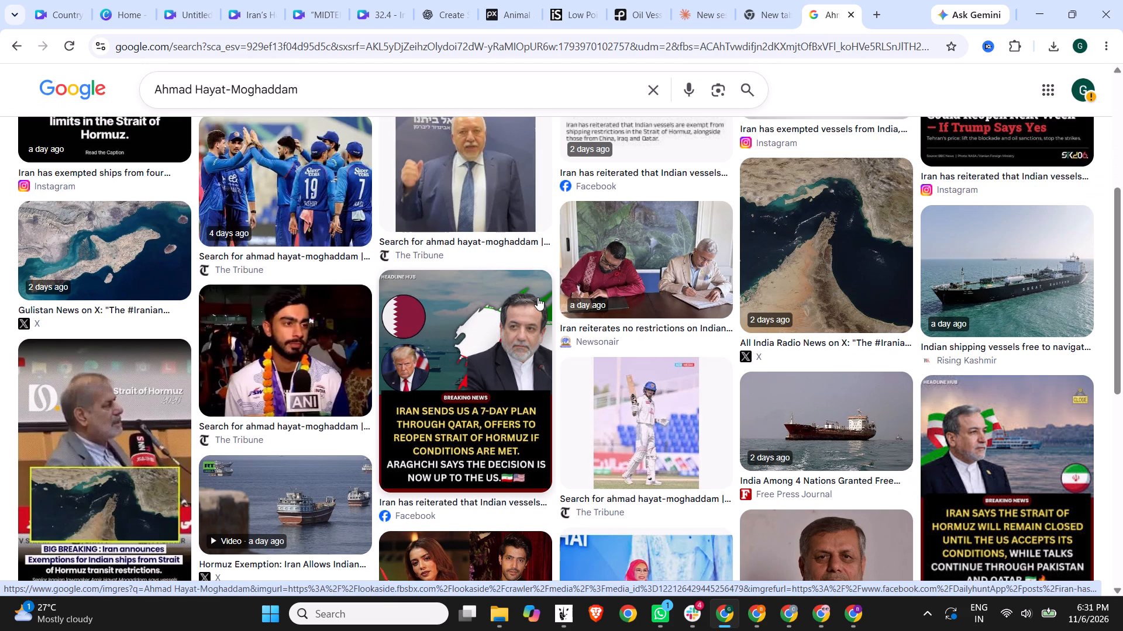
pyautogui.scroll(5, 512, 299)
pyautogui.click(483, 294)
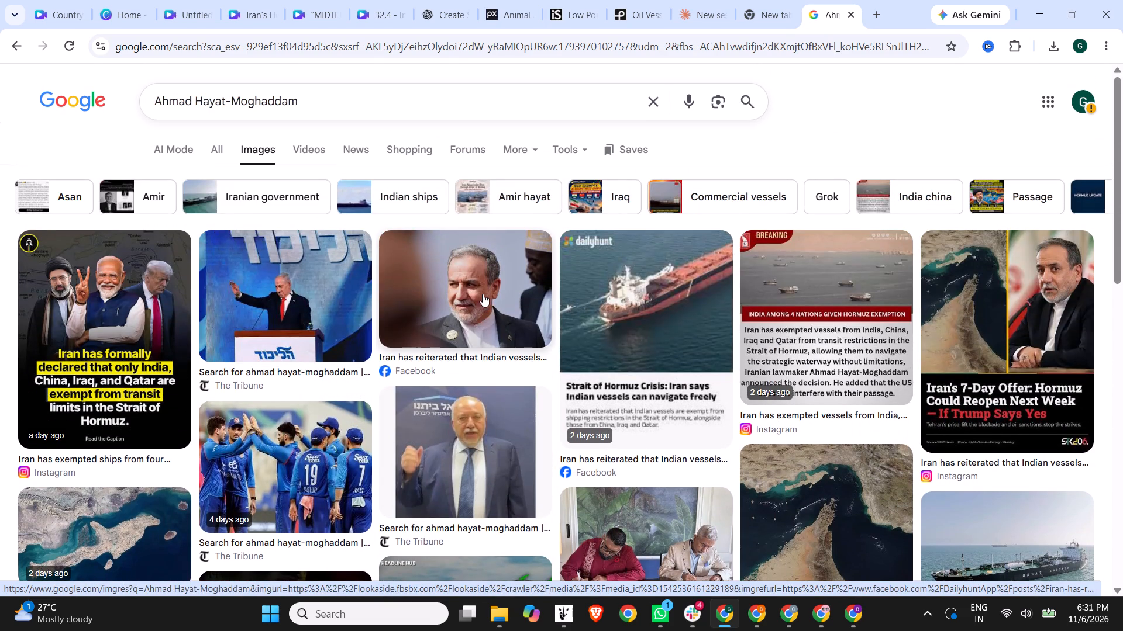
pyautogui.scroll(-4, 777, 396)
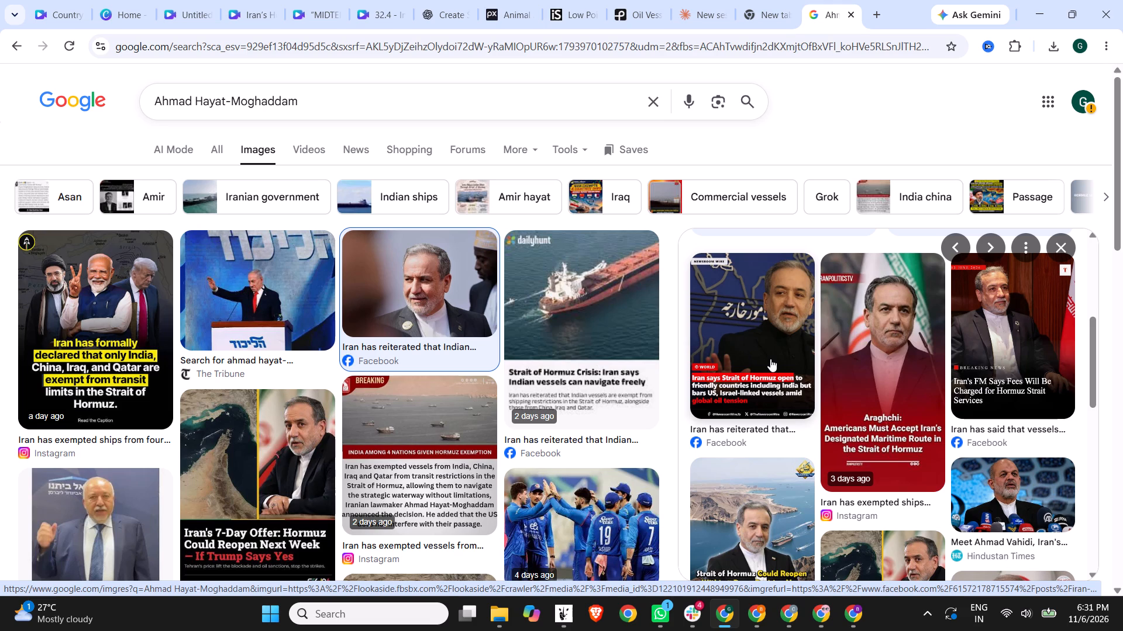
pyautogui.scroll(-2, 770, 359)
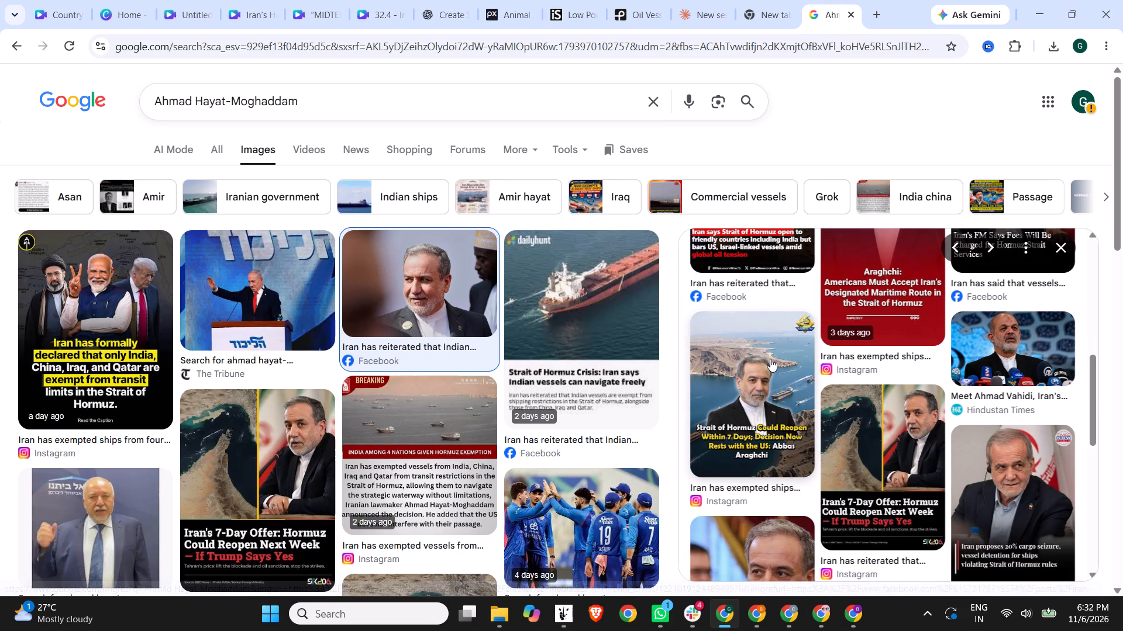
pyautogui.scroll(-2, 880, 463)
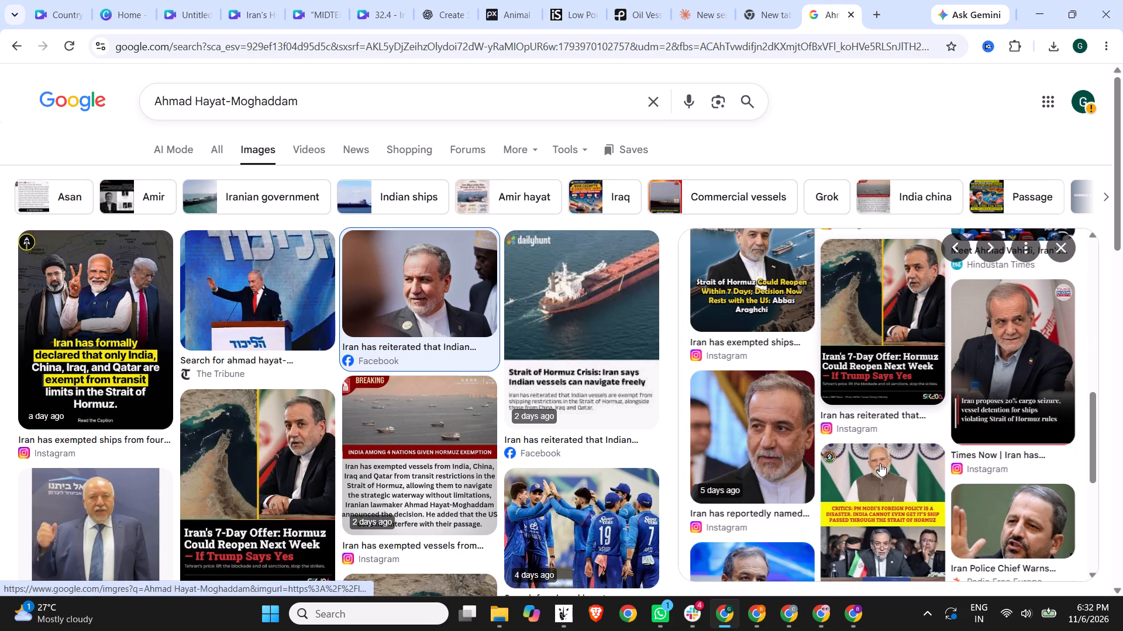
pyautogui.click(771, 464)
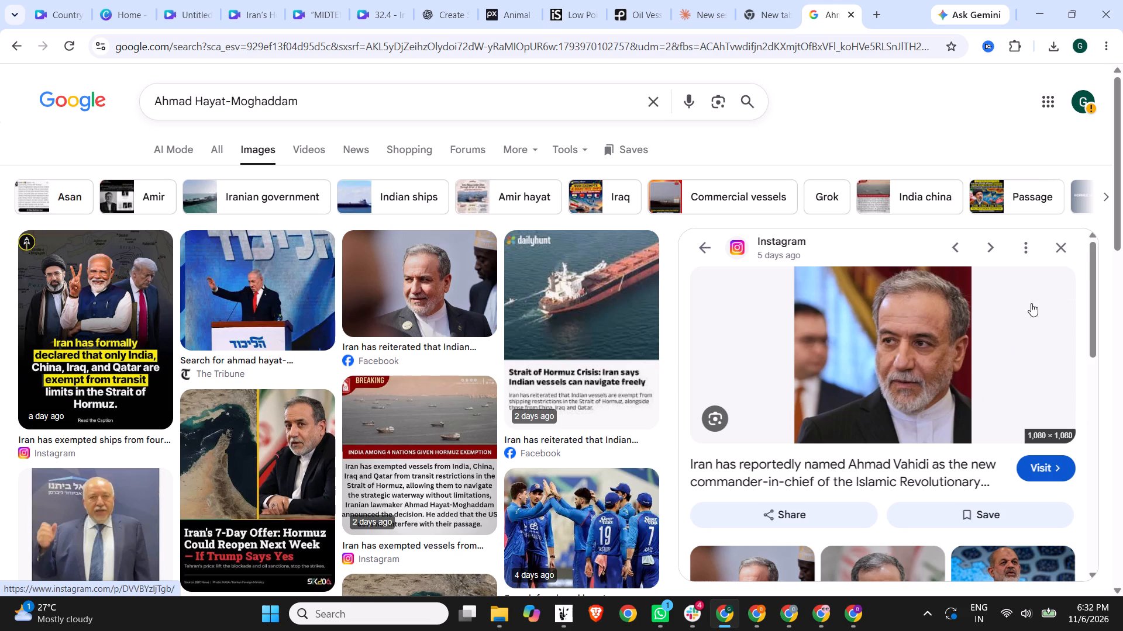
pyautogui.click(1059, 247)
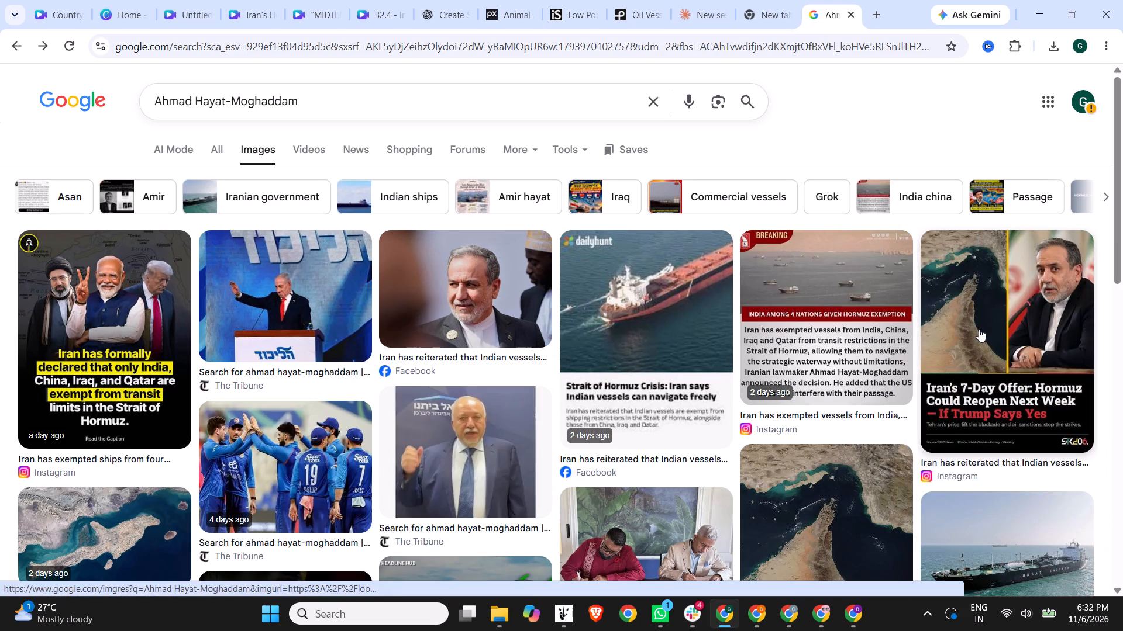
pyautogui.scroll(3, 960, 341)
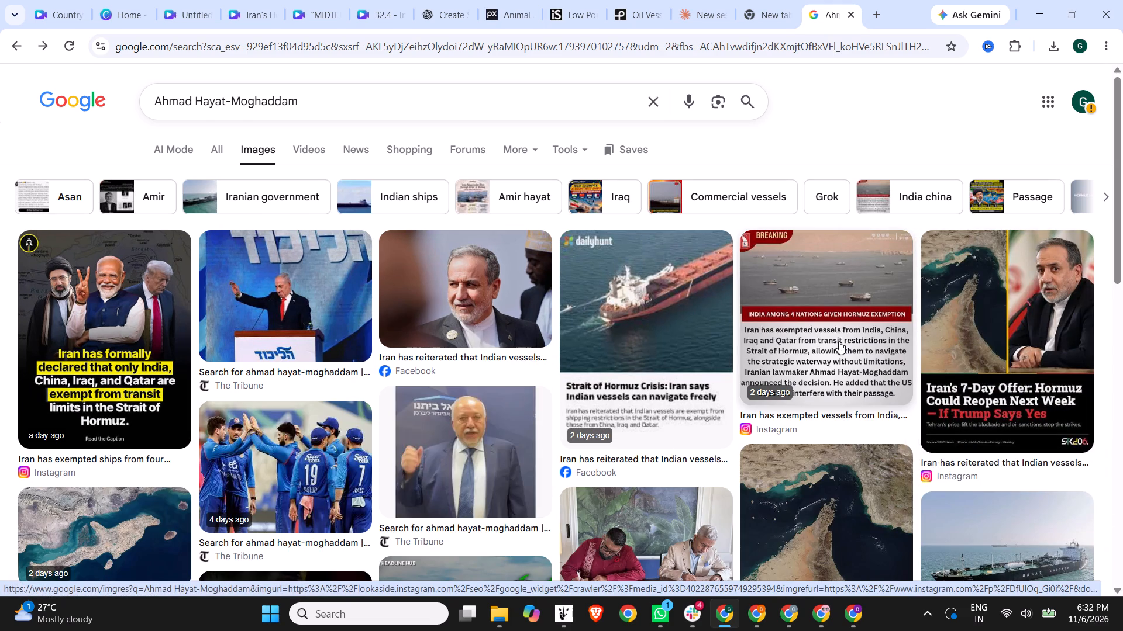
pyautogui.scroll(1, 839, 341)
pyautogui.scroll(-6, 838, 341)
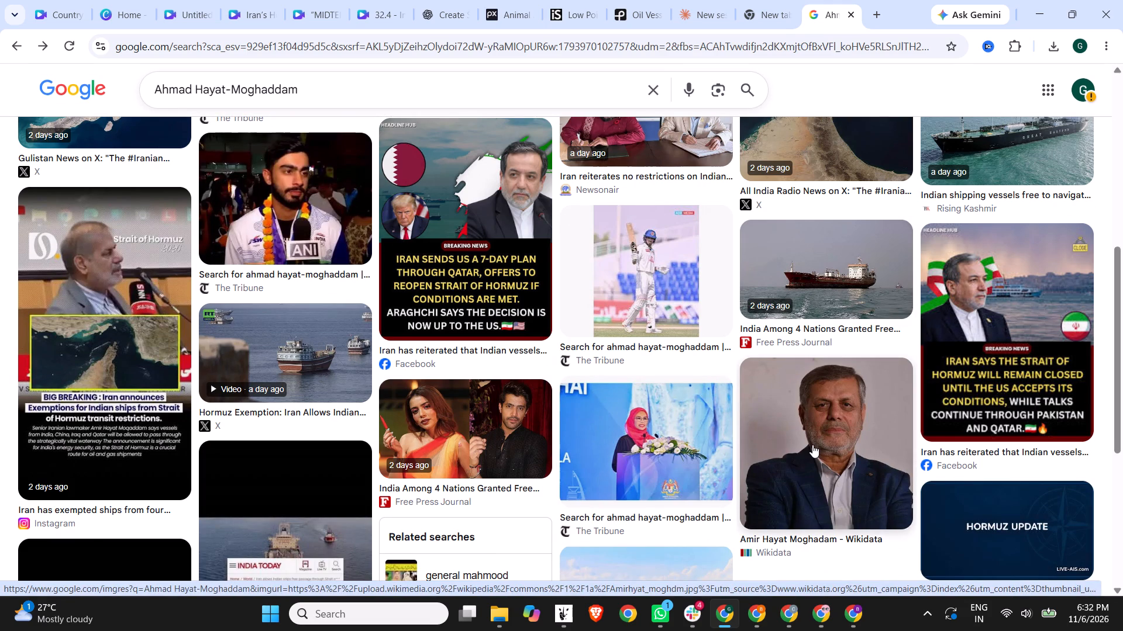
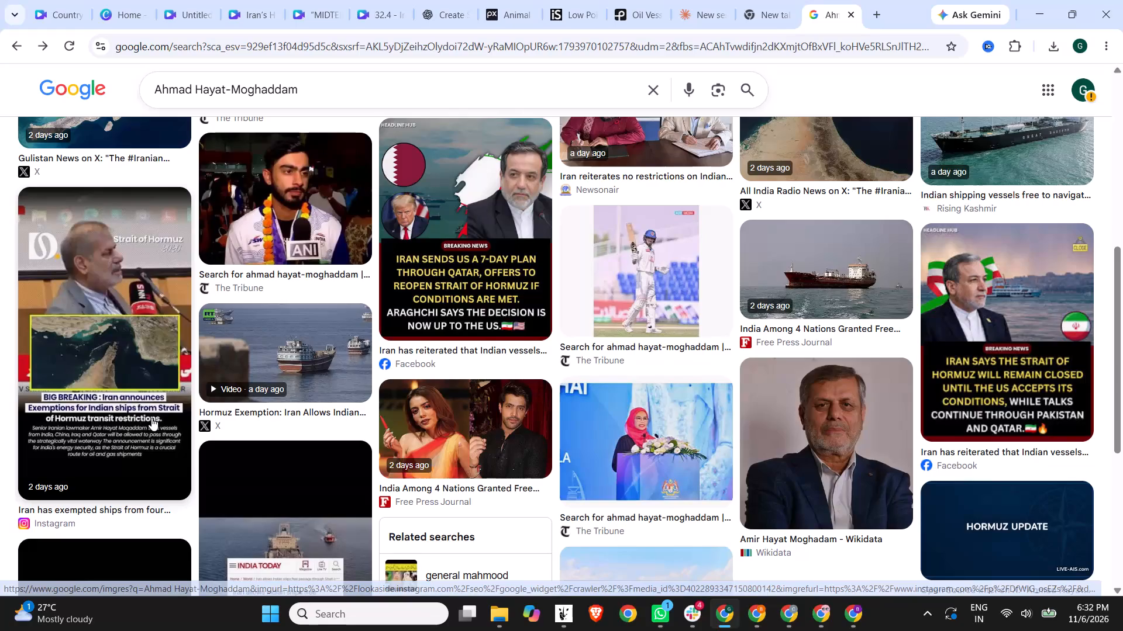
# Browse the Ahmad Hayat-Moghaddam image results and their related images for a usable portrait of the Iranian official.
pyautogui.scroll(7, 151, 418)
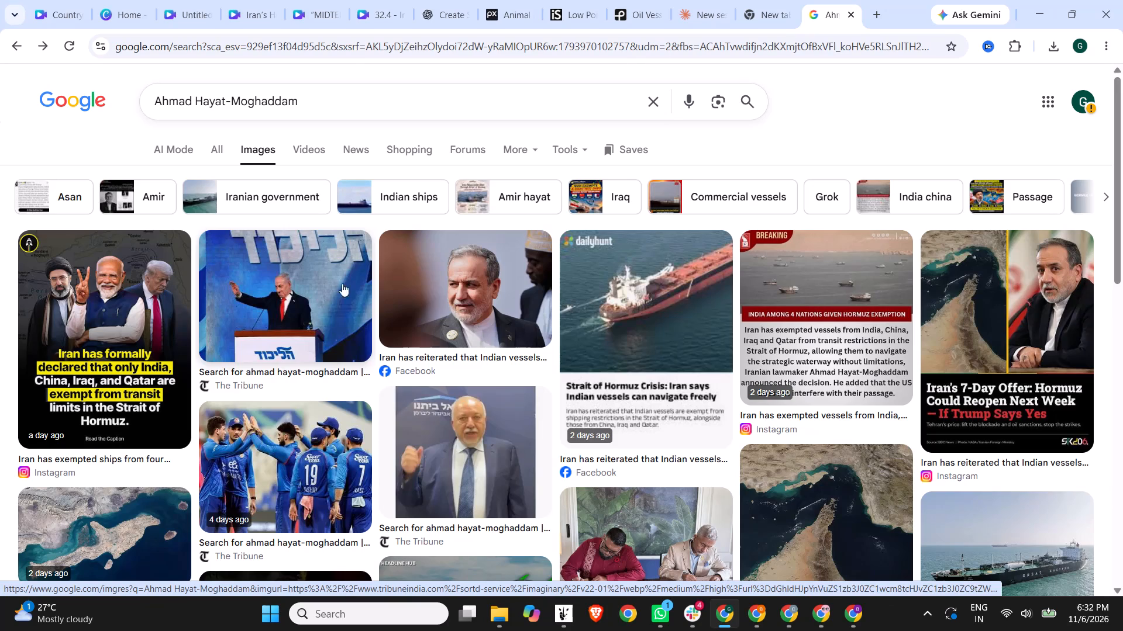
pyautogui.click(460, 281)
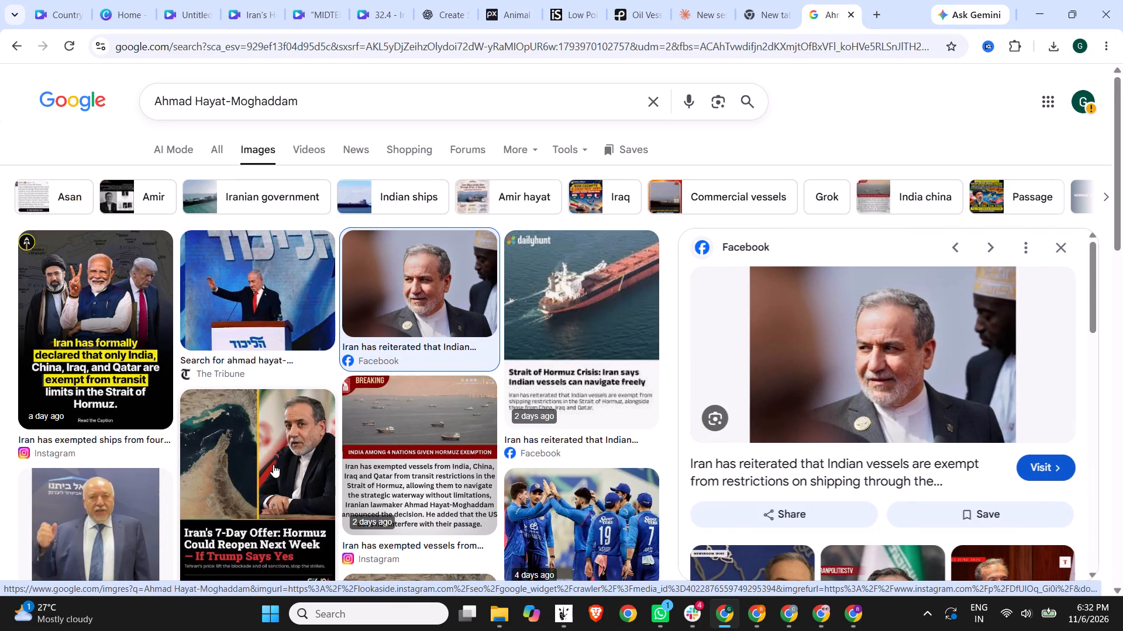
pyautogui.scroll(-3, 267, 466)
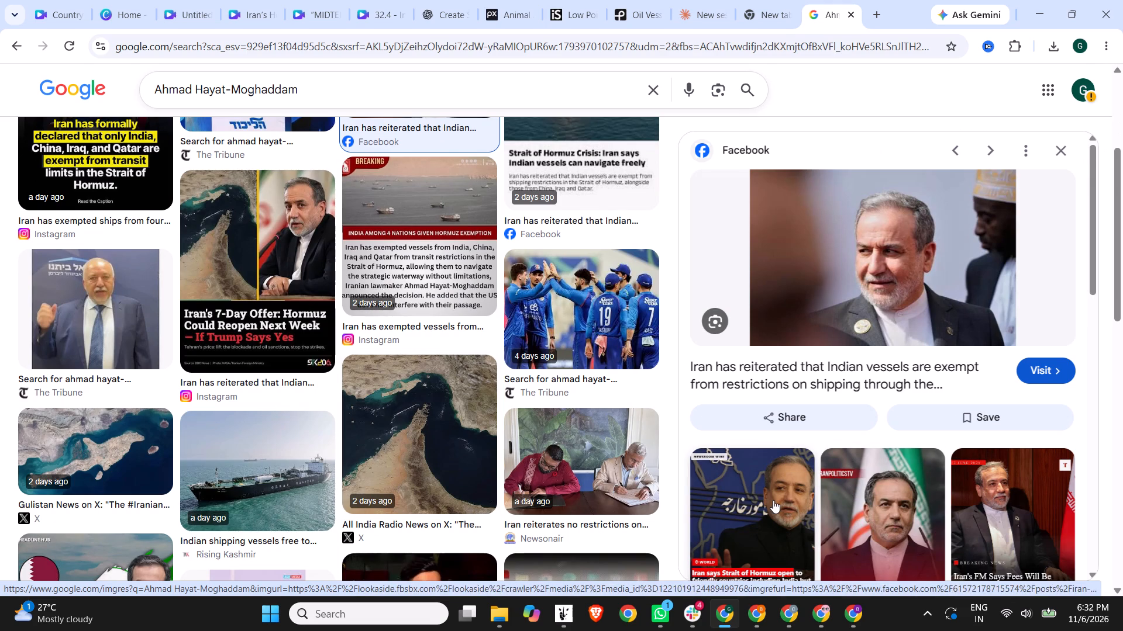
pyautogui.scroll(-2, 1014, 497)
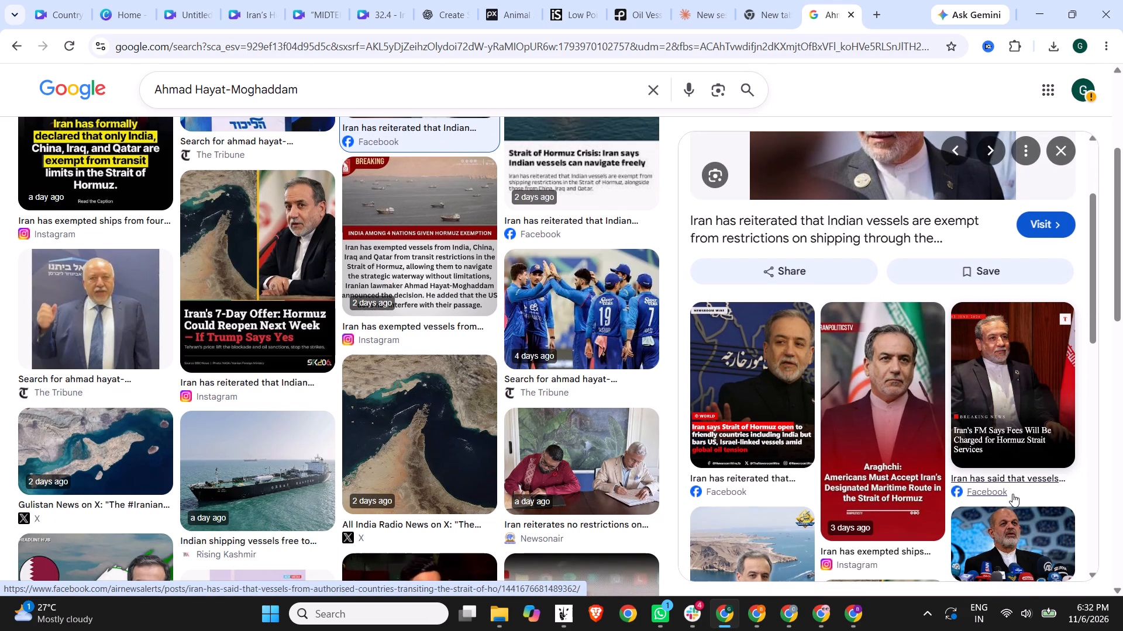
pyautogui.scroll(-1, 879, 450)
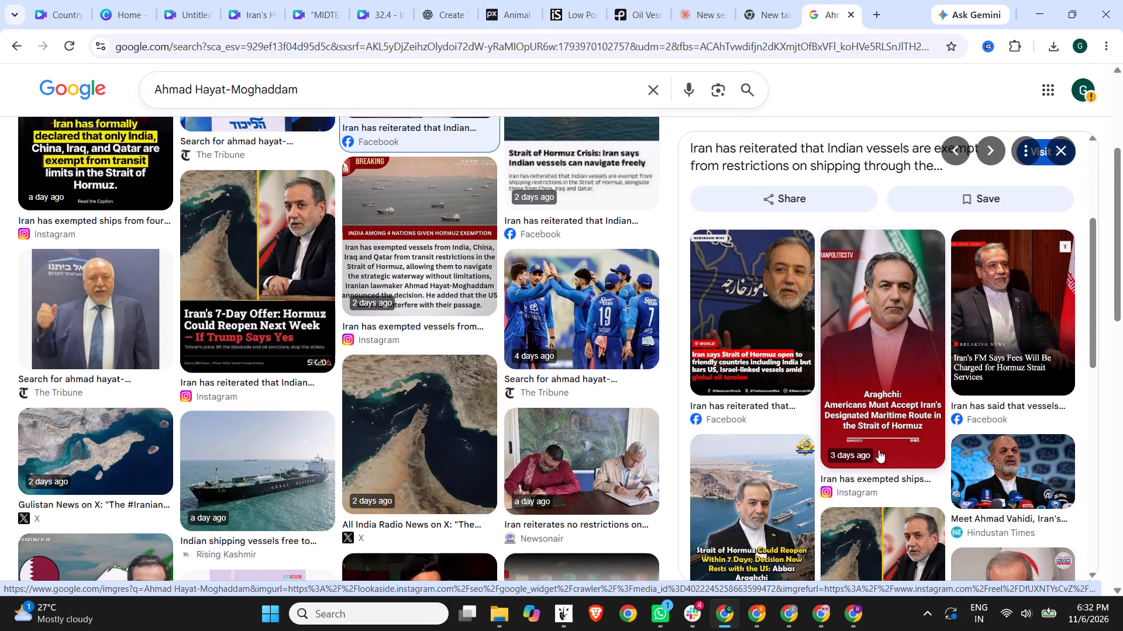
pyautogui.scroll(-2, 804, 473)
pyautogui.scroll(-3, 987, 457)
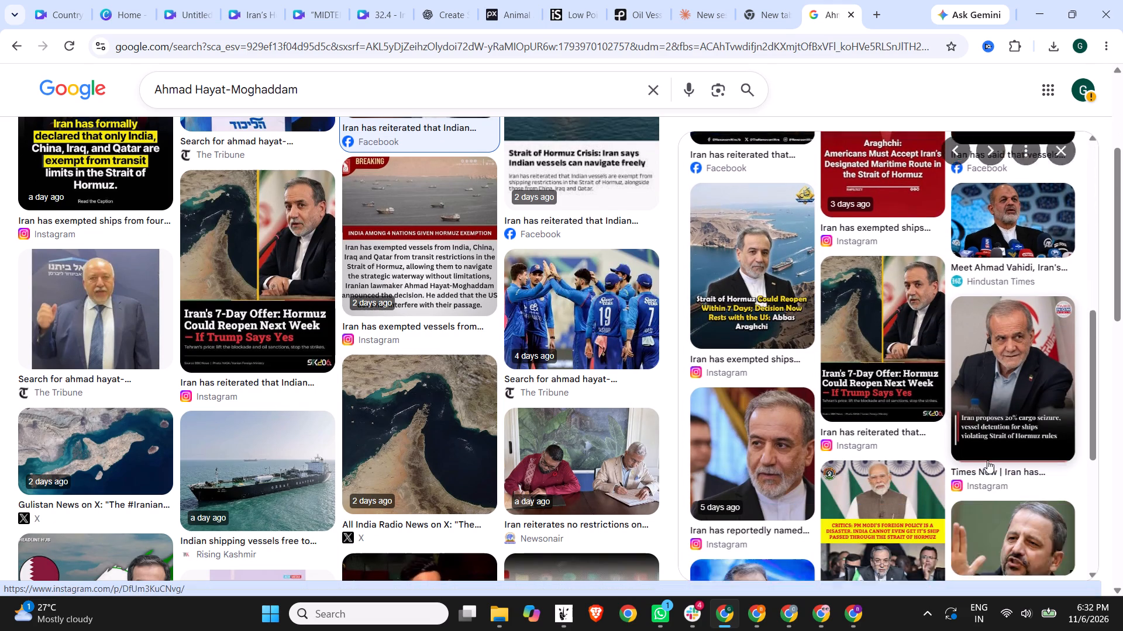
pyautogui.scroll(-2, 984, 426)
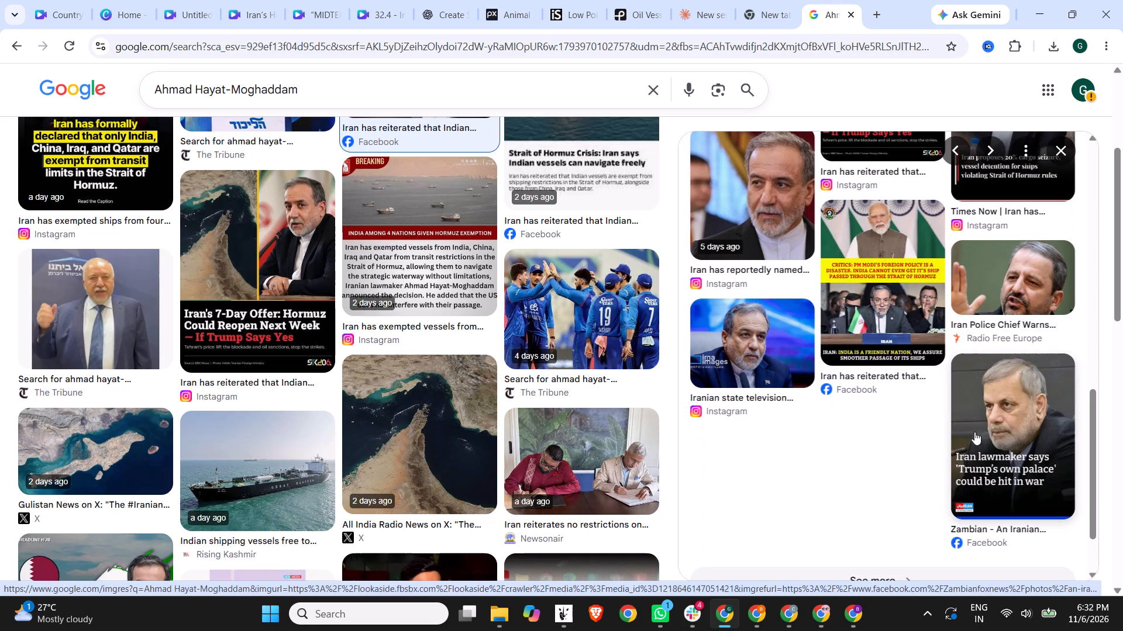
pyautogui.scroll(7, 836, 436)
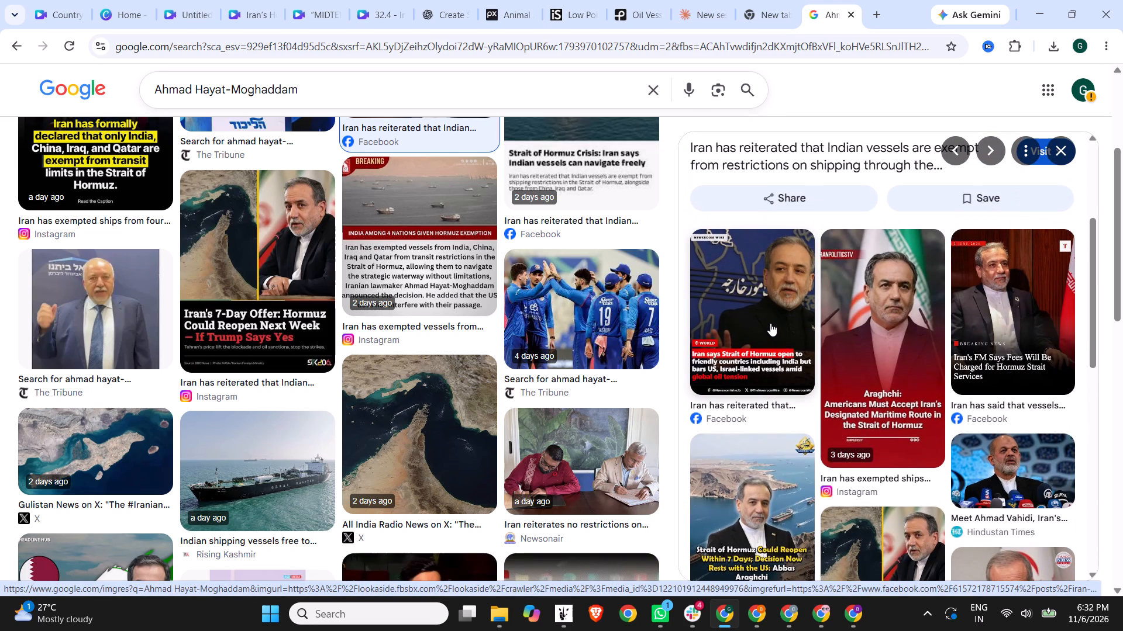
pyautogui.click(770, 323)
pyautogui.scroll(-3, 876, 266)
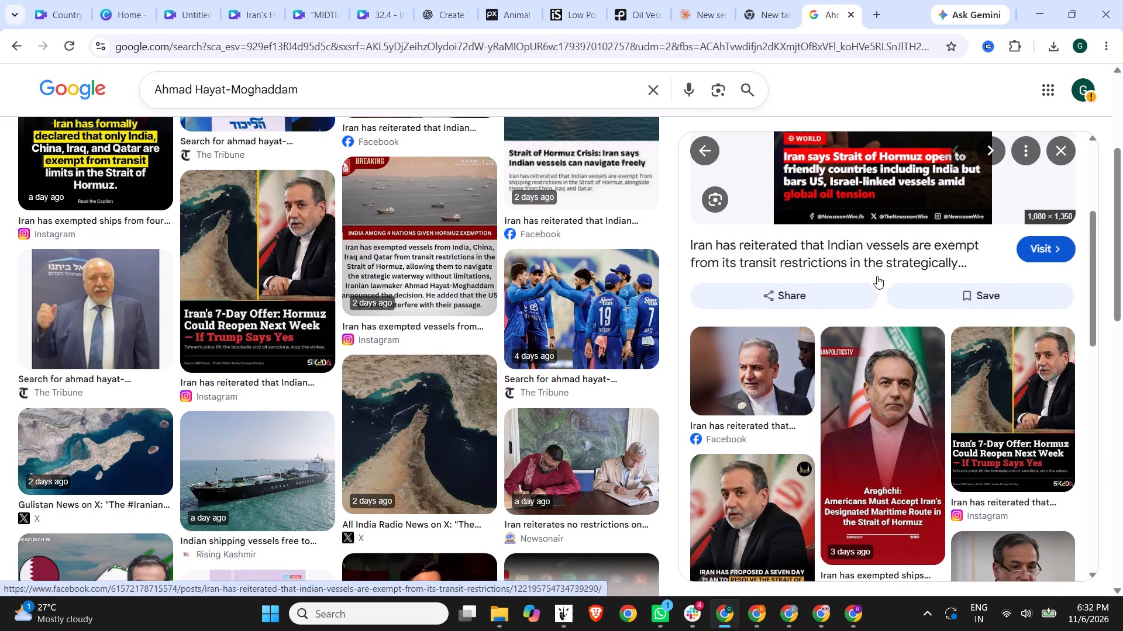
pyautogui.scroll(-2, 824, 445)
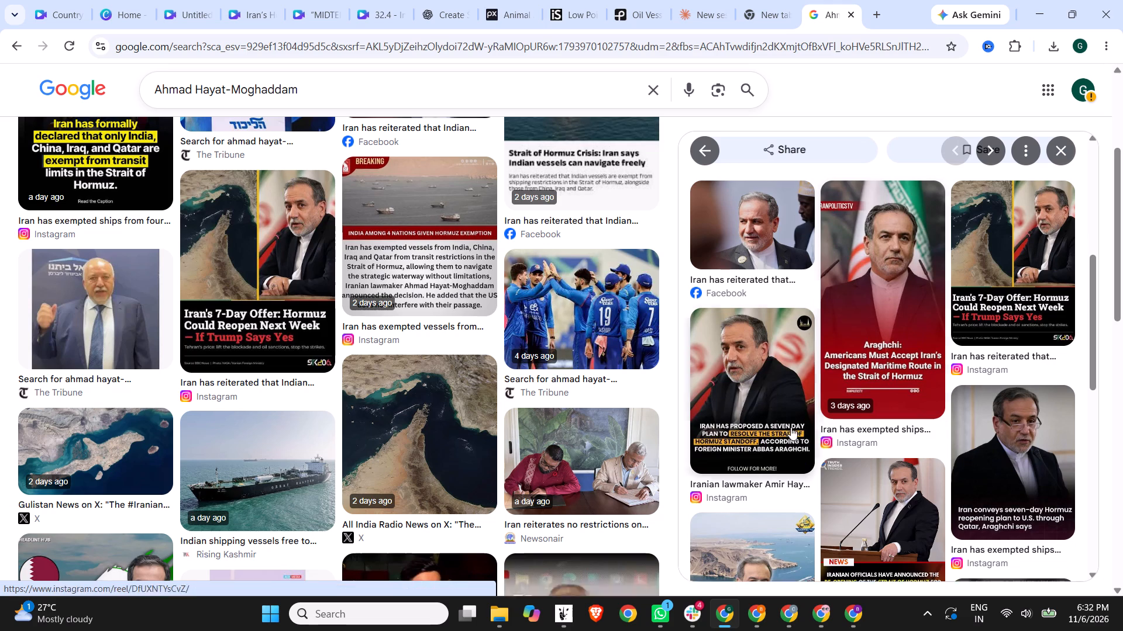
pyautogui.click(755, 370)
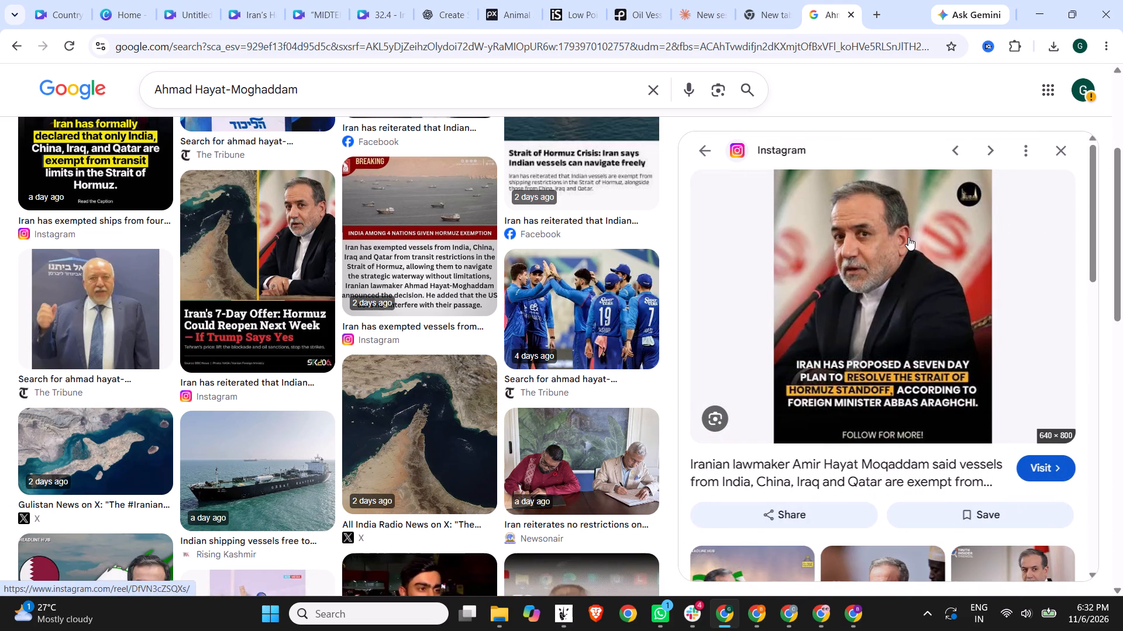
pyautogui.scroll(-3, 908, 248)
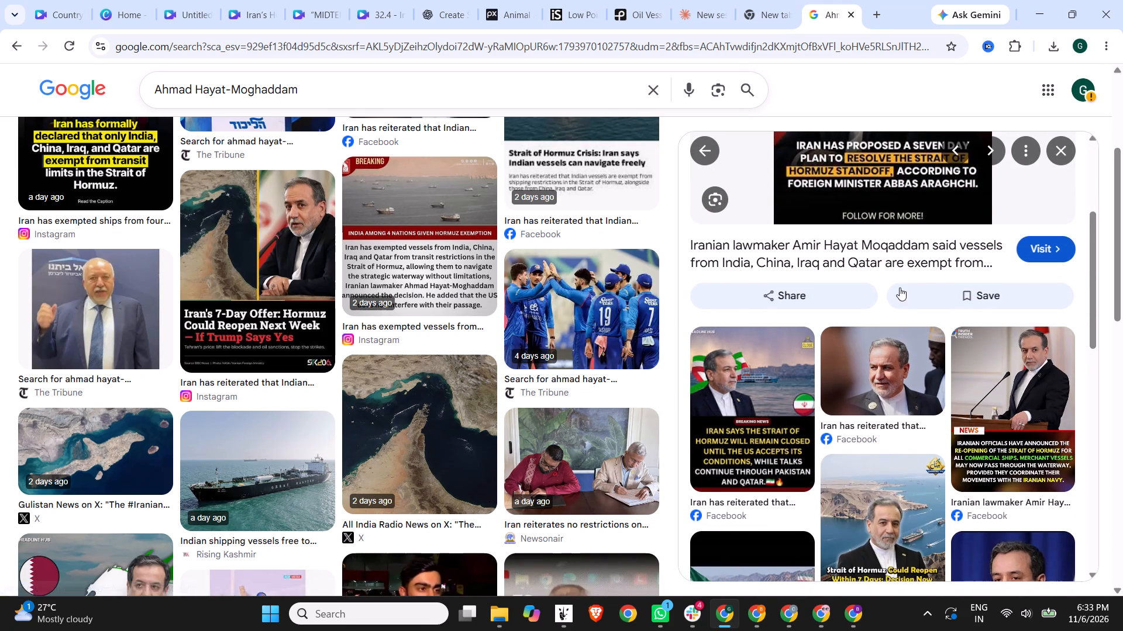
pyautogui.click(770, 387)
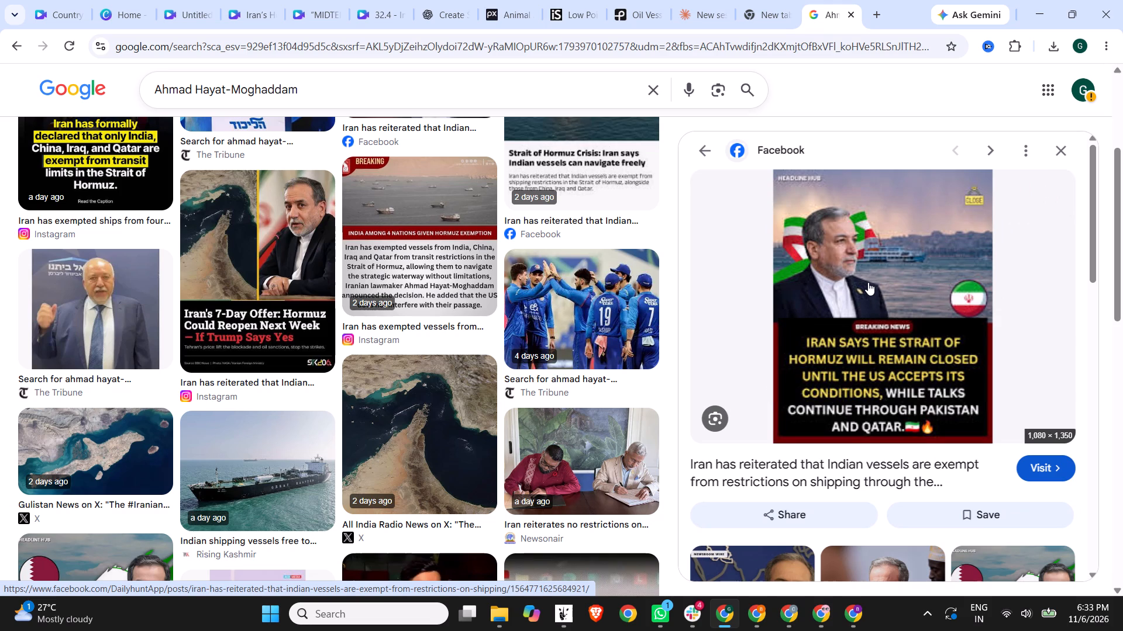
pyautogui.scroll(-3, 963, 309)
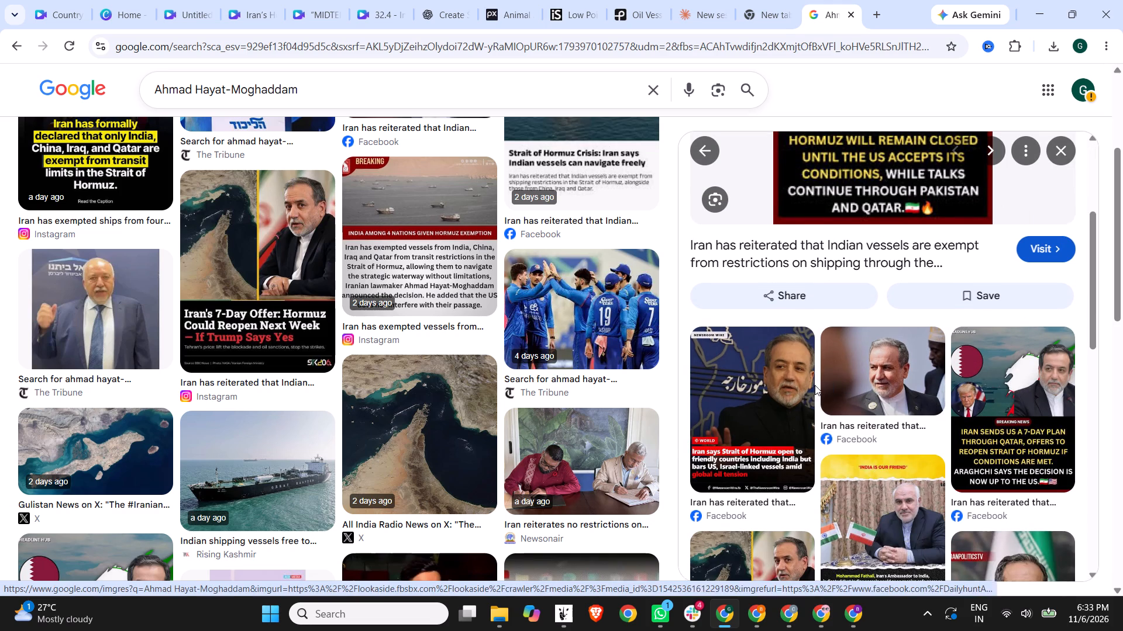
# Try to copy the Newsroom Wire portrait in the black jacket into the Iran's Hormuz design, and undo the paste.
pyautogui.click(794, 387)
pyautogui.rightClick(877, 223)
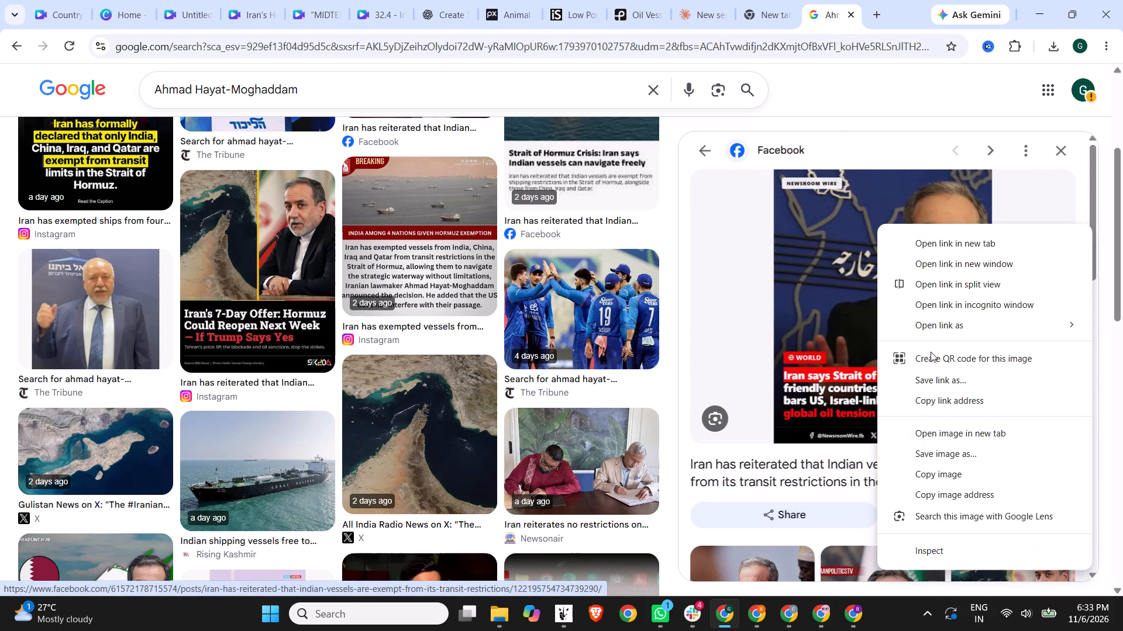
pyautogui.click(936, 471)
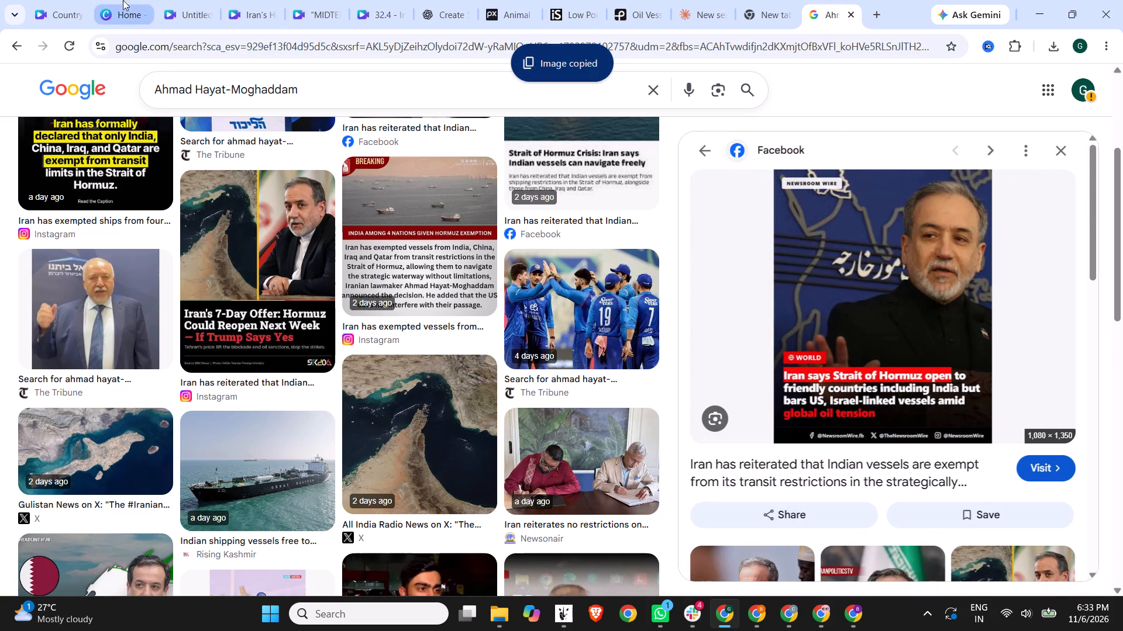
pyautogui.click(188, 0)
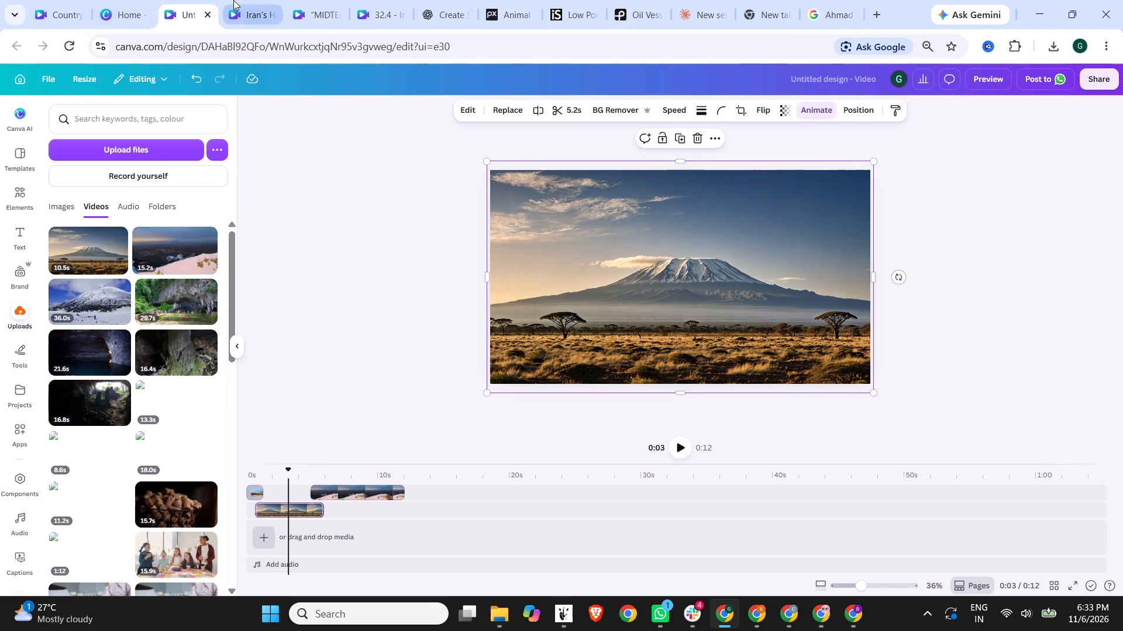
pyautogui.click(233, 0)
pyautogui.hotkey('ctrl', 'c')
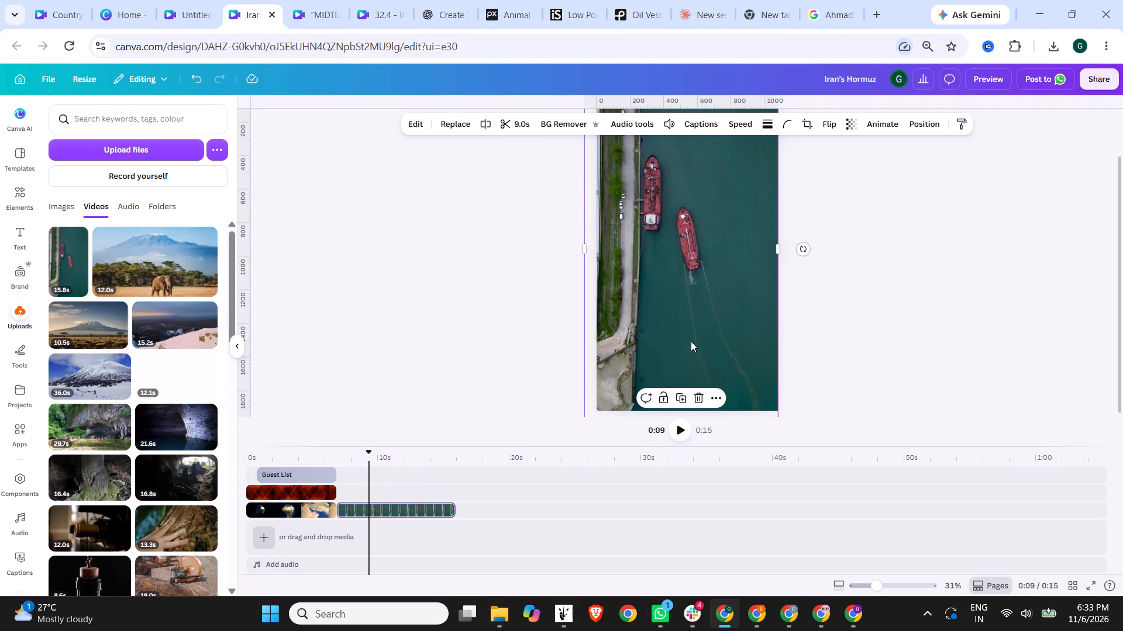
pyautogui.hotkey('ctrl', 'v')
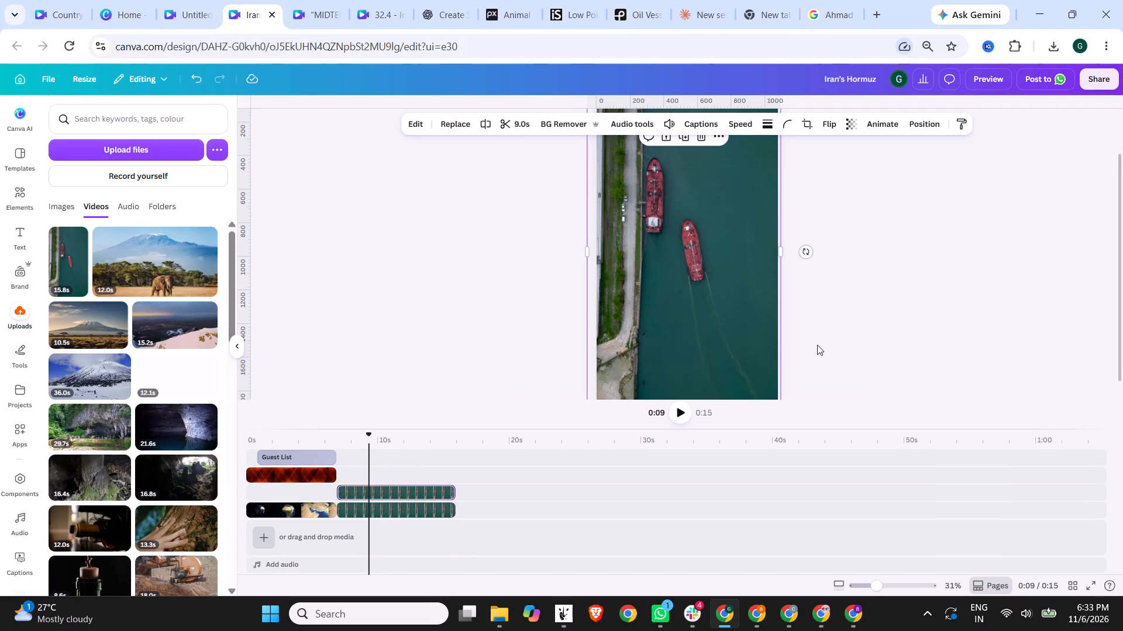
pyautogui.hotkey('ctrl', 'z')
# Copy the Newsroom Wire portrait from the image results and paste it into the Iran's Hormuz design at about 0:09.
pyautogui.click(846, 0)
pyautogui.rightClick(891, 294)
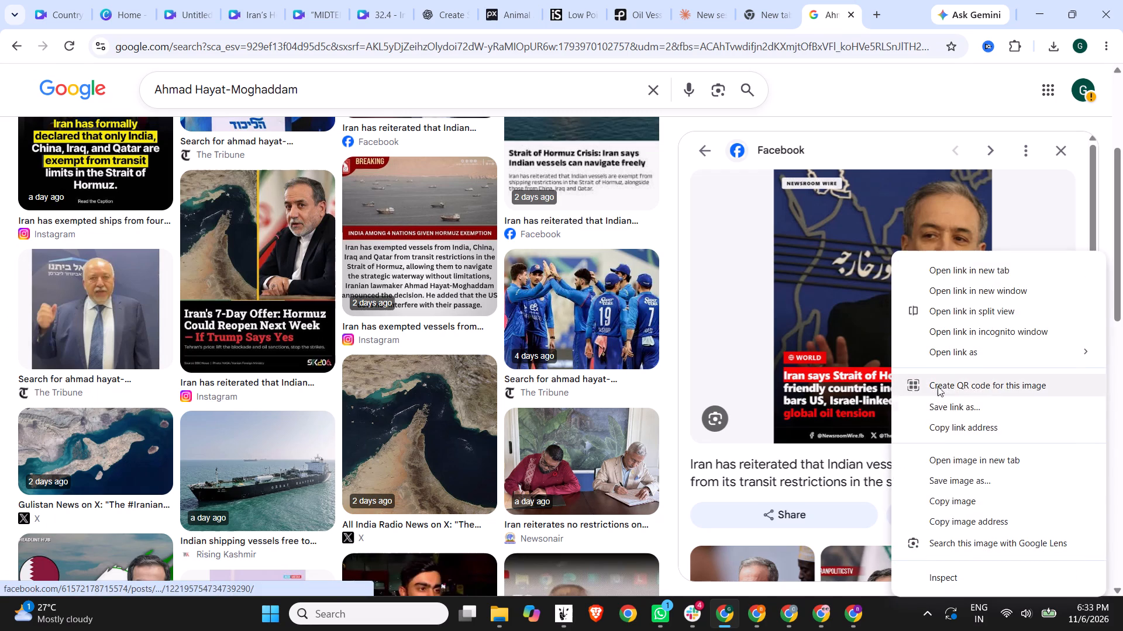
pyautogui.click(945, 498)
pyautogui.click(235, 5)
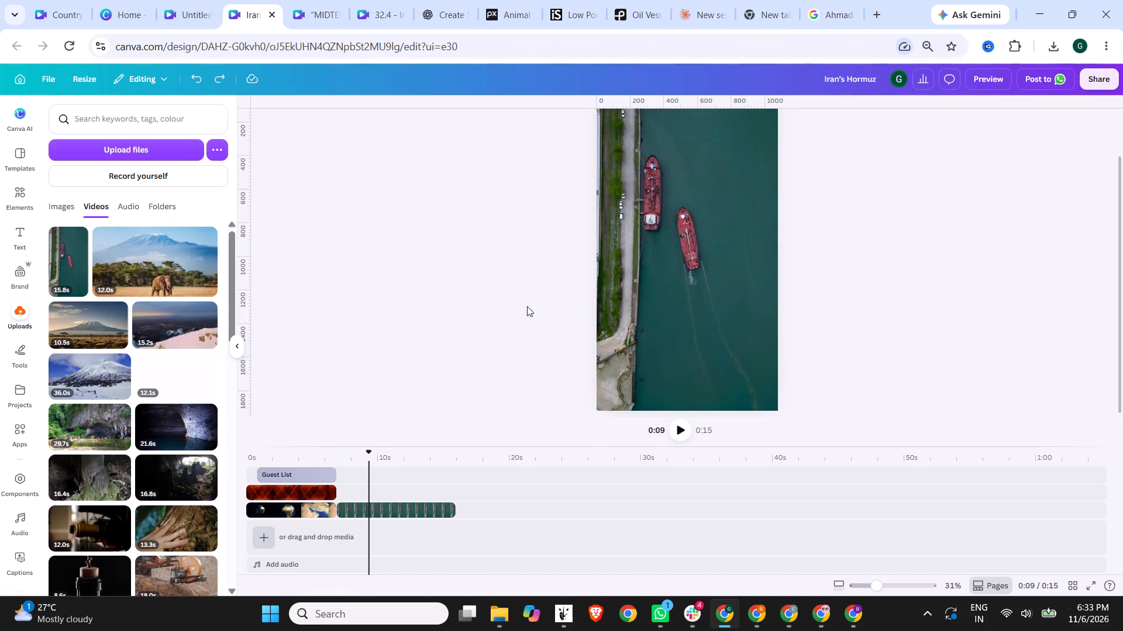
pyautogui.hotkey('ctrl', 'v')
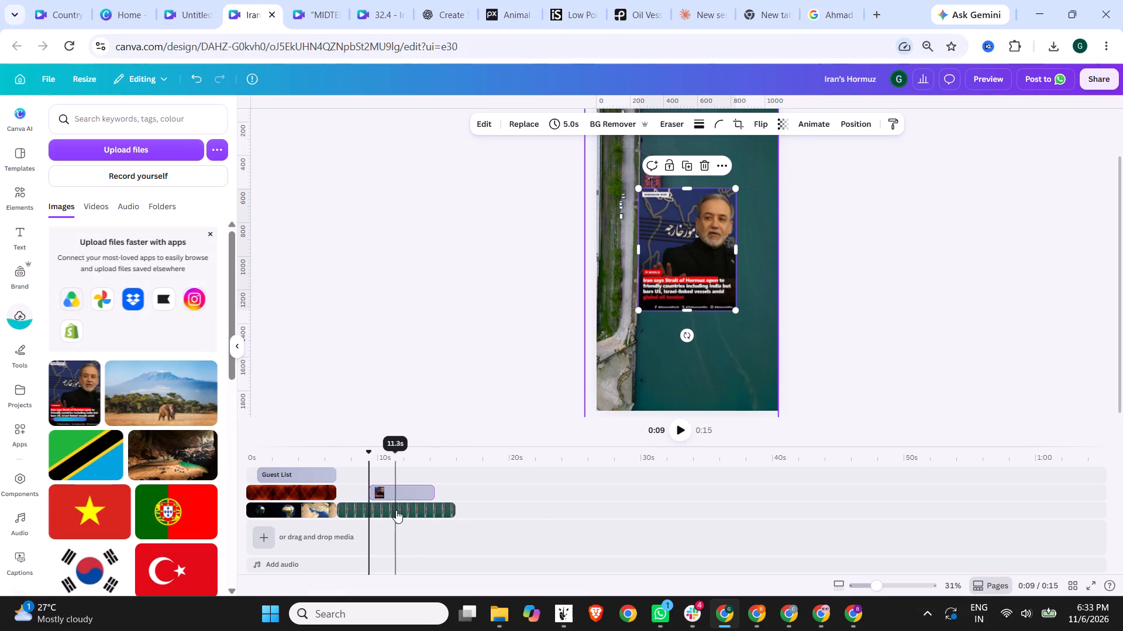
# Move the aerial ship clip later on the timeline so it starts at about 0:17.
pyautogui.moveTo(396, 510); pyautogui.dragTo(538, 509)
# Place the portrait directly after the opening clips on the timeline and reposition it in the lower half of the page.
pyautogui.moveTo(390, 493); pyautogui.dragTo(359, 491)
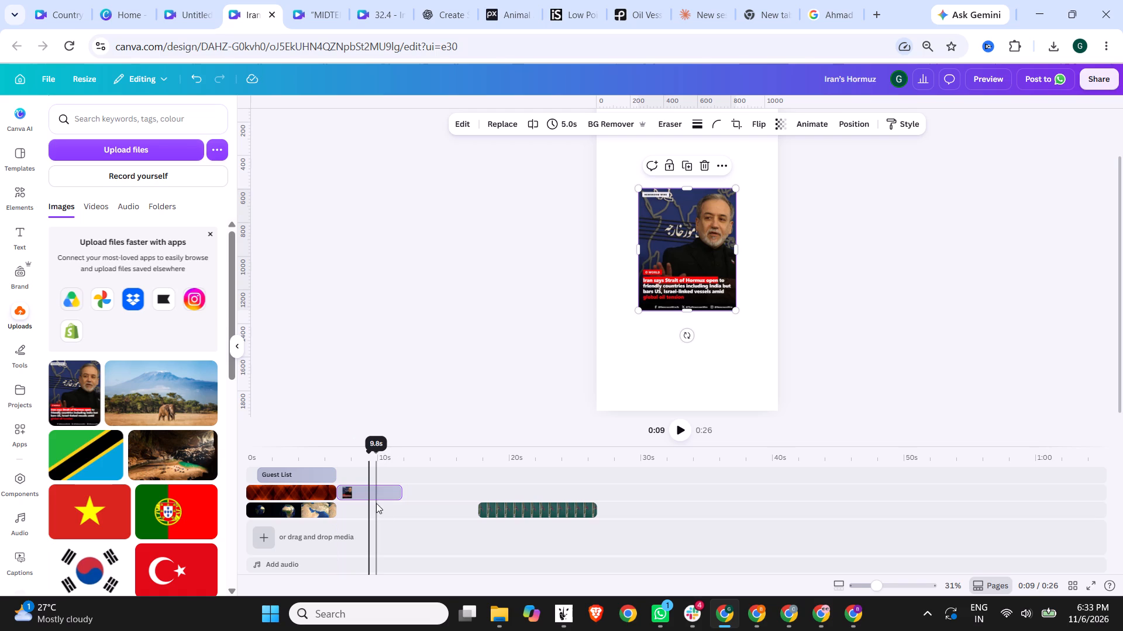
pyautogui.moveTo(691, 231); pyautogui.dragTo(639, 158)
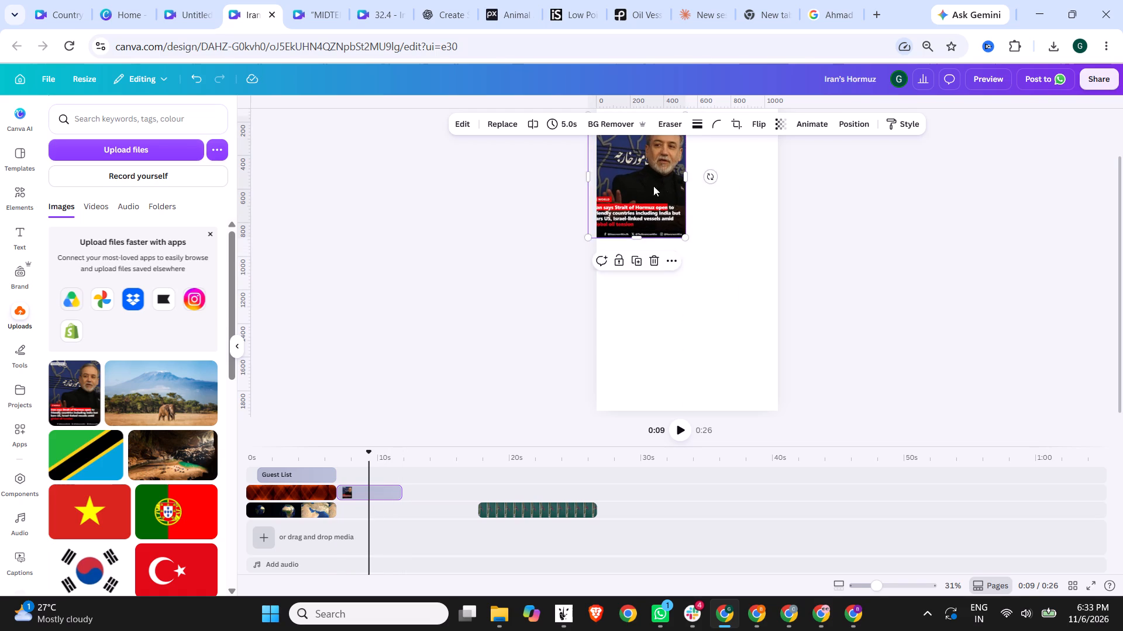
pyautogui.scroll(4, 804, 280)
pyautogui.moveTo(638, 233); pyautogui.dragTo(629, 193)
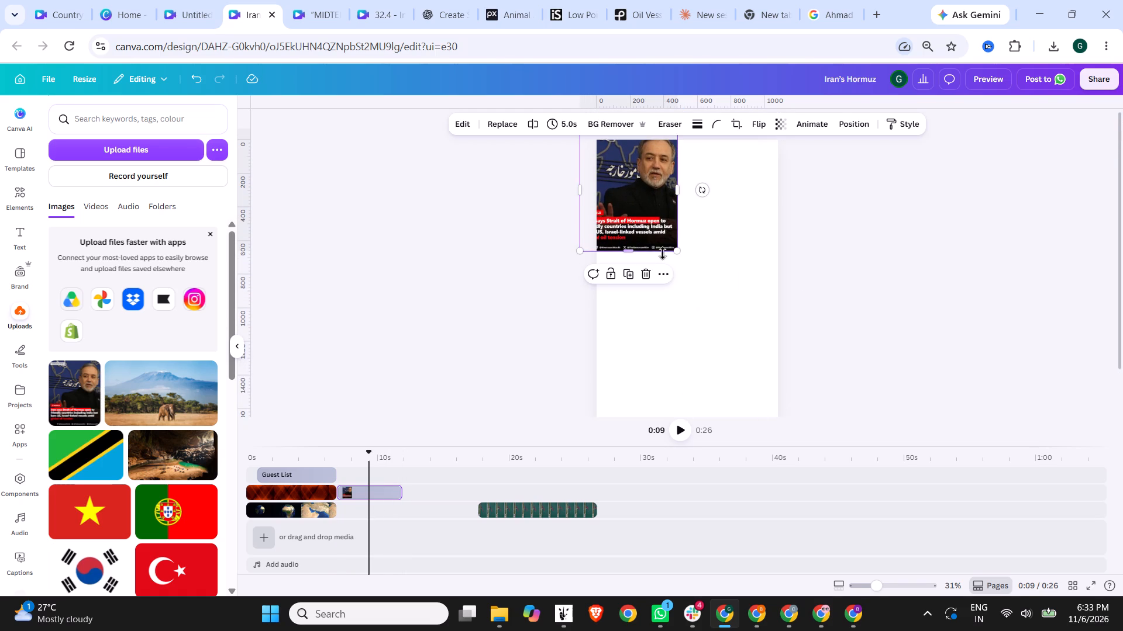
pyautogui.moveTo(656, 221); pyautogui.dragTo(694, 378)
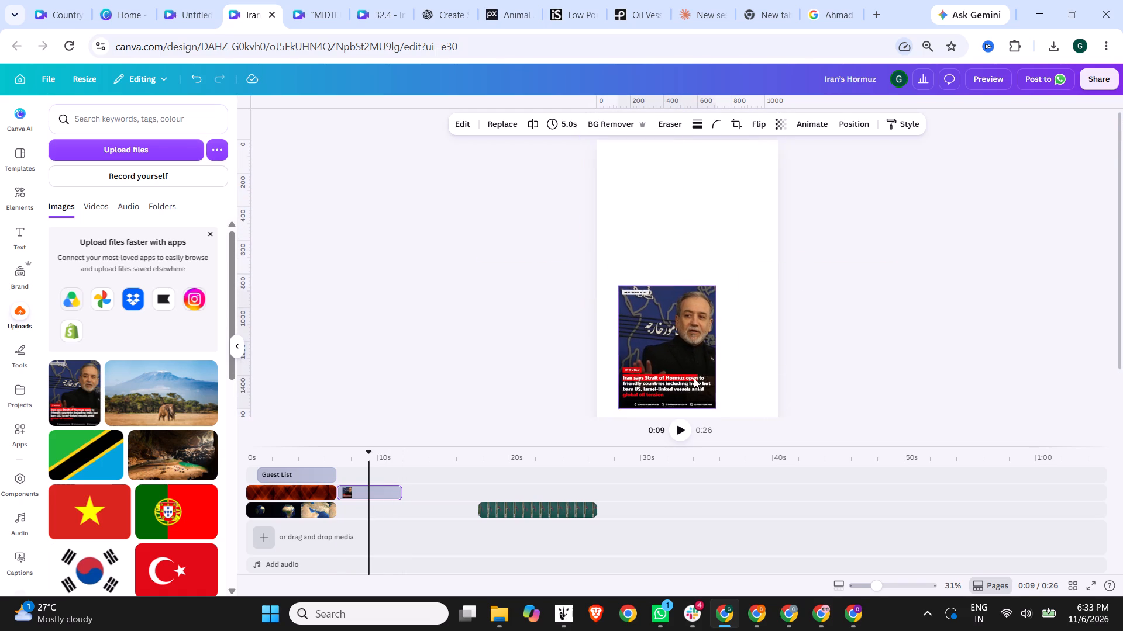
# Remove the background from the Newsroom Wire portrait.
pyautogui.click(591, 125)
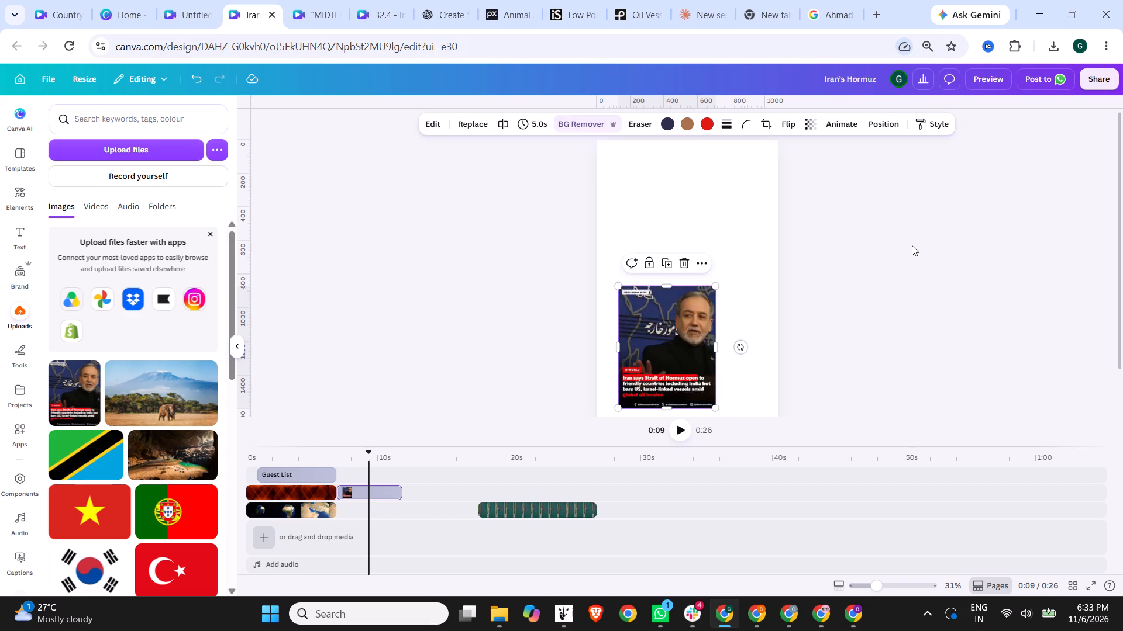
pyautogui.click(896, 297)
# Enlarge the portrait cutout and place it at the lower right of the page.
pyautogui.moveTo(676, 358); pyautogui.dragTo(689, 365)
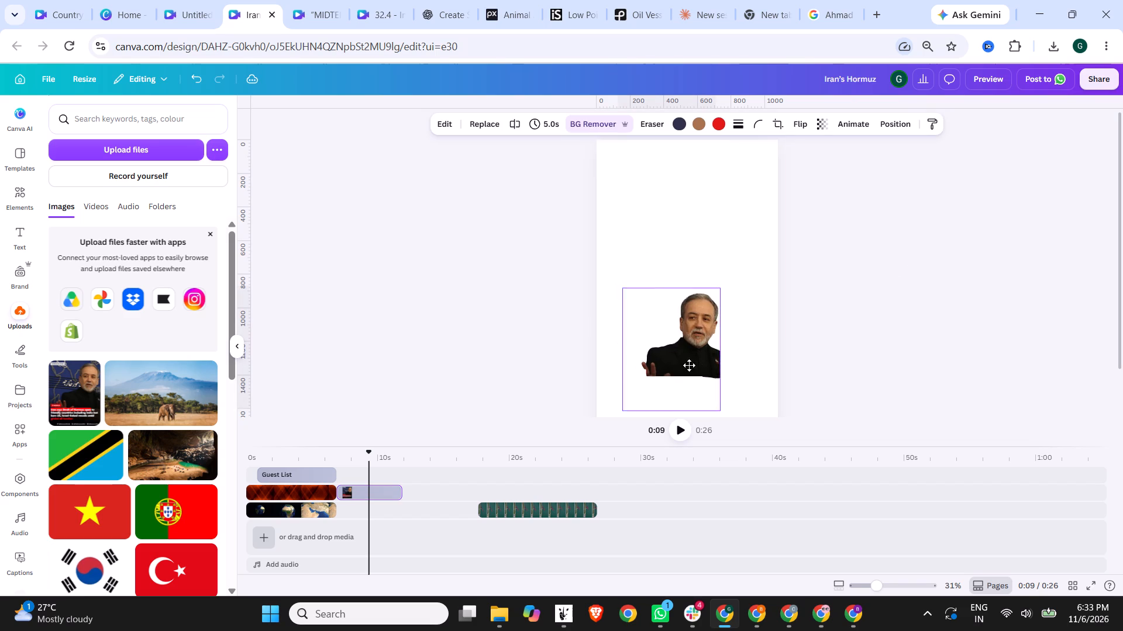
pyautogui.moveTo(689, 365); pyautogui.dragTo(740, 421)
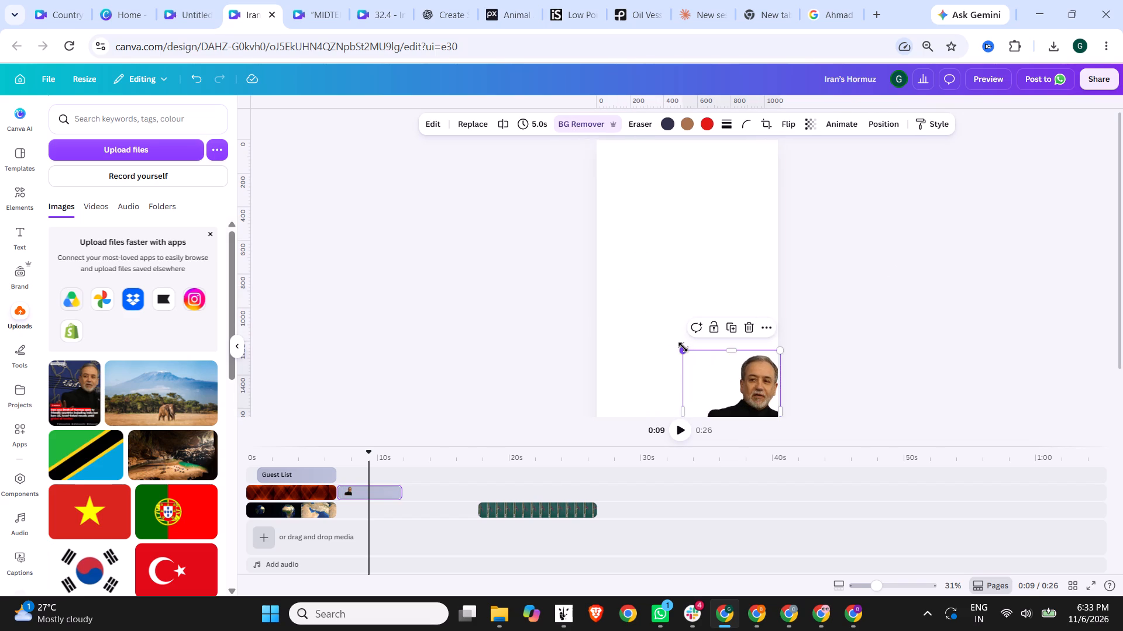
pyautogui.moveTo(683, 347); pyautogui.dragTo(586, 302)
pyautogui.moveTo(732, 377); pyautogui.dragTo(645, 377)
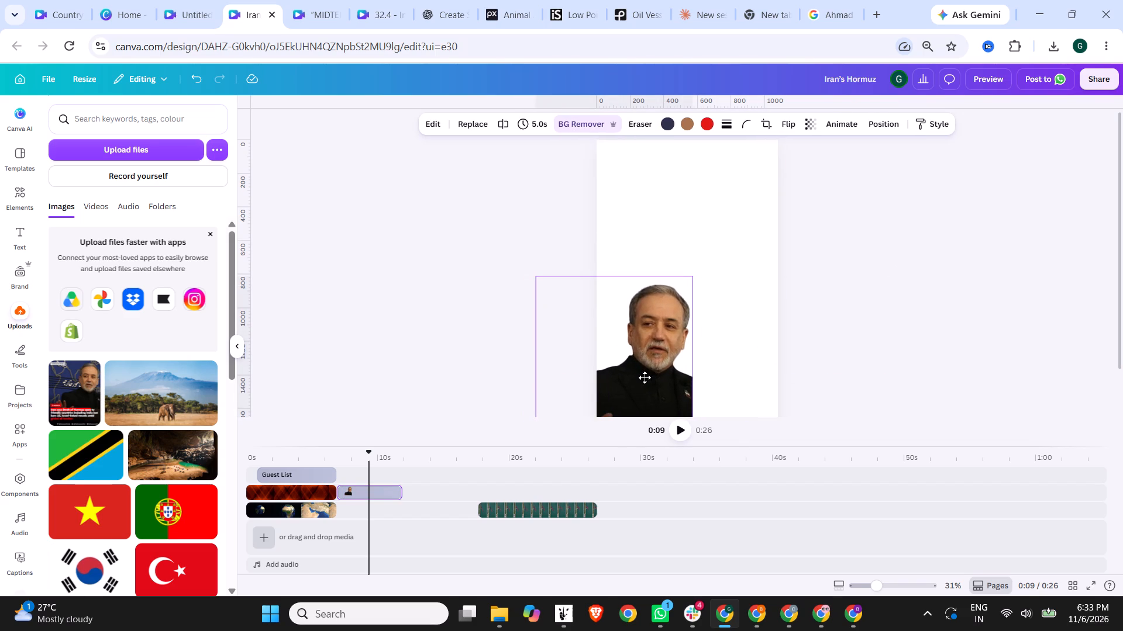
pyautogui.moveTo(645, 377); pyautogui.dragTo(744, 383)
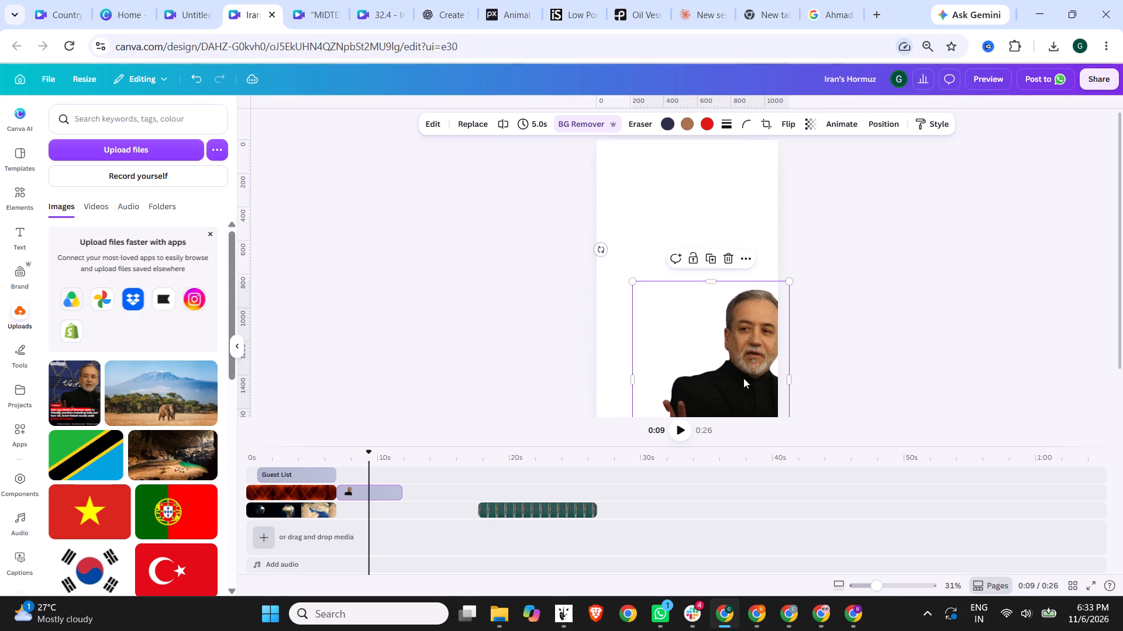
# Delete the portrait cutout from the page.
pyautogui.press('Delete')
pyautogui.click(832, 0)
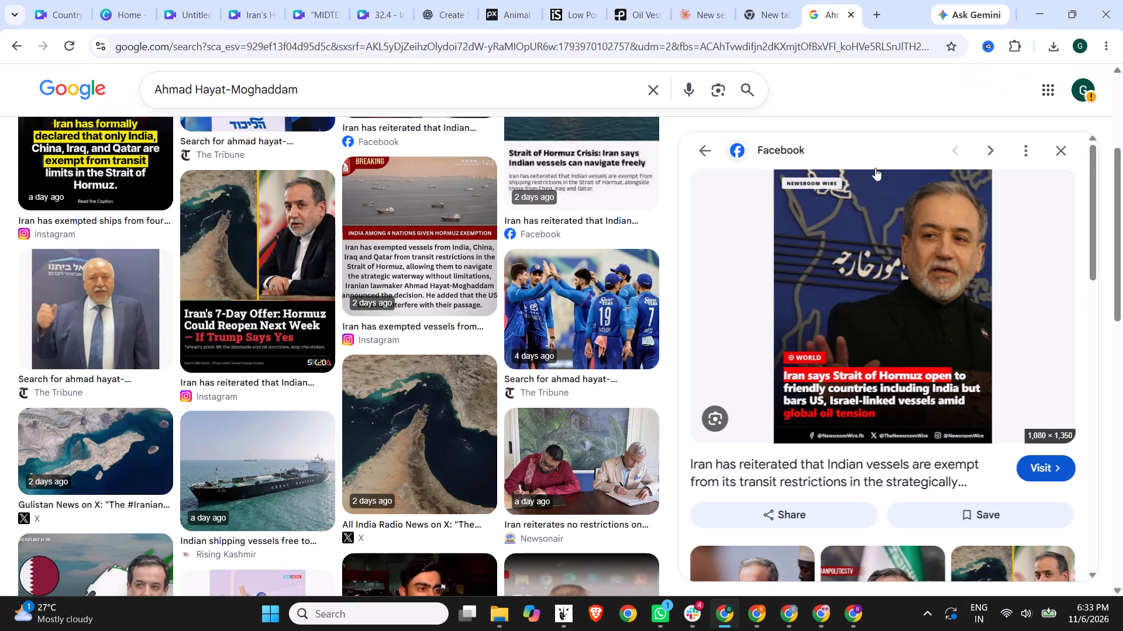
pyautogui.scroll(-4, 883, 252)
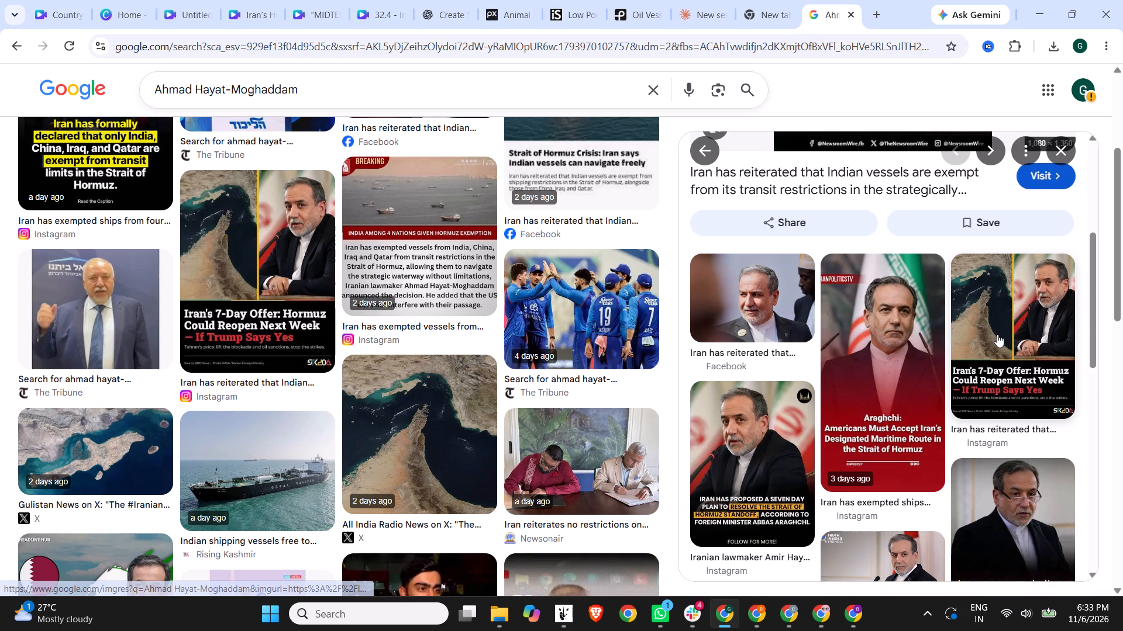
pyautogui.click(772, 424)
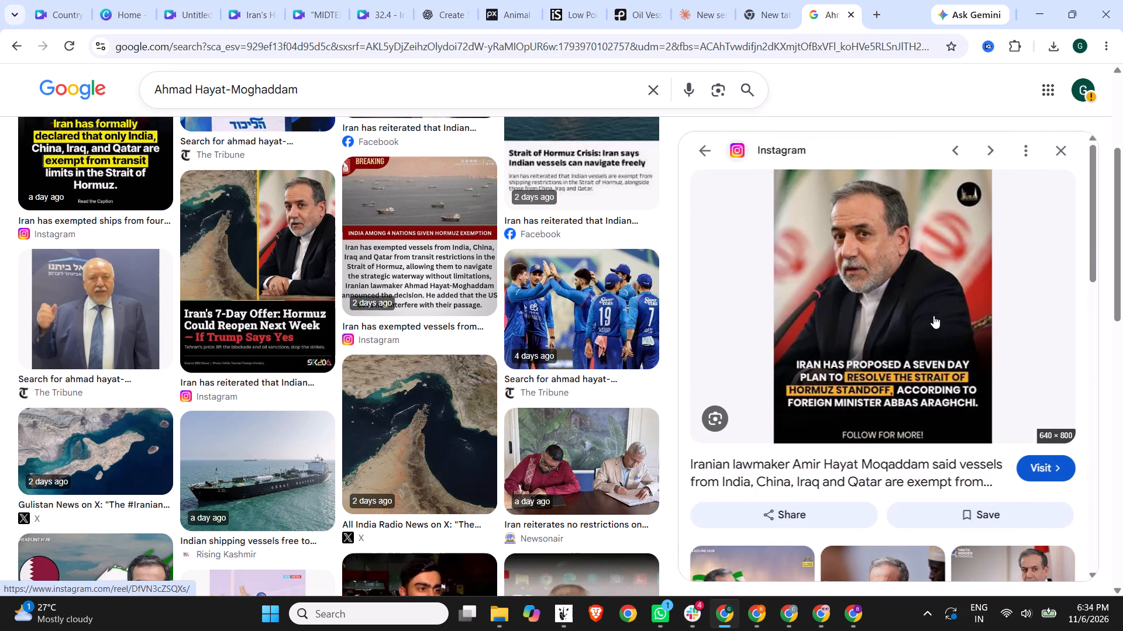
pyautogui.scroll(-5, 929, 308)
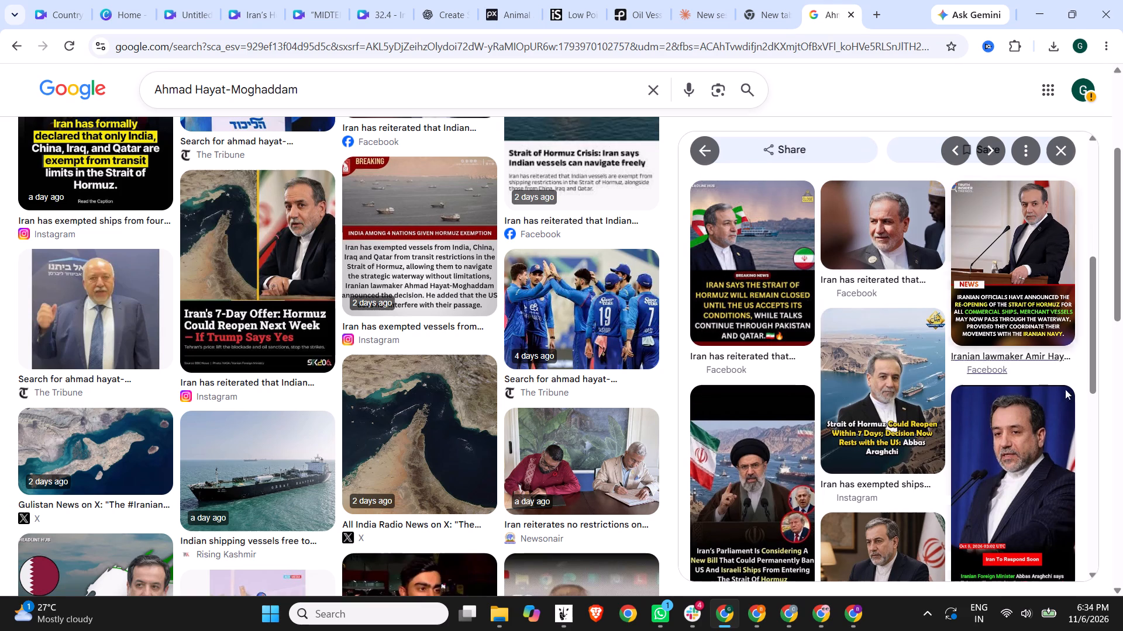
pyautogui.click(1027, 477)
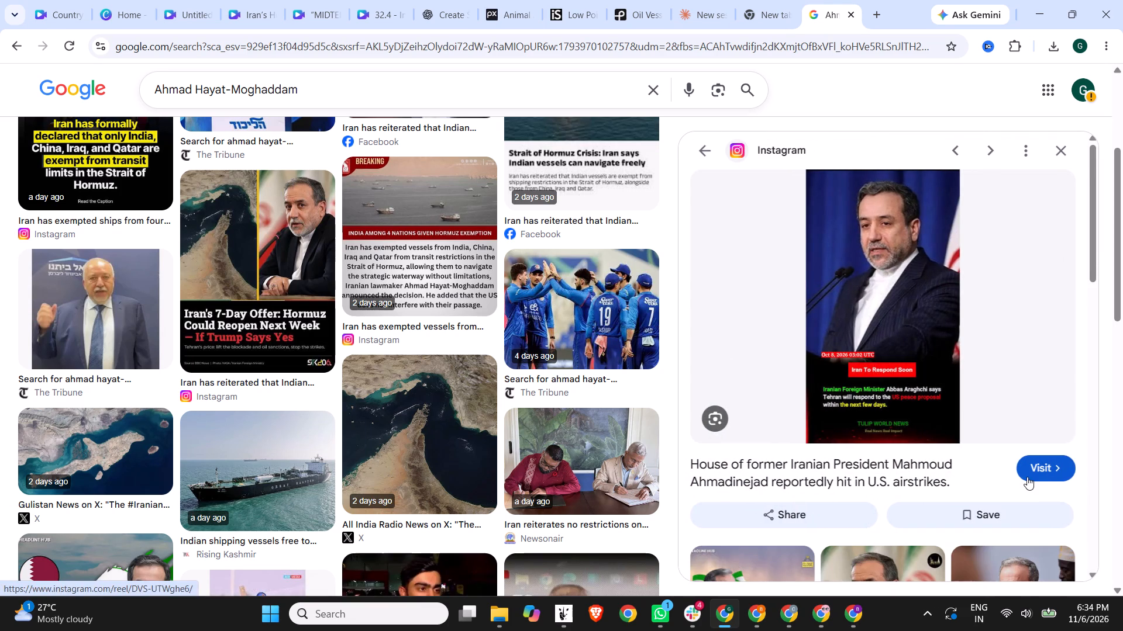
pyautogui.click(1063, 147)
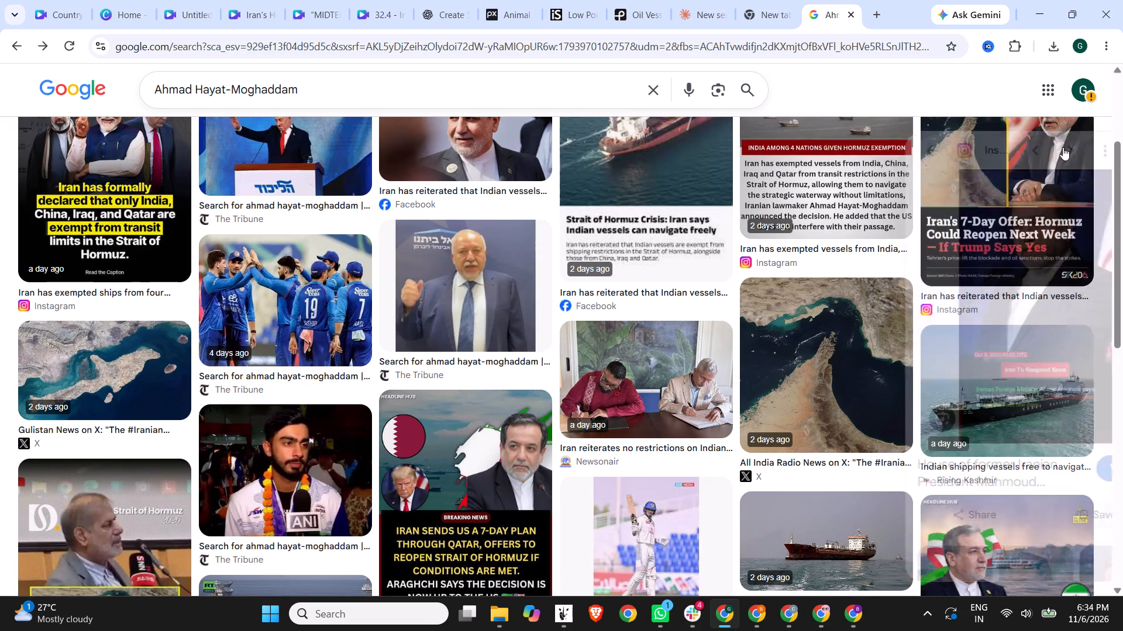
pyautogui.scroll(-3, 980, 377)
pyautogui.scroll(4, 980, 377)
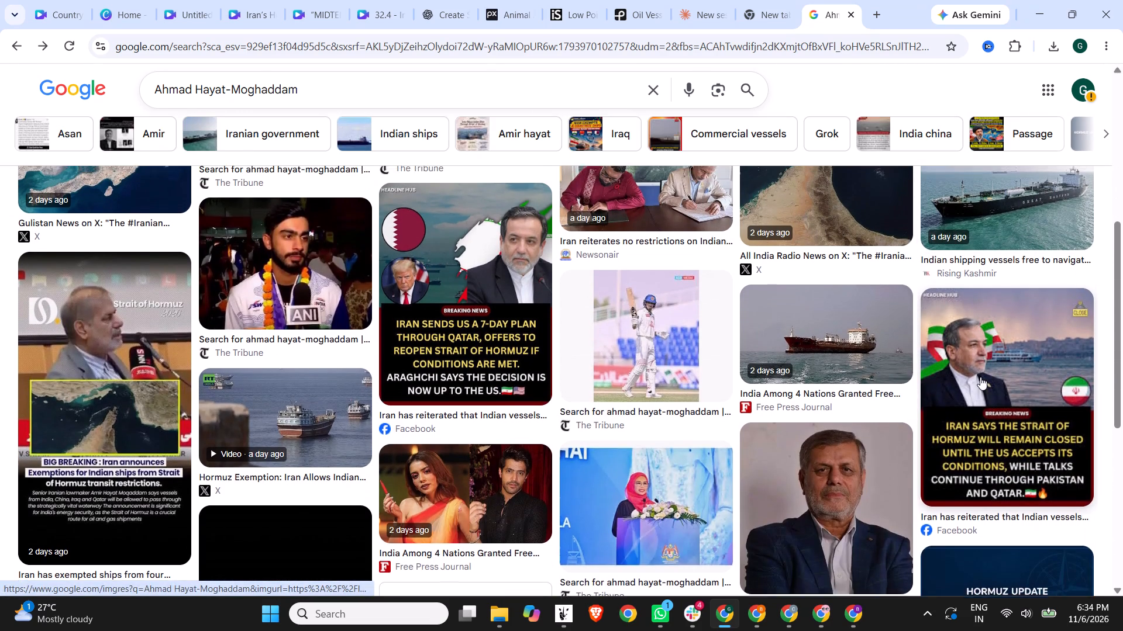
pyautogui.scroll(4, 980, 377)
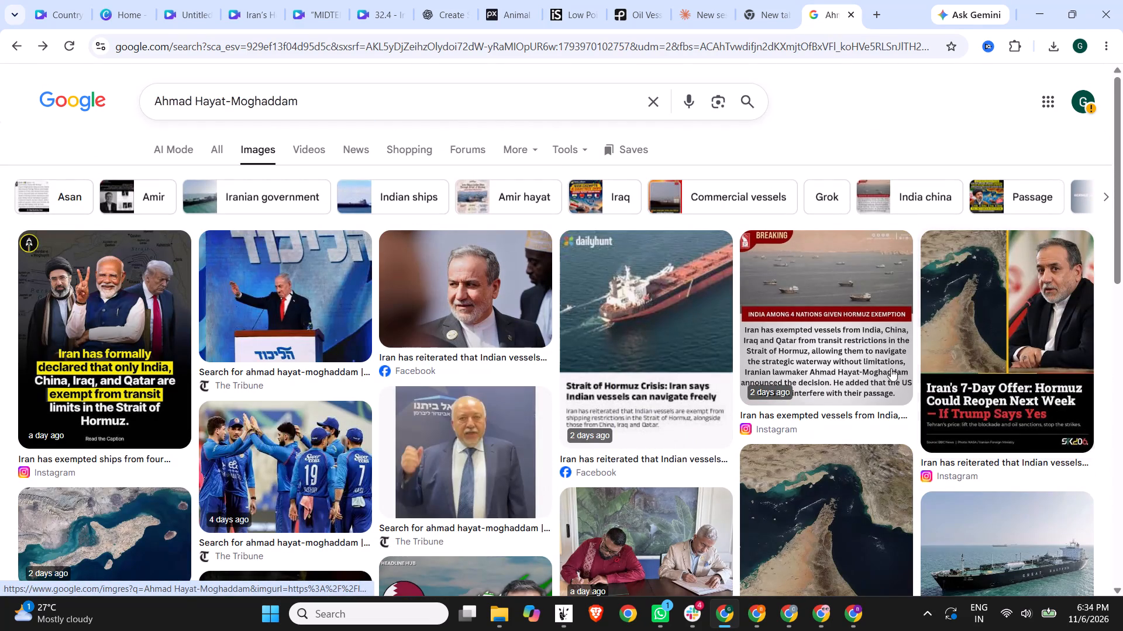
pyautogui.scroll(1, 917, 337)
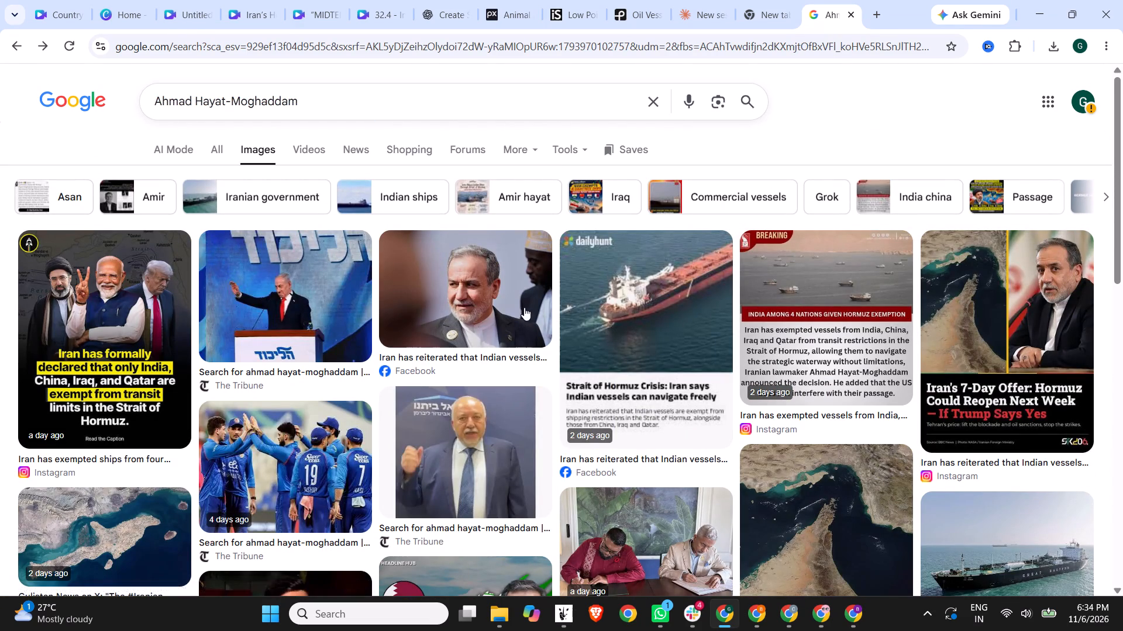
# Open the Facebook portrait from the top results and examine its related images for a suitable cutout picture.
pyautogui.click(506, 286)
pyautogui.scroll(-2, 928, 381)
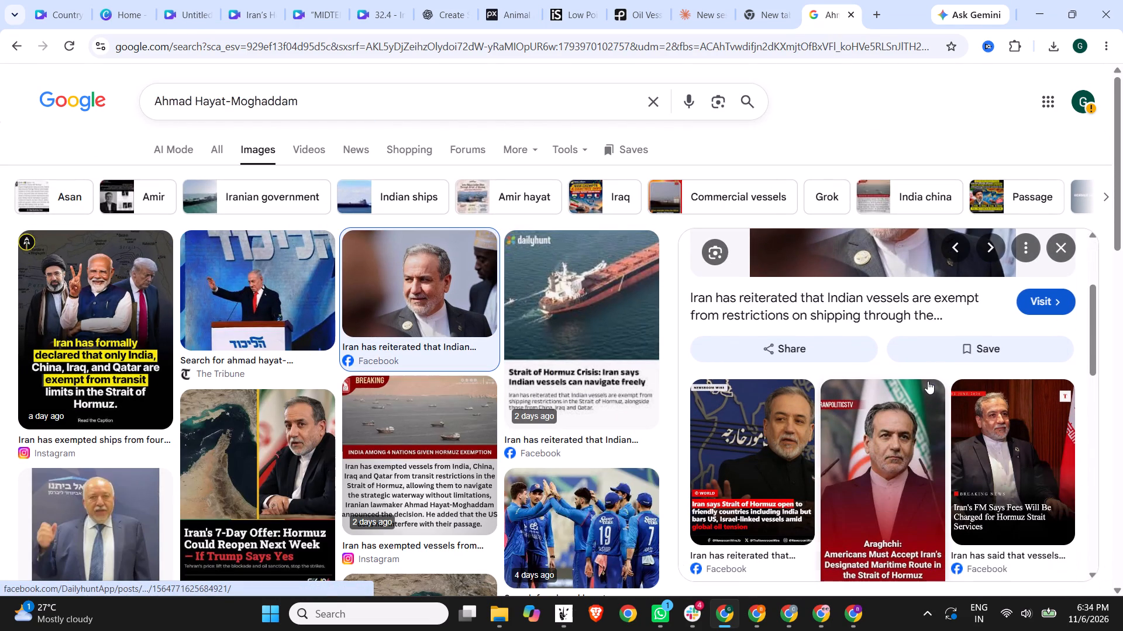
pyautogui.scroll(-1, 928, 381)
pyautogui.scroll(-1, 944, 438)
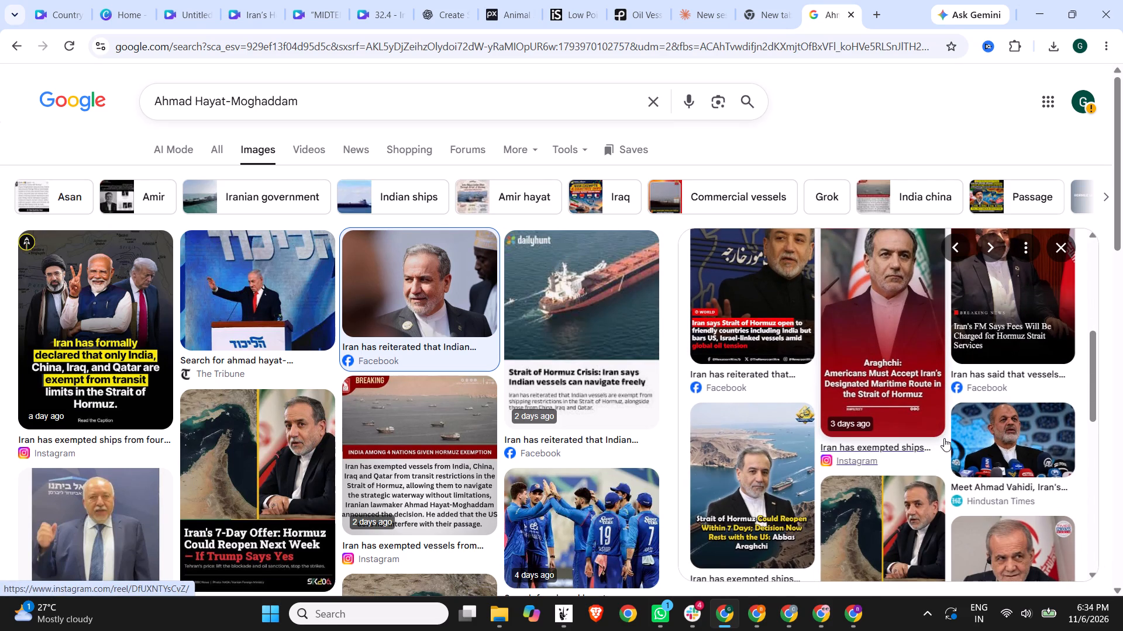
pyautogui.scroll(-1, 944, 438)
pyautogui.scroll(2, 944, 438)
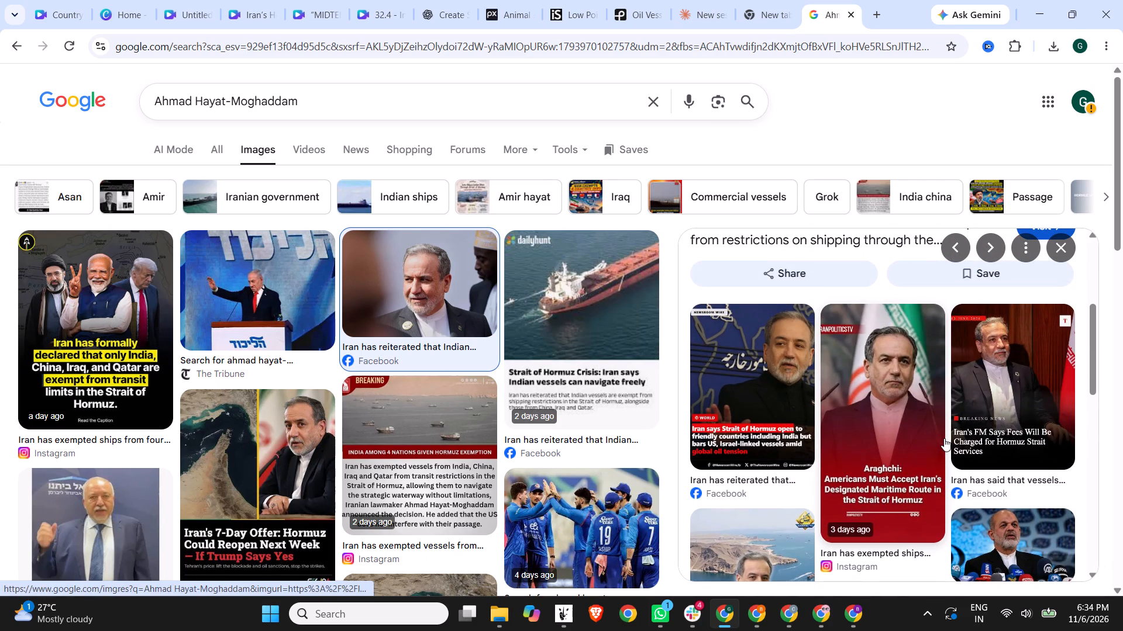
pyautogui.scroll(-1, 1002, 365)
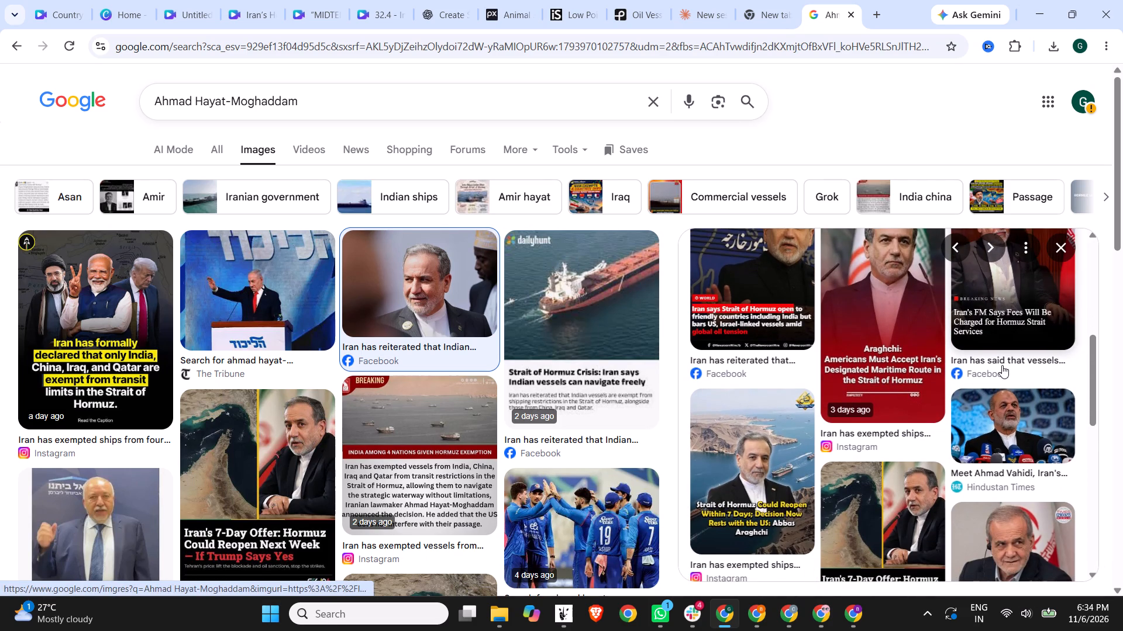
pyautogui.scroll(-2, 1002, 365)
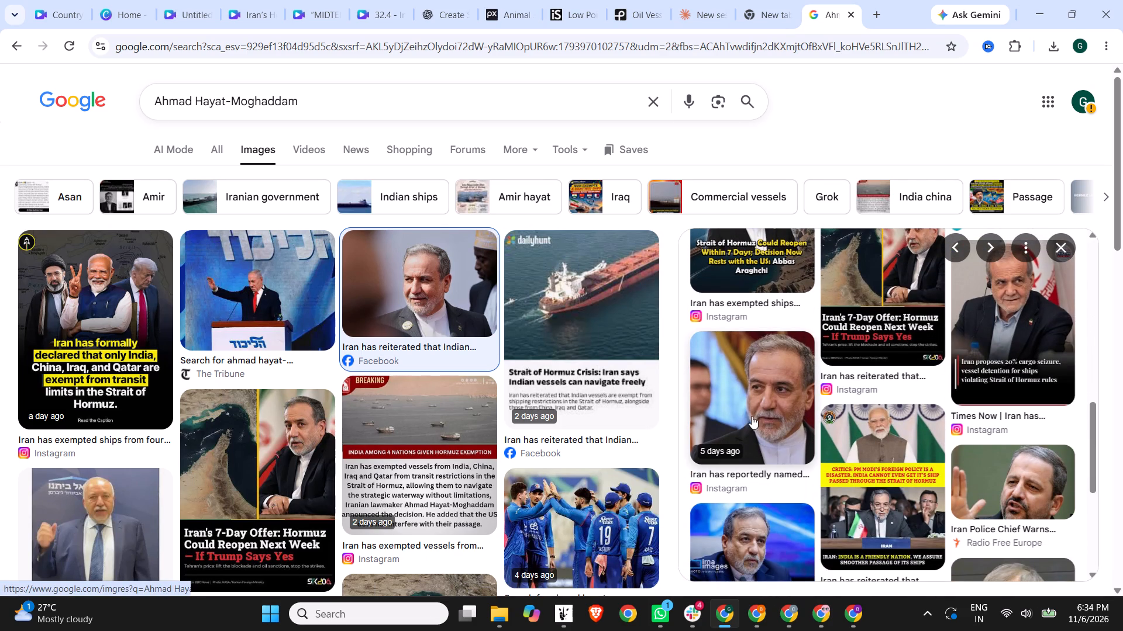
pyautogui.scroll(-1, 749, 414)
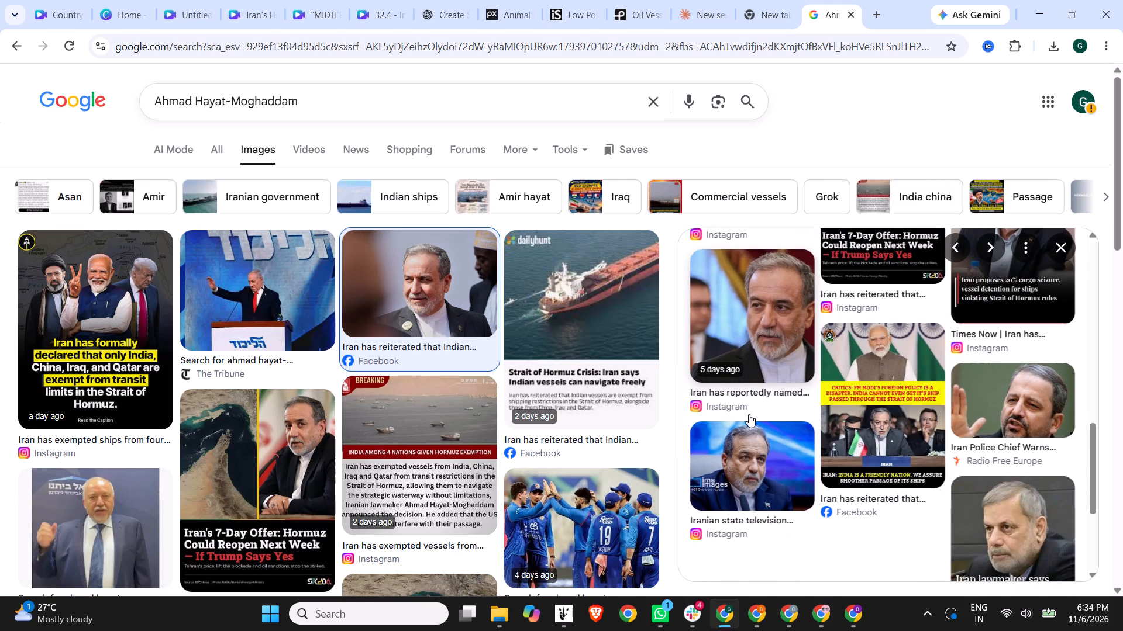
pyautogui.scroll(-3, 749, 414)
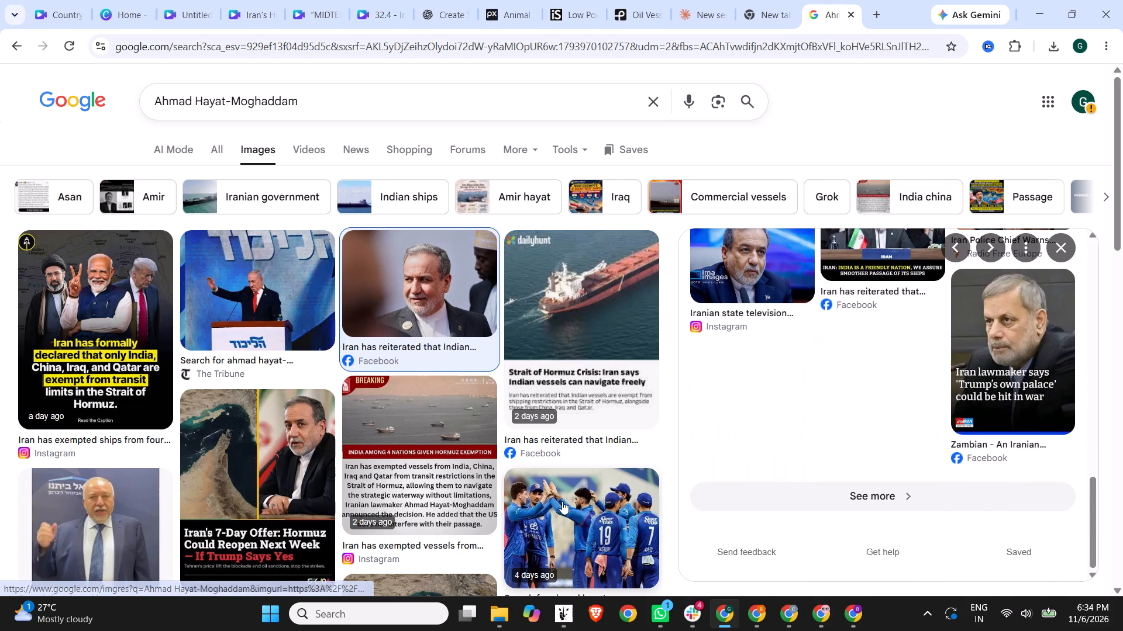
# Browse images related to the "Iran's 7-Day Offer" poster and open the "Iran Opens Hormuz to 4 Countries" image.
pyautogui.click(315, 425)
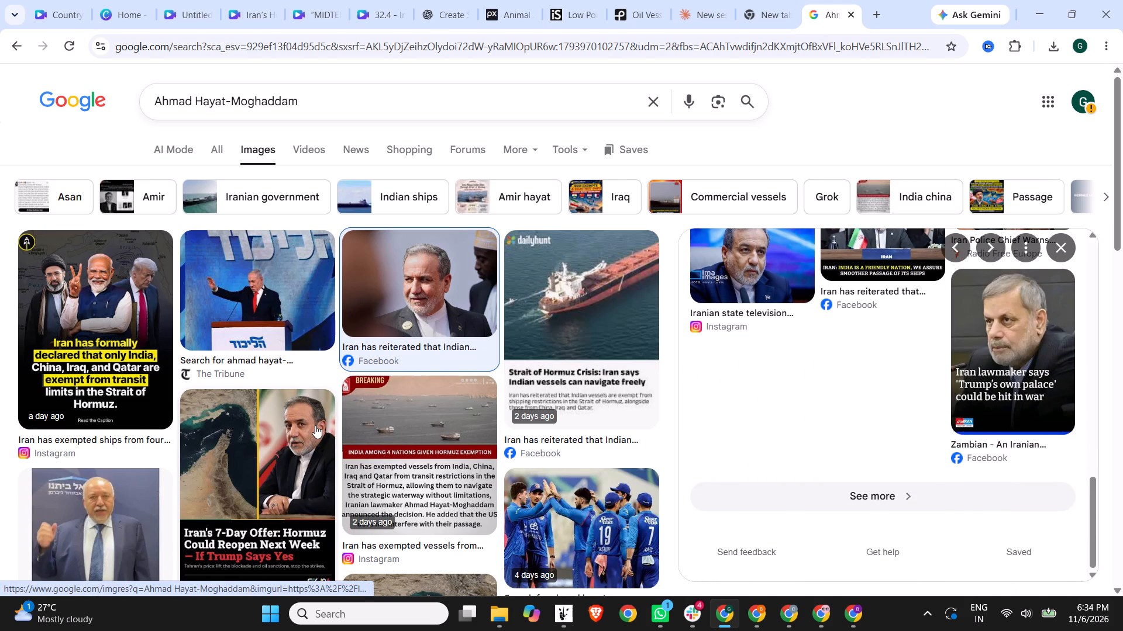
pyautogui.scroll(-2, 754, 408)
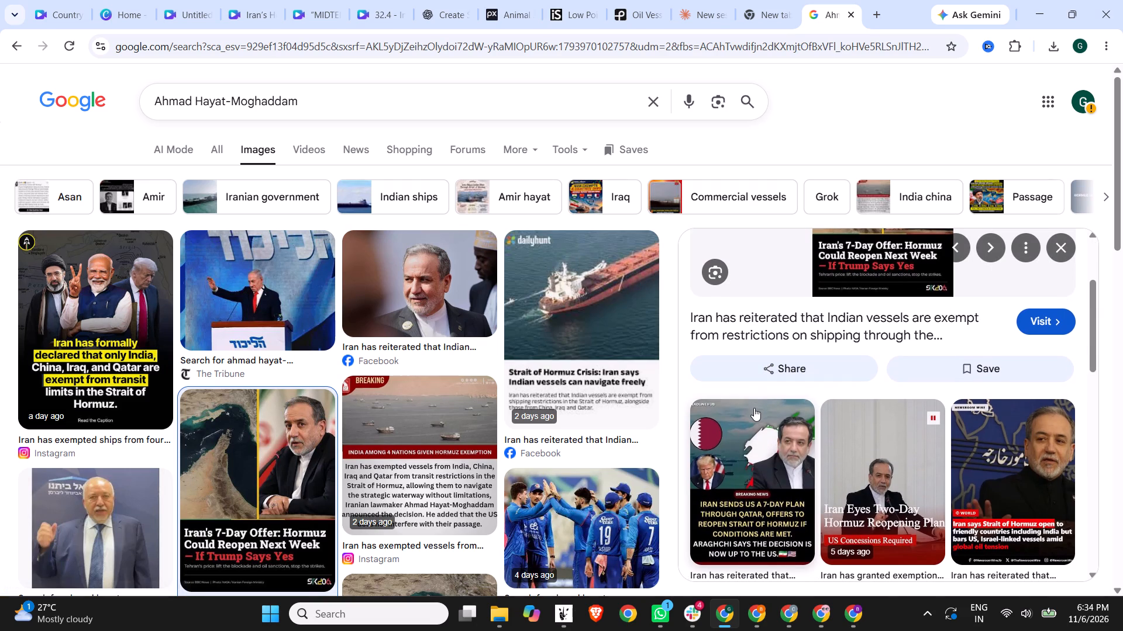
pyautogui.scroll(-1, 754, 408)
pyautogui.scroll(-1, 866, 455)
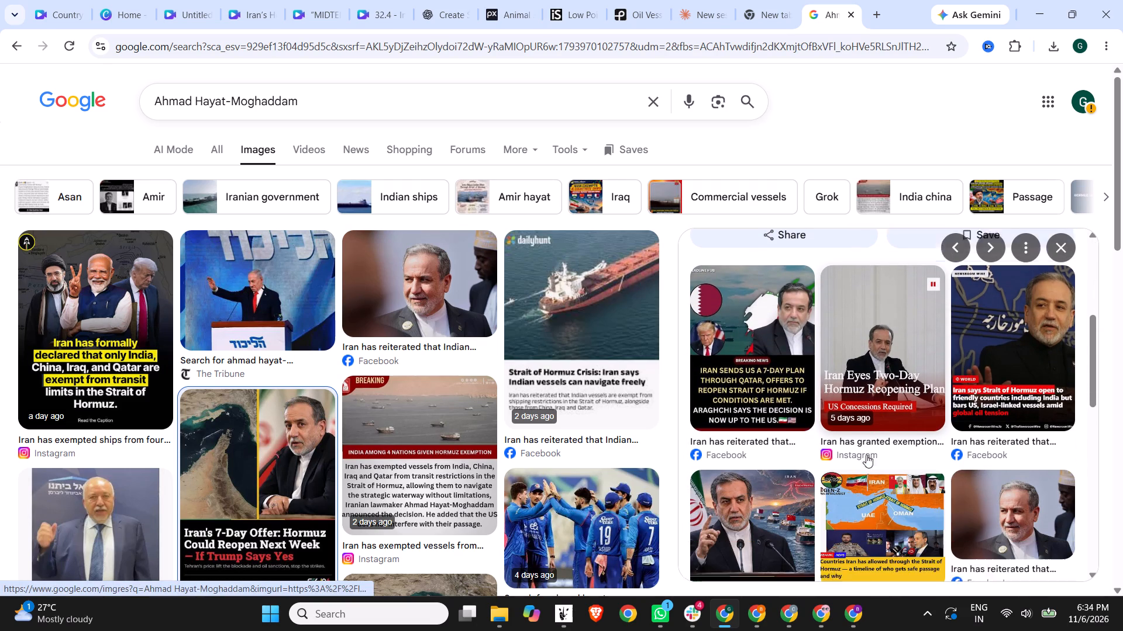
pyautogui.scroll(-2, 866, 455)
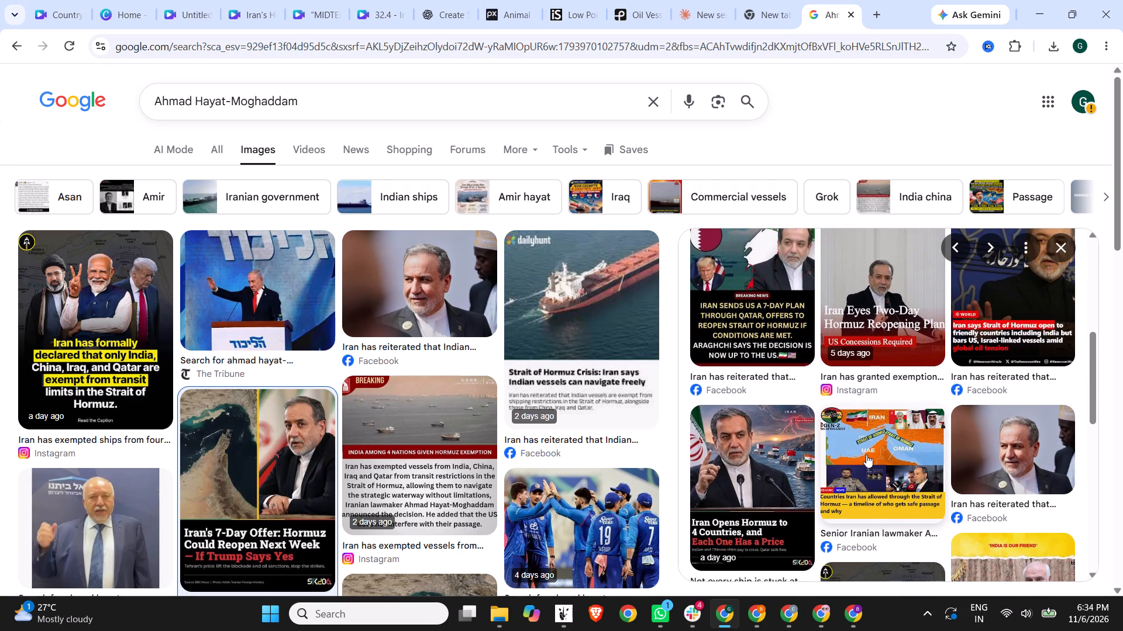
pyautogui.click(751, 459)
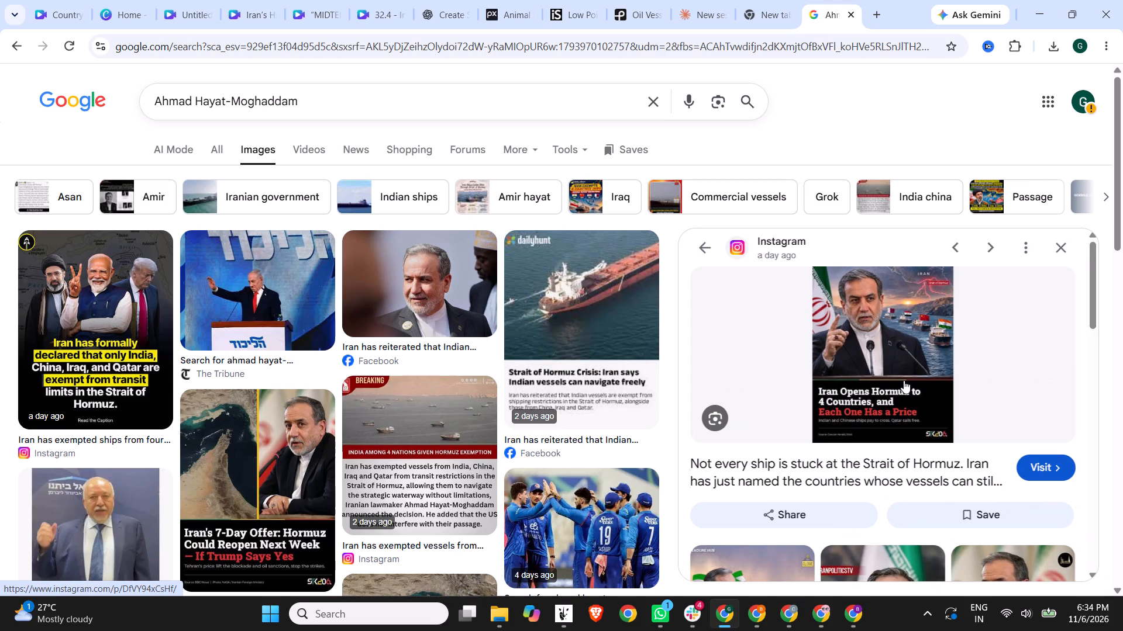
# Run an image search on the "Iran Opens Hormuz to 4 Countries" picture, preview its Facebook match and return to the original results.
pyautogui.rightClick(904, 380)
pyautogui.moveTo(904, 380); pyautogui.dragTo(947, 304)
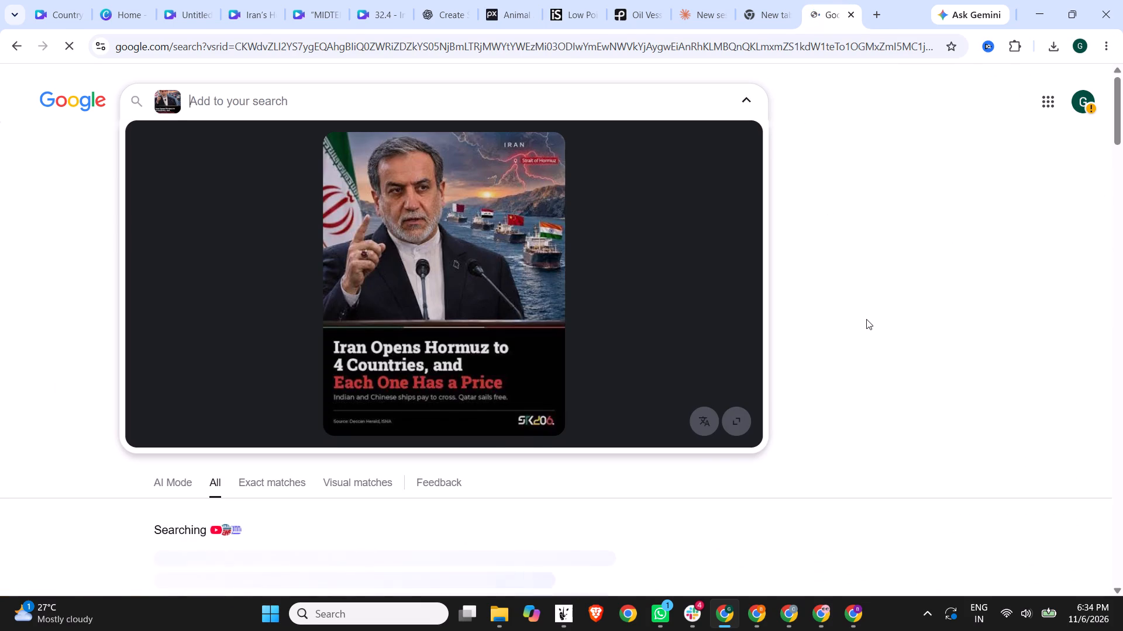
pyautogui.scroll(-2, 866, 319)
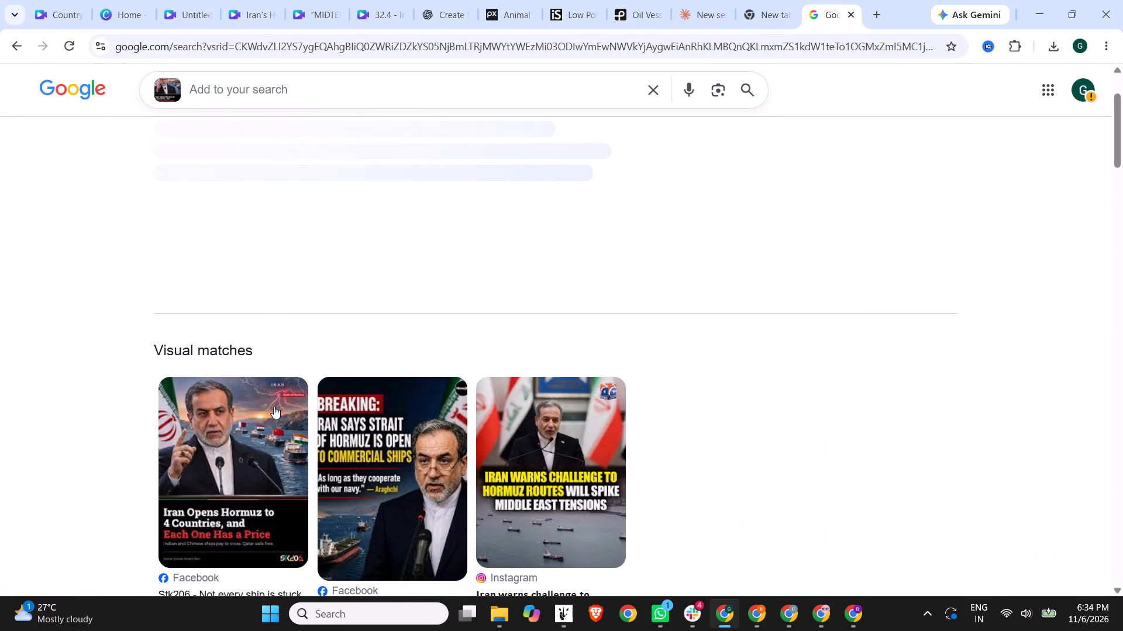
pyautogui.click(240, 408)
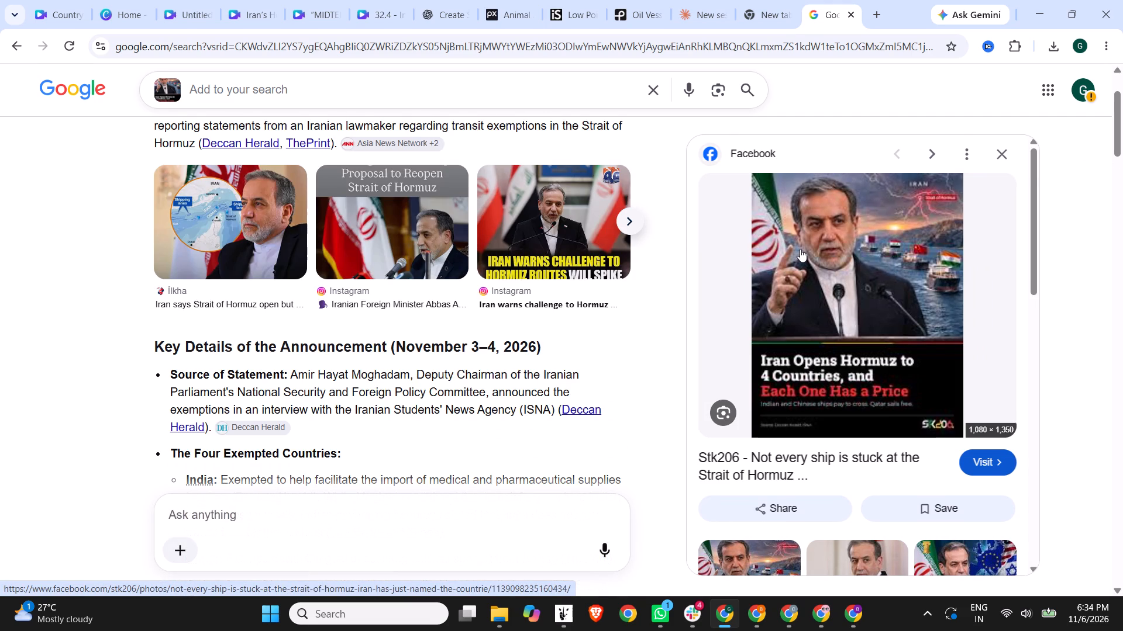
pyautogui.scroll(-1, 800, 249)
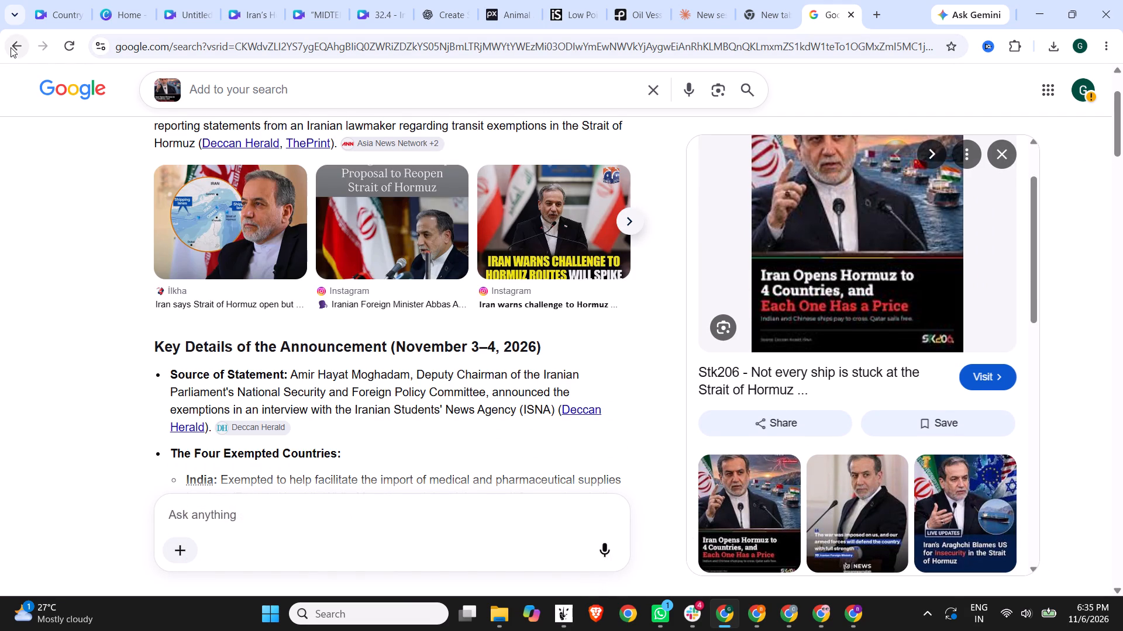
pyautogui.click(11, 47)
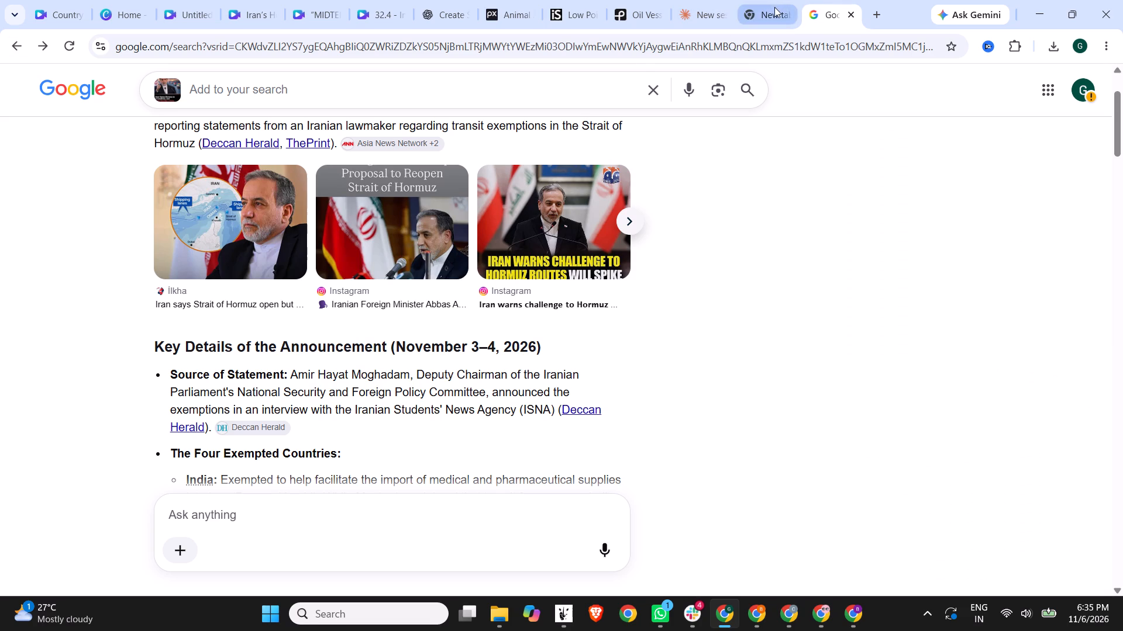
pyautogui.click(22, 47)
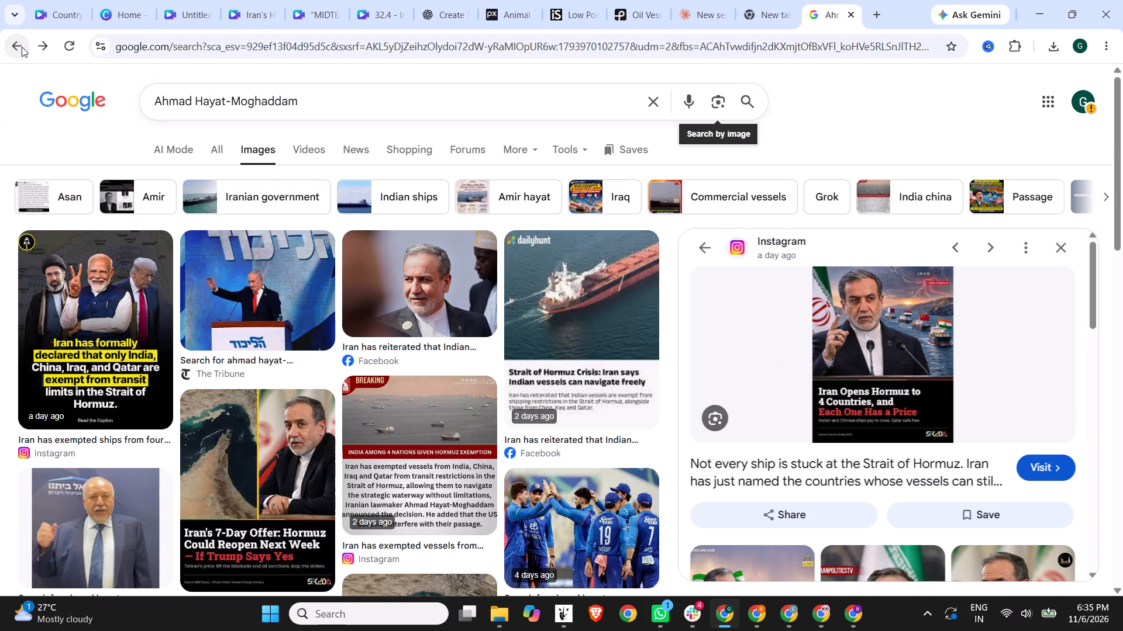
# Browse images related to the "Iran Opens Hormuz to 4 Countries" poster and open the "Iran Threatens Strikes on U.S. Bases" picture.
pyautogui.scroll(-1, 919, 375)
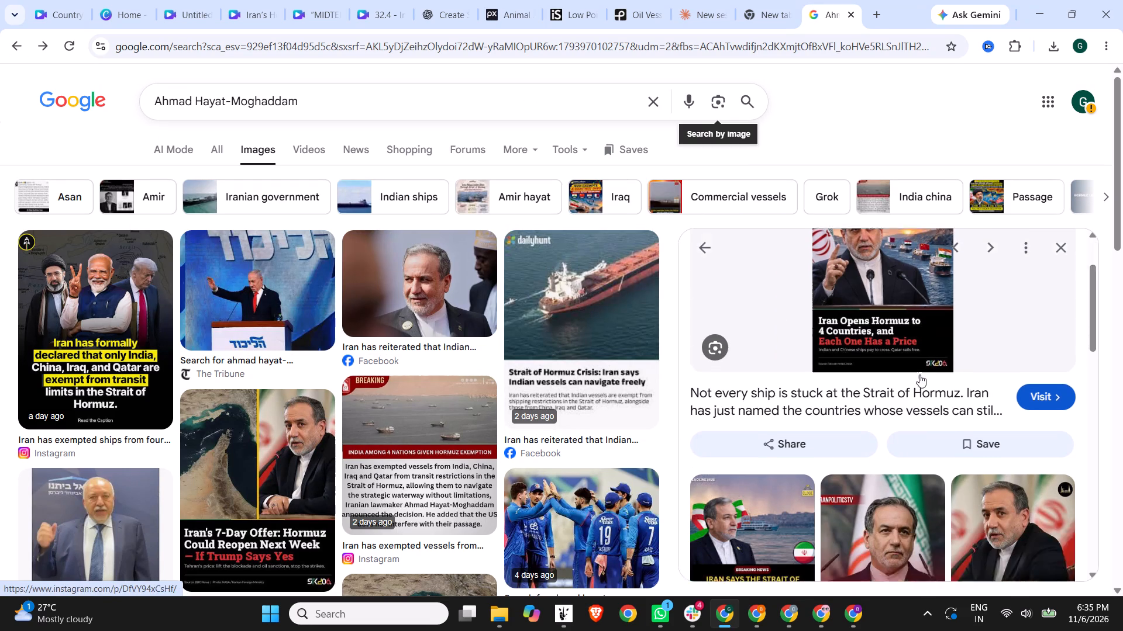
pyautogui.scroll(-1, 919, 375)
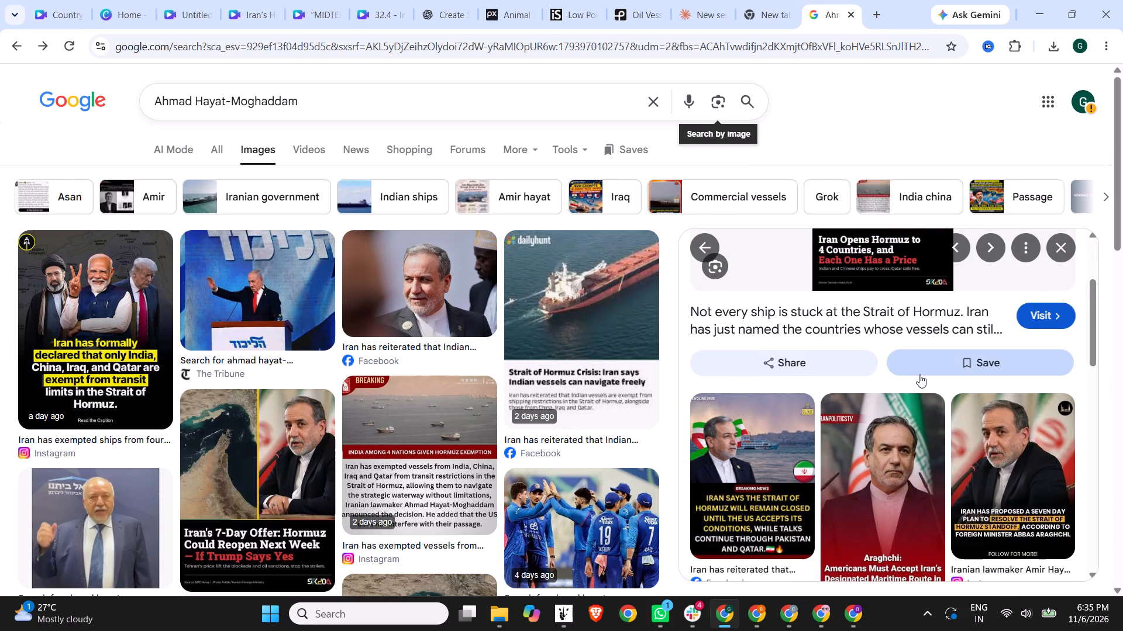
pyautogui.scroll(-2, 919, 375)
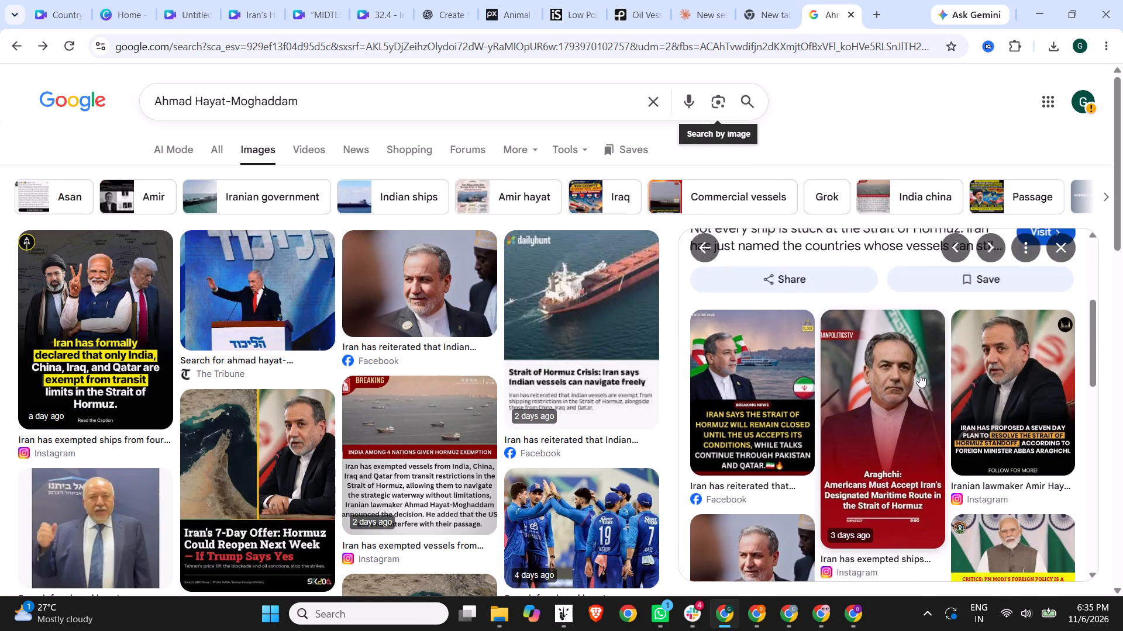
pyautogui.scroll(-1, 919, 375)
pyautogui.scroll(-1, 933, 438)
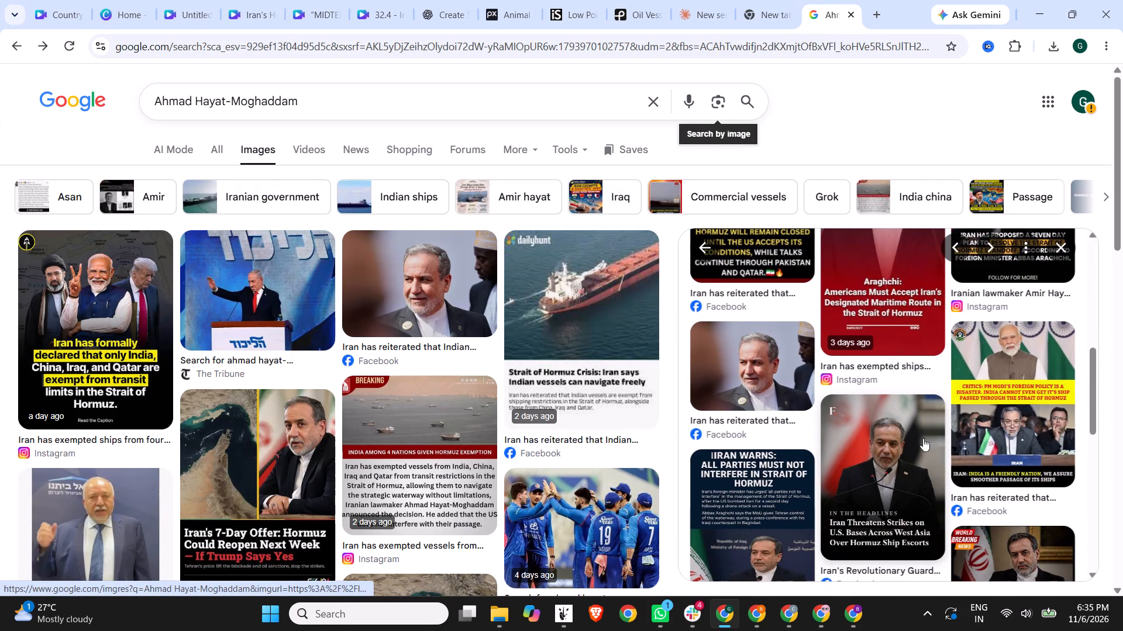
pyautogui.click(905, 438)
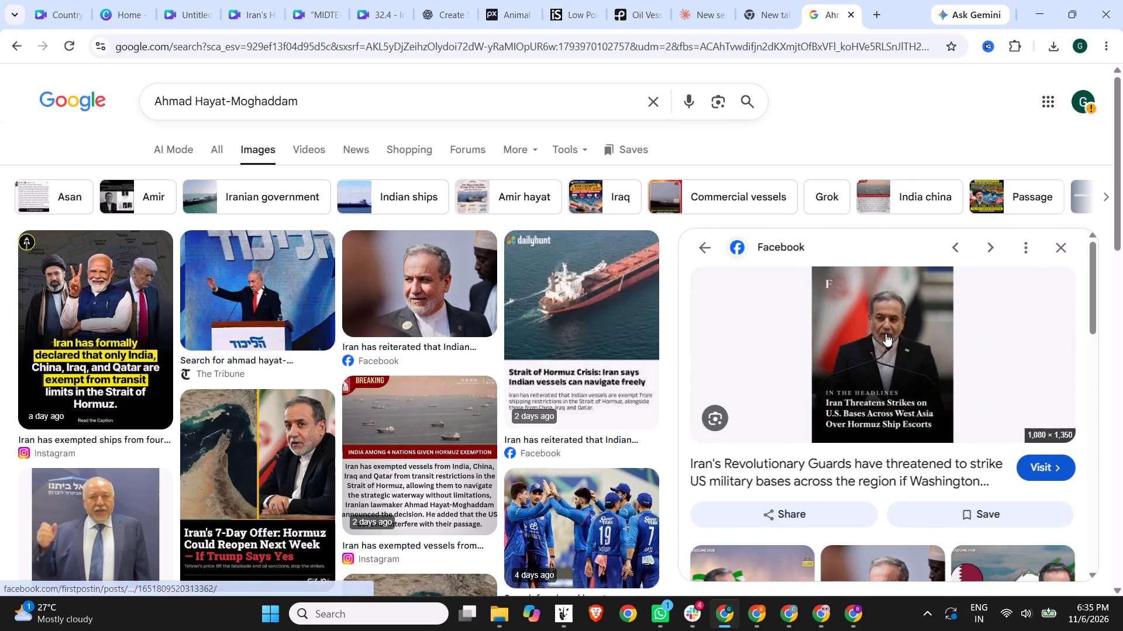
# Follow the related images through the seven-day plan poster to the "Iran's Araghchi Reaffirms Peace Commitment" picture, comparing portraits for the cutout.
pyautogui.scroll(-1, 886, 334)
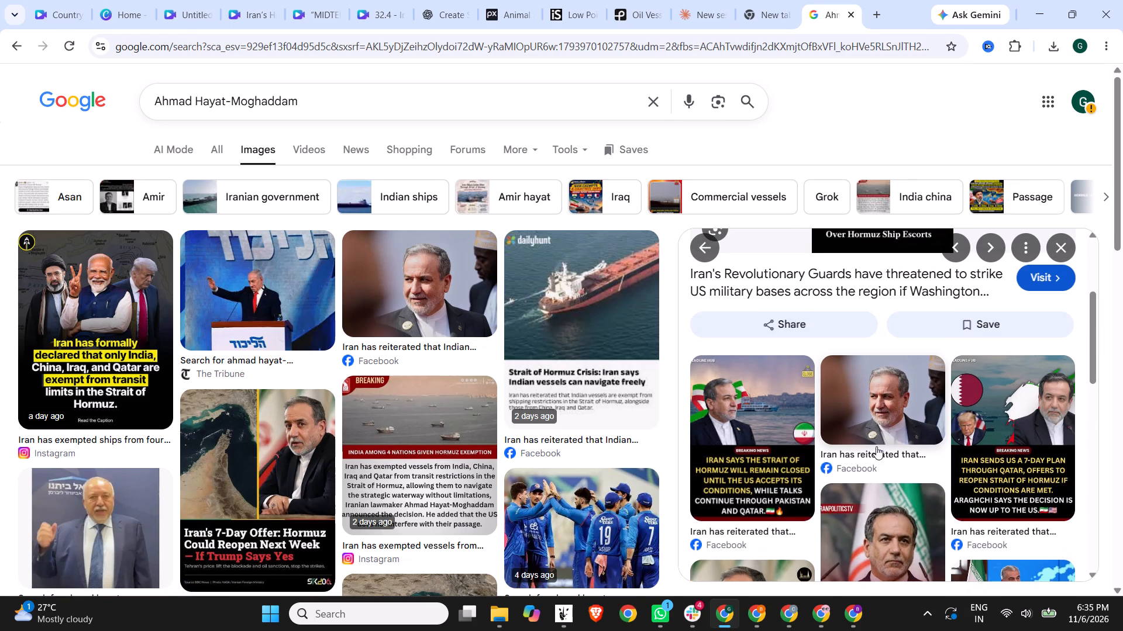
pyautogui.scroll(-1, 887, 458)
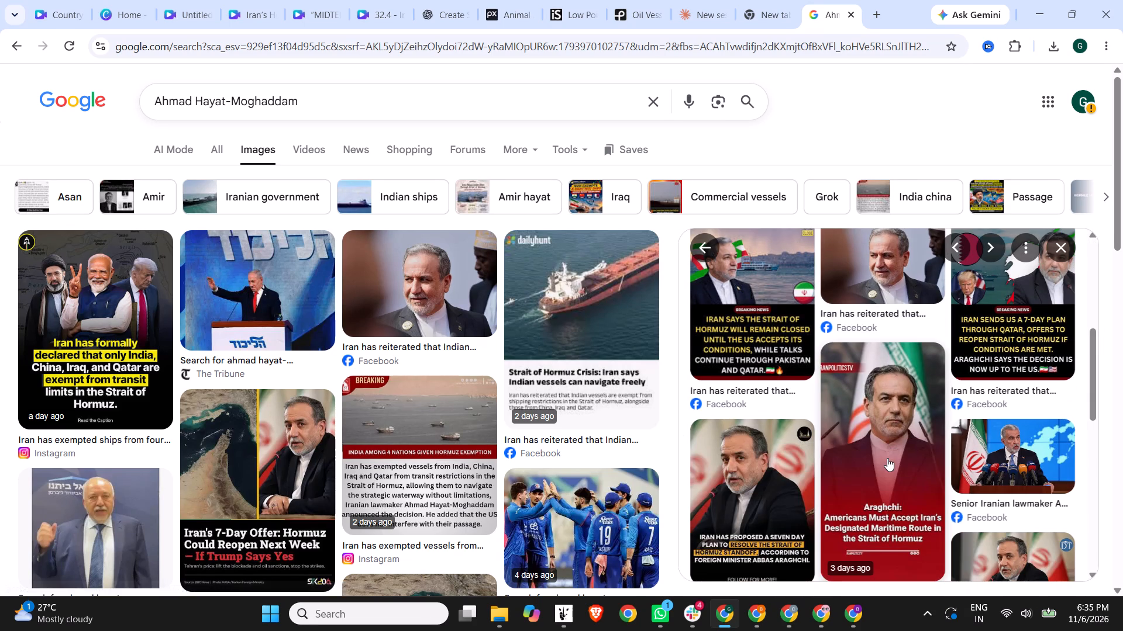
pyautogui.scroll(-1, 887, 458)
pyautogui.click(762, 433)
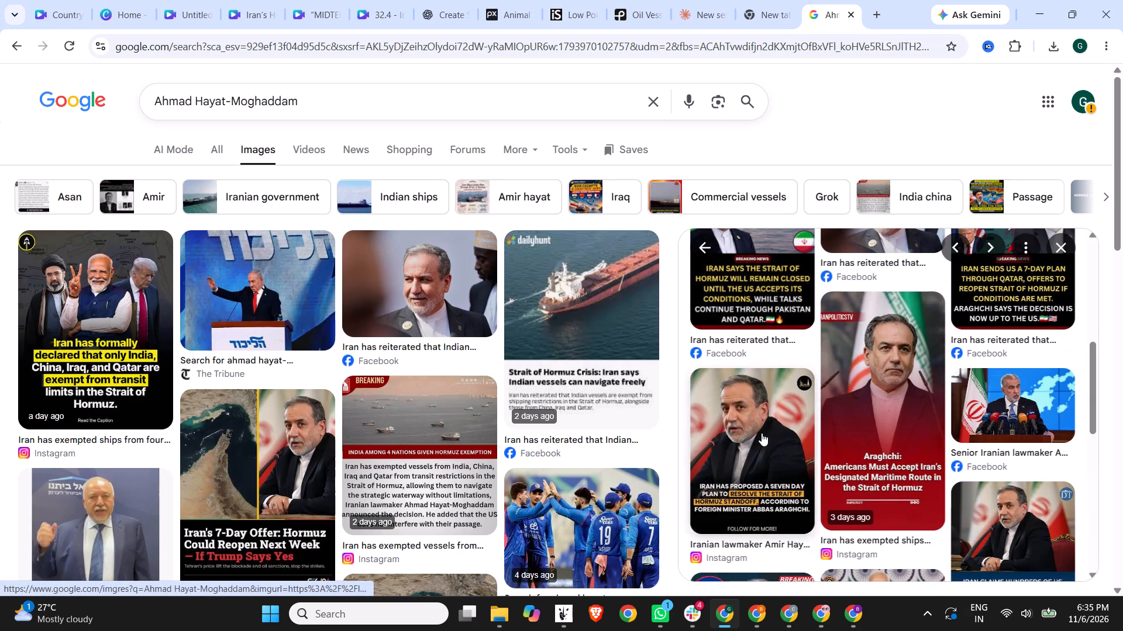
pyautogui.scroll(-2, 862, 405)
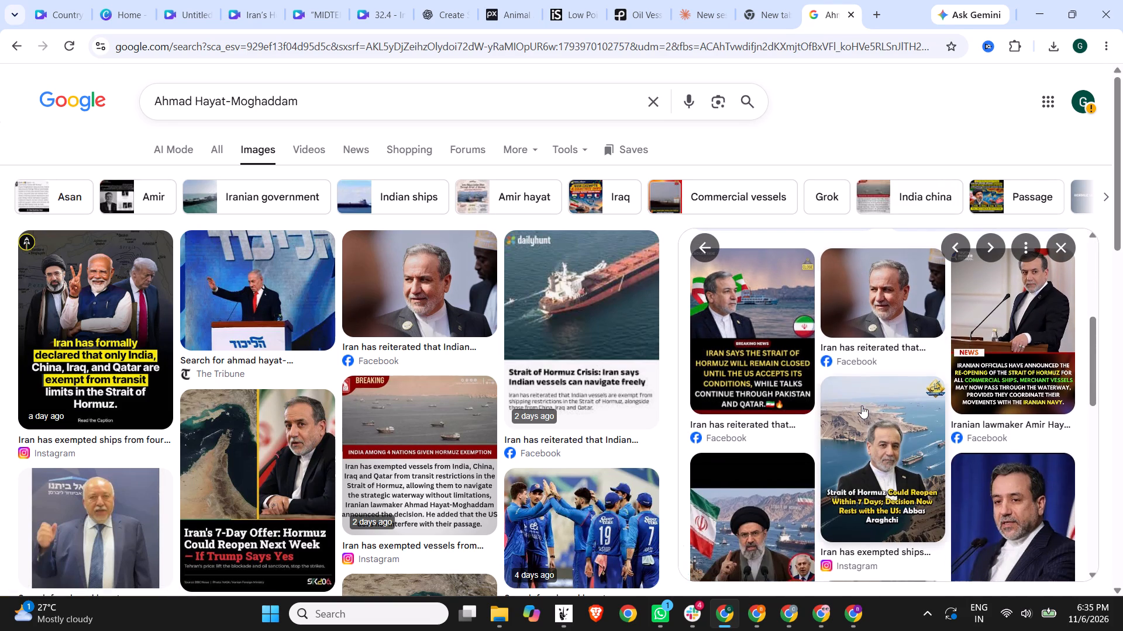
pyautogui.scroll(-1, 862, 405)
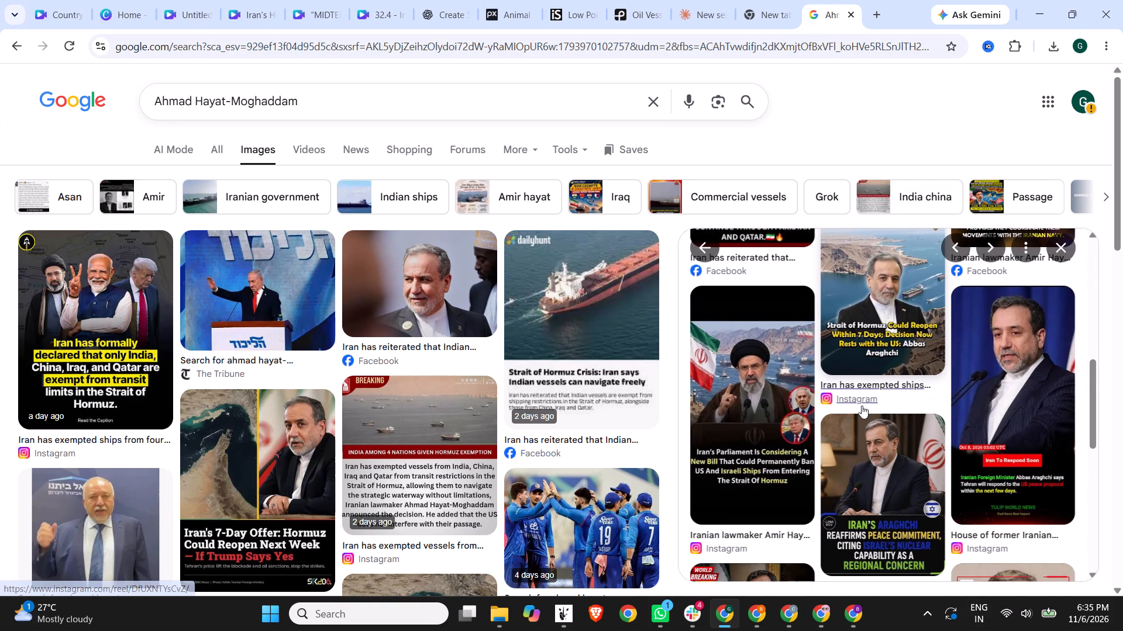
pyautogui.click(869, 480)
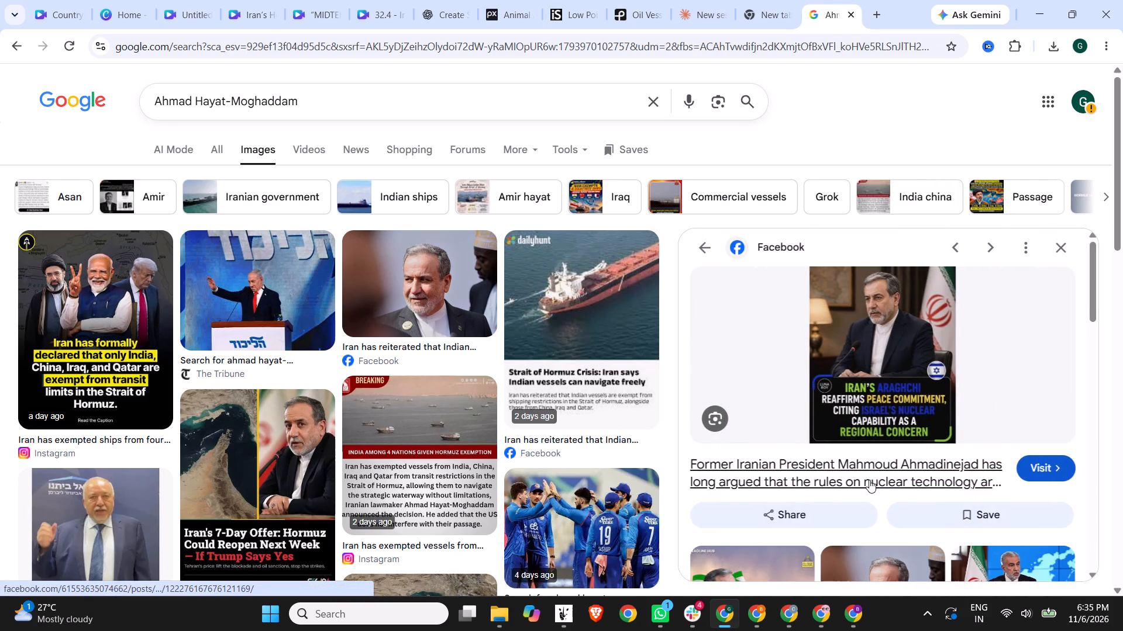
# Close the preview, scan the main results, and examine images related to the "Iran Says the Strait of Hormuz Will Remain Closed" poster.
pyautogui.click(1057, 252)
pyautogui.scroll(-1, 612, 462)
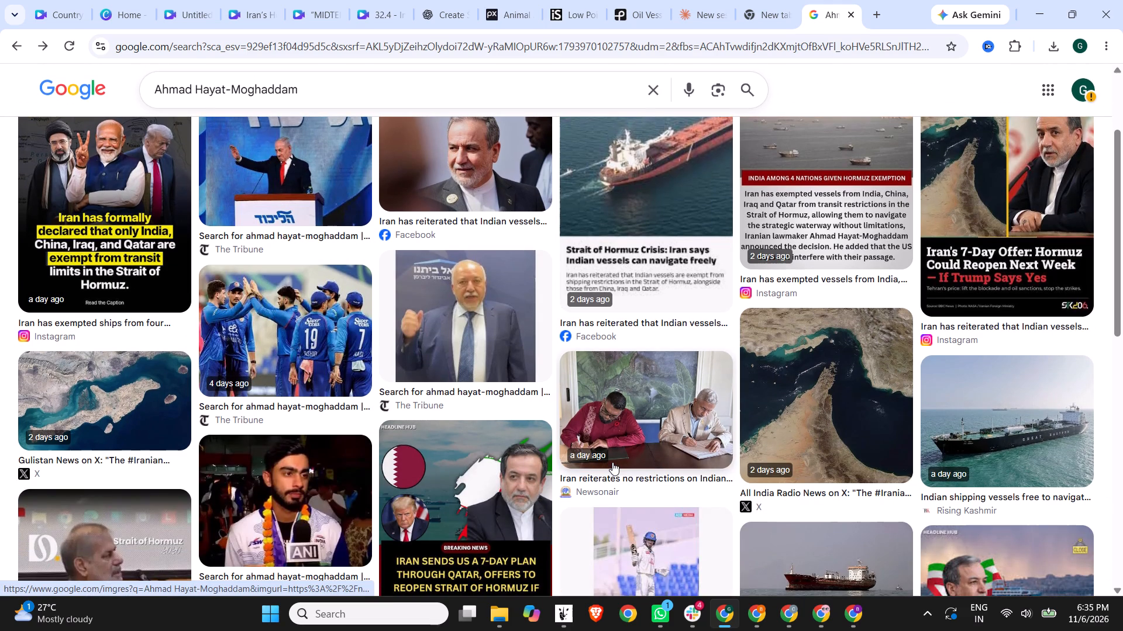
pyautogui.scroll(4, 477, 498)
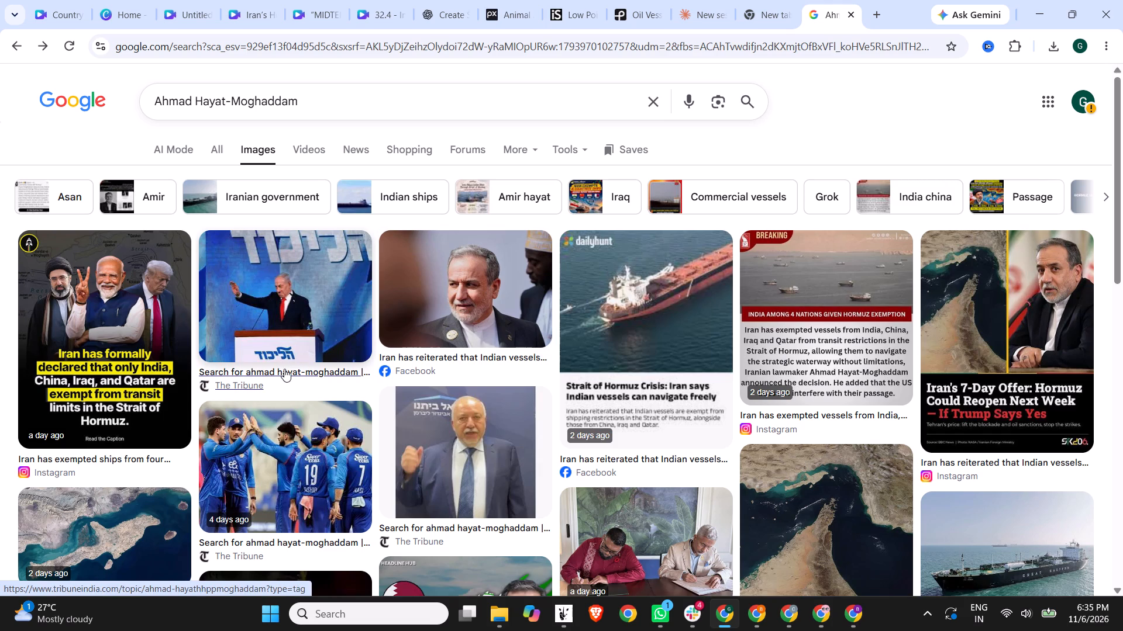
pyautogui.scroll(-2, 284, 369)
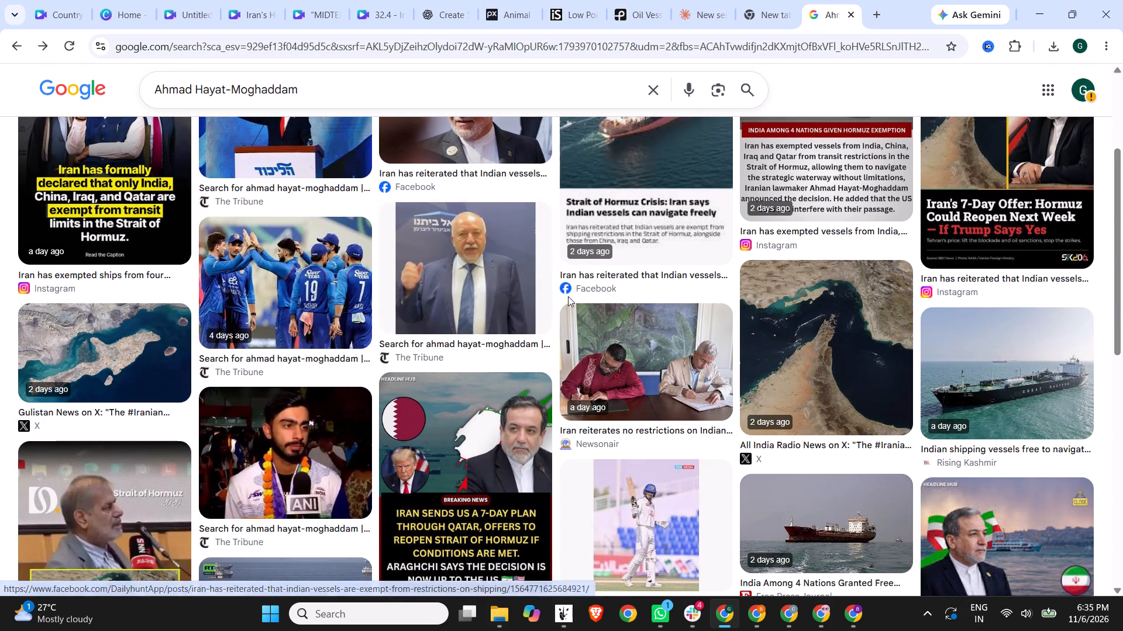
pyautogui.scroll(-2, 568, 296)
pyautogui.click(965, 345)
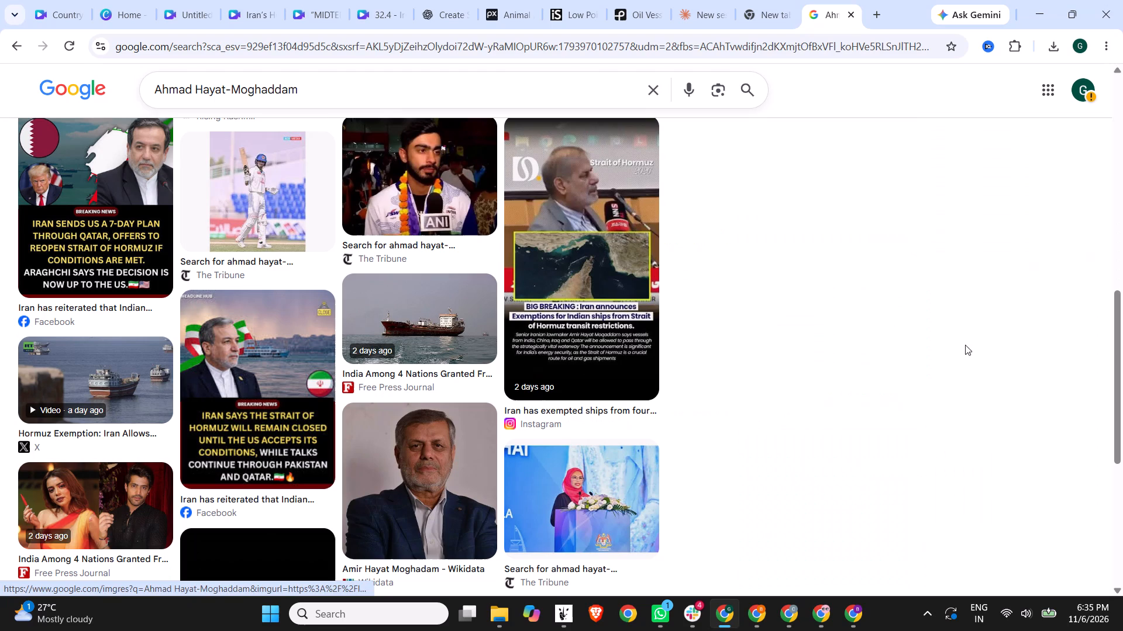
pyautogui.scroll(-1, 965, 345)
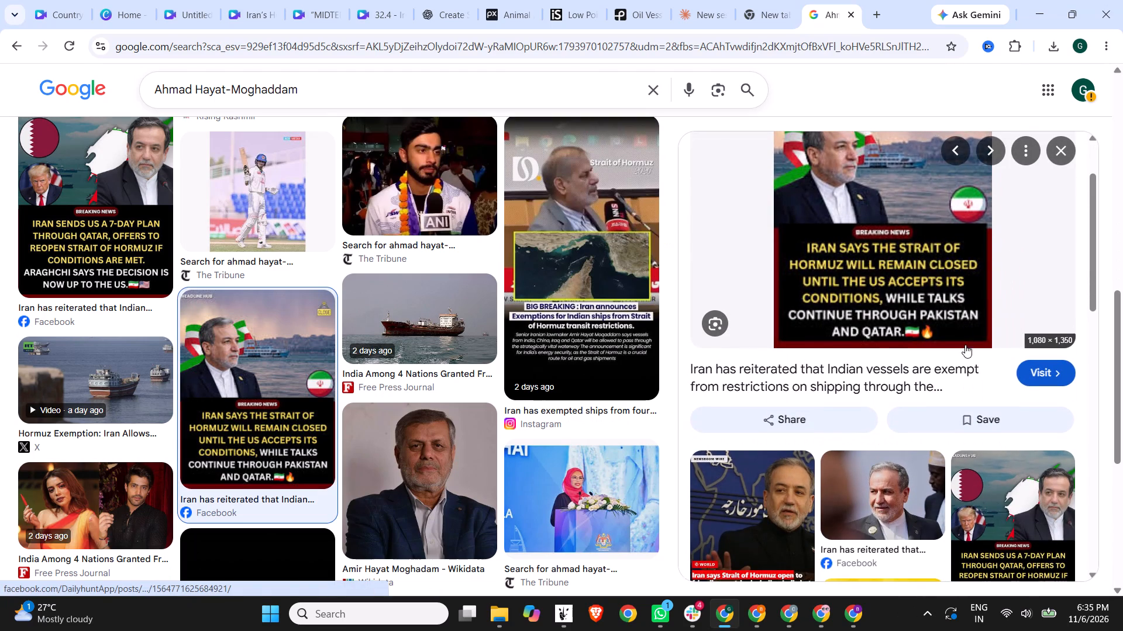
pyautogui.scroll(-1, 933, 473)
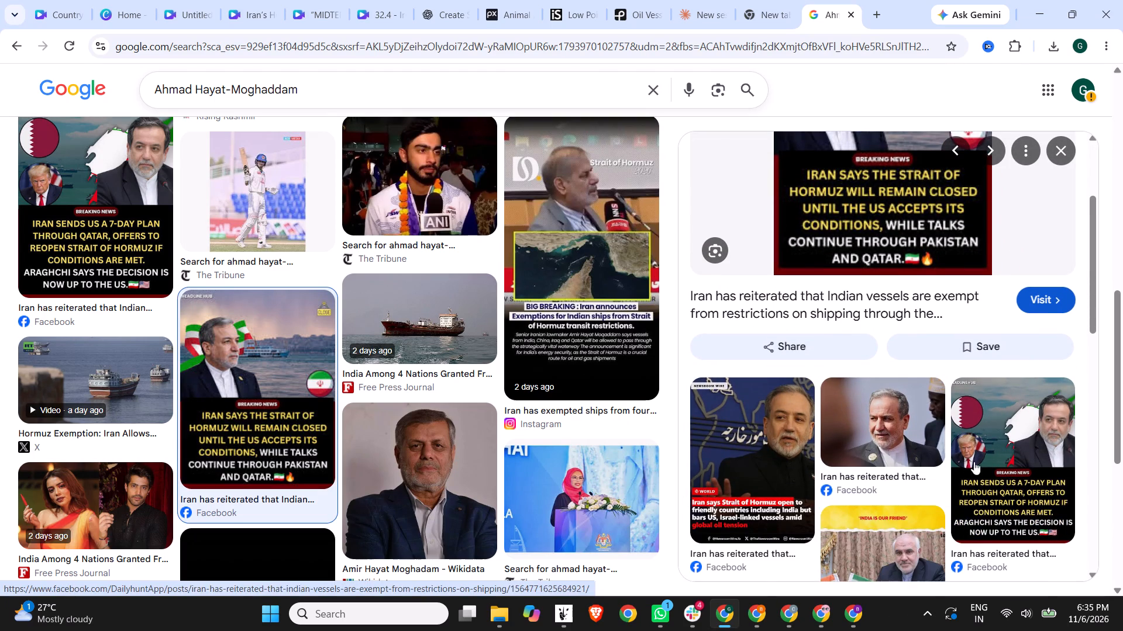
pyautogui.scroll(-1, 996, 449)
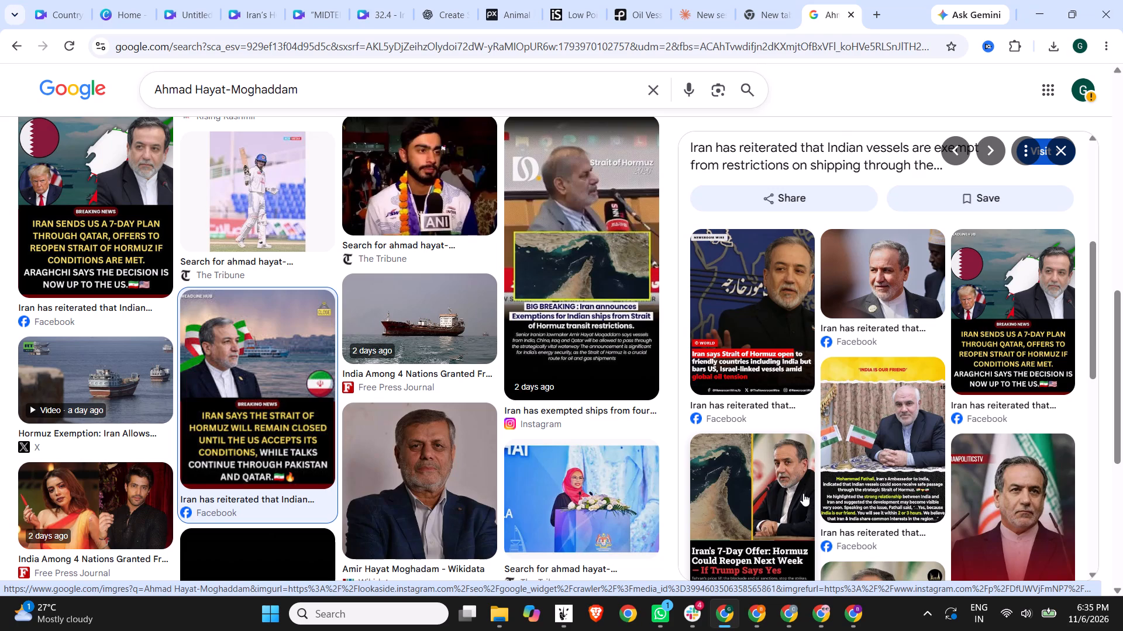
pyautogui.scroll(-3, 1005, 465)
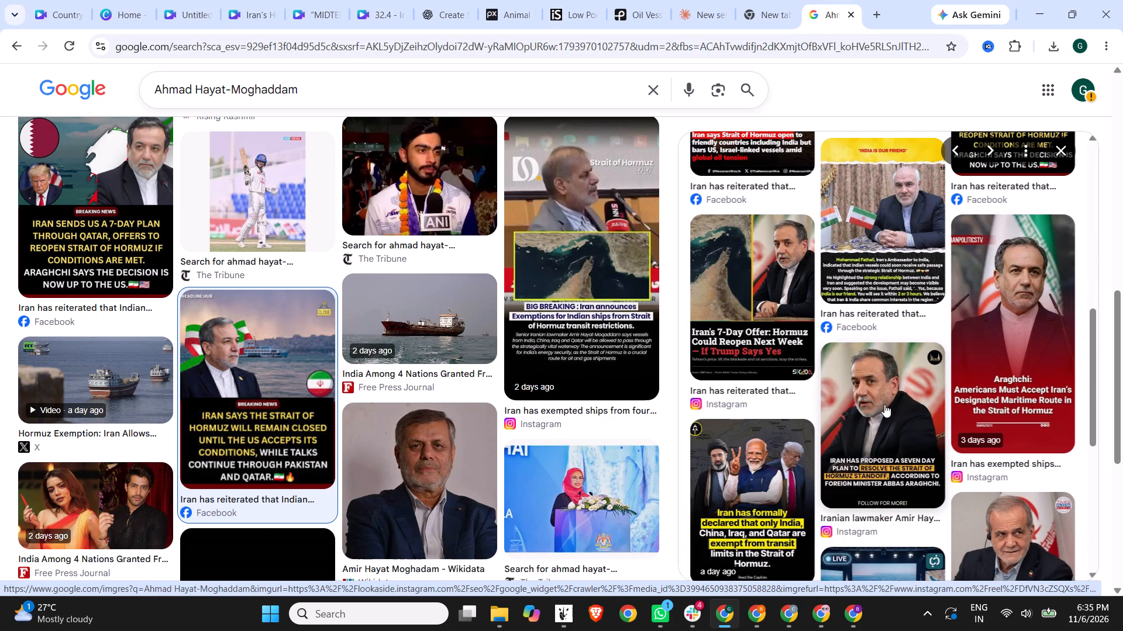
# Open the Instagram poster "Iran Has Proposed a Seven Day Plan" from the related images and copy its image.
pyautogui.click(884, 404)
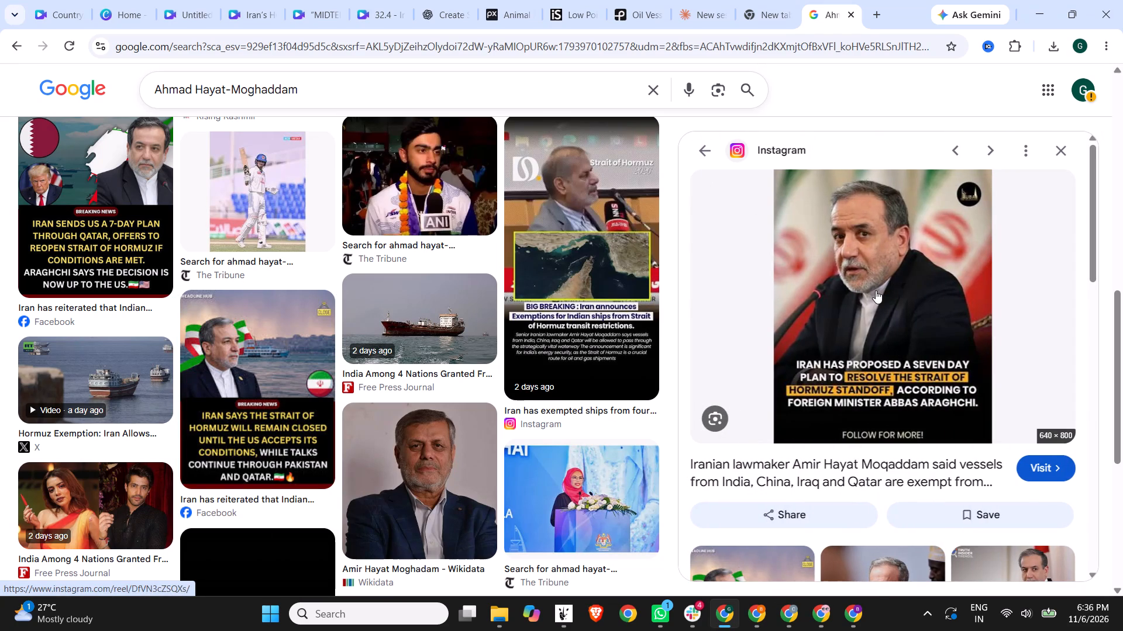
pyautogui.rightClick(876, 290)
pyautogui.click(955, 507)
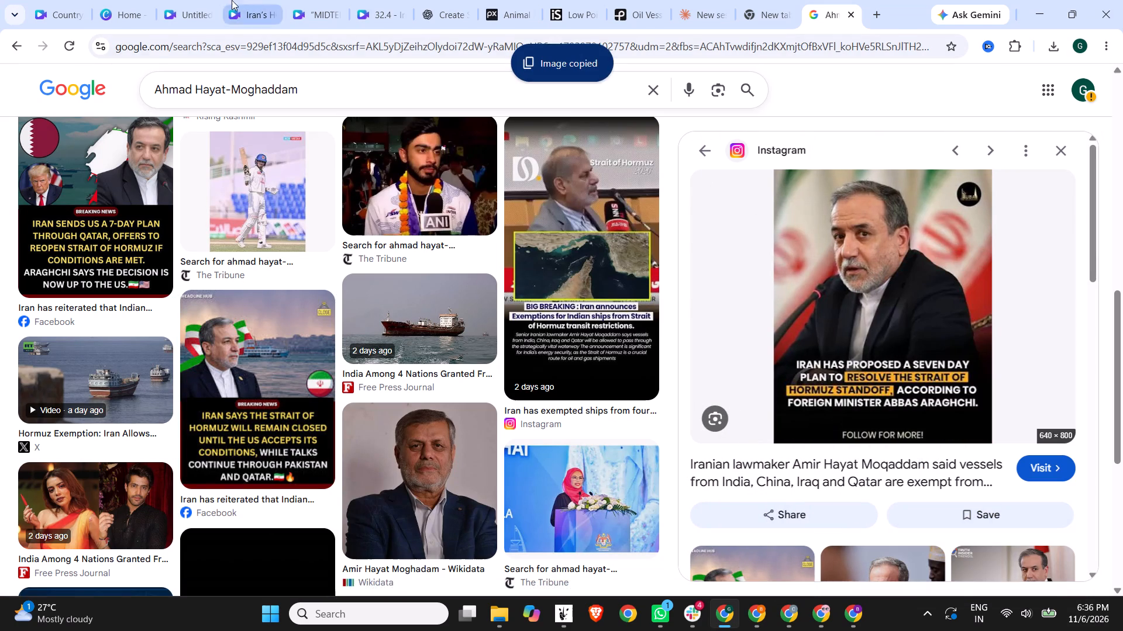
# Paste the copied photo into the Iran's Hormuz design at 0:09 and enlarge it to nearly the page width.
pyautogui.click(194, 0)
pyautogui.click(259, 0)
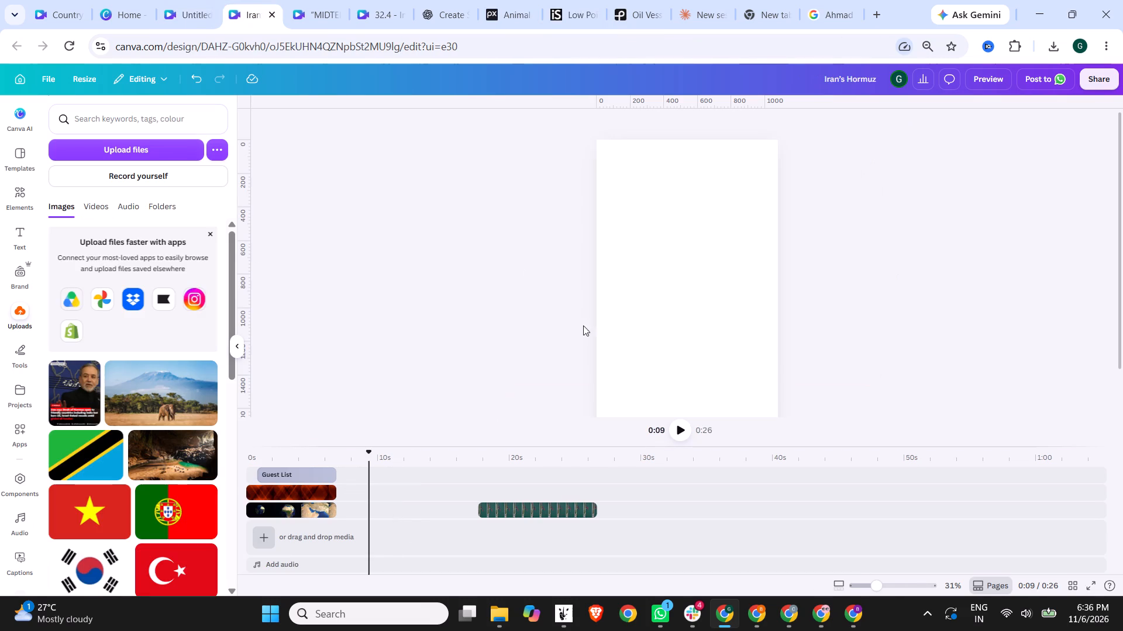
pyautogui.hotkey('ctrl', 'v')
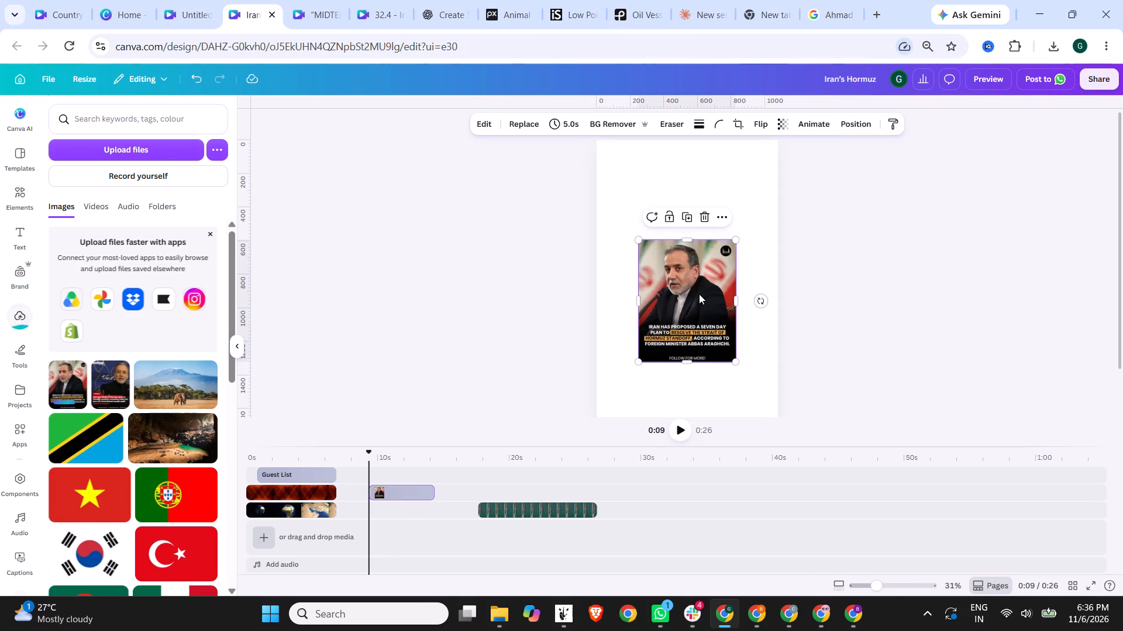
pyautogui.moveTo(699, 294); pyautogui.dragTo(672, 256)
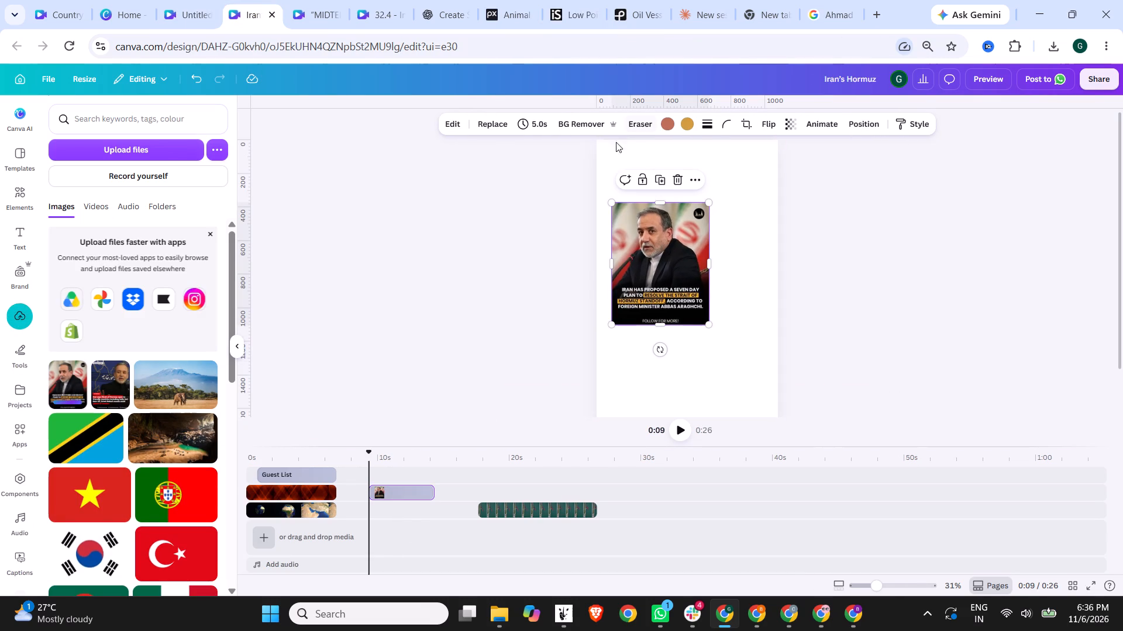
pyautogui.moveTo(709, 324); pyautogui.dragTo(786, 408)
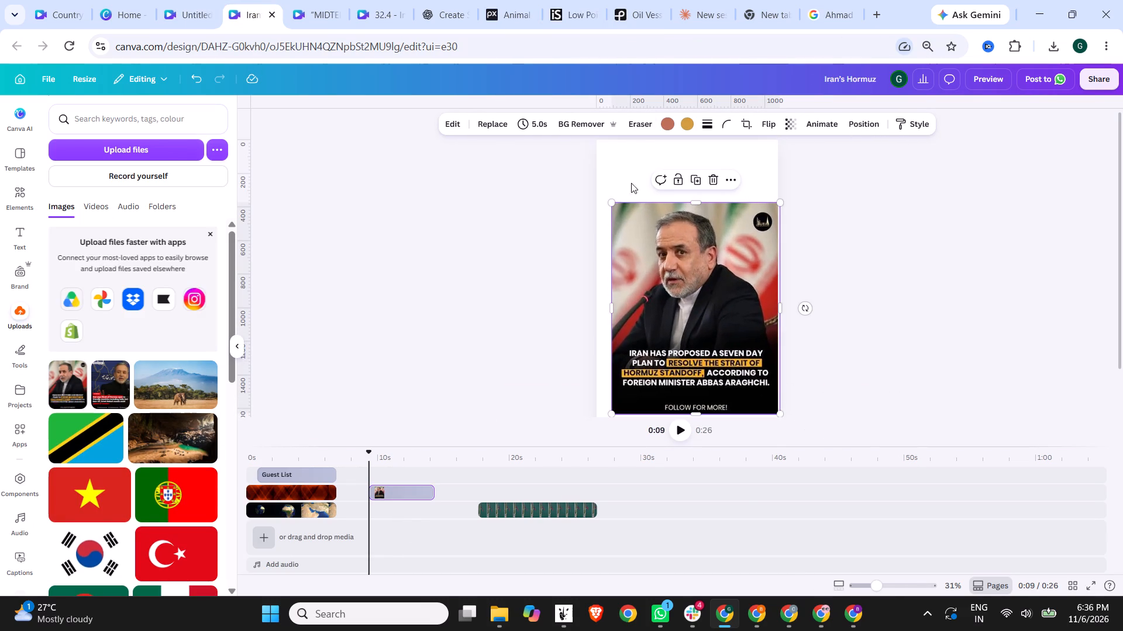
# Remove the background from the pasted portrait.
pyautogui.click(569, 121)
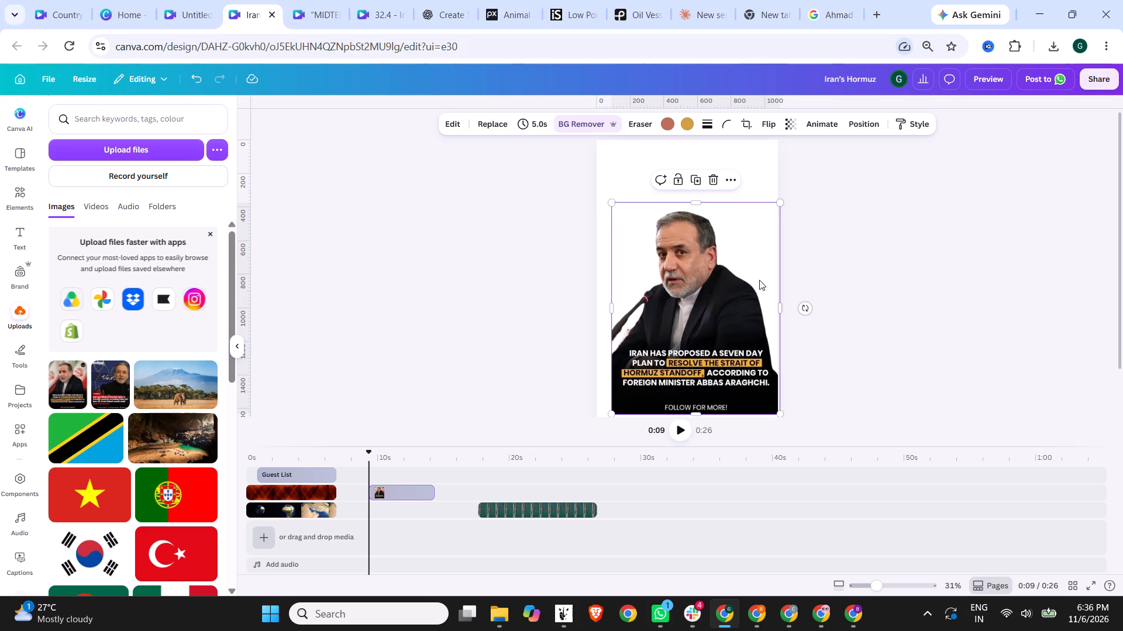
pyautogui.click(715, 291)
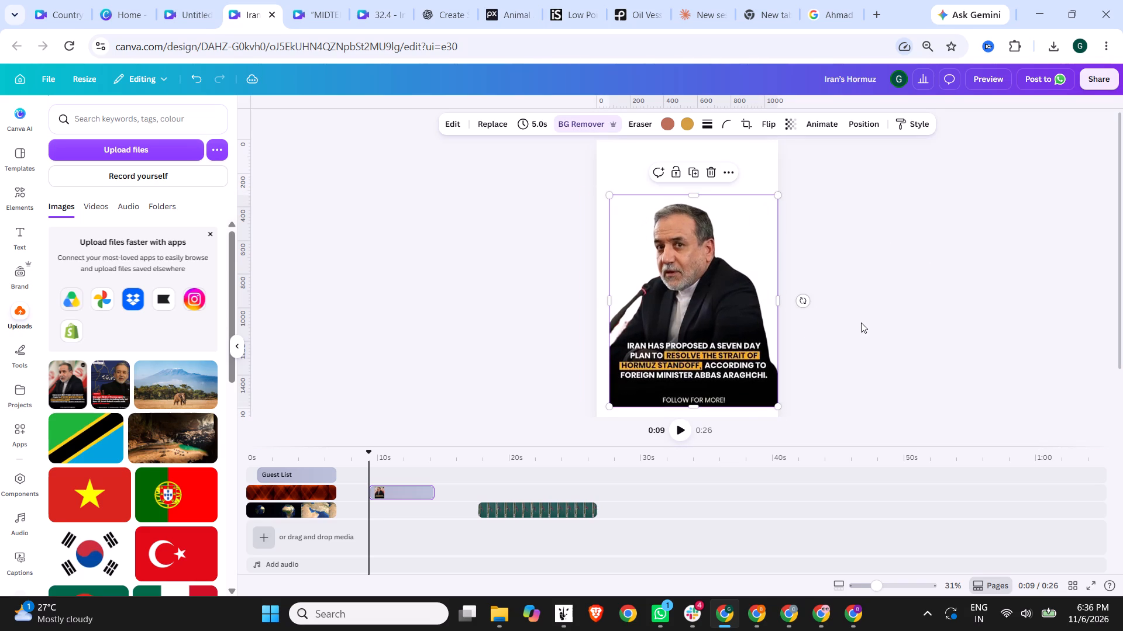
# Crop the portrait from the bottom edge to cut off the caption text, keeping the head, shoulders and microphone.
pyautogui.scroll(-2, 861, 323)
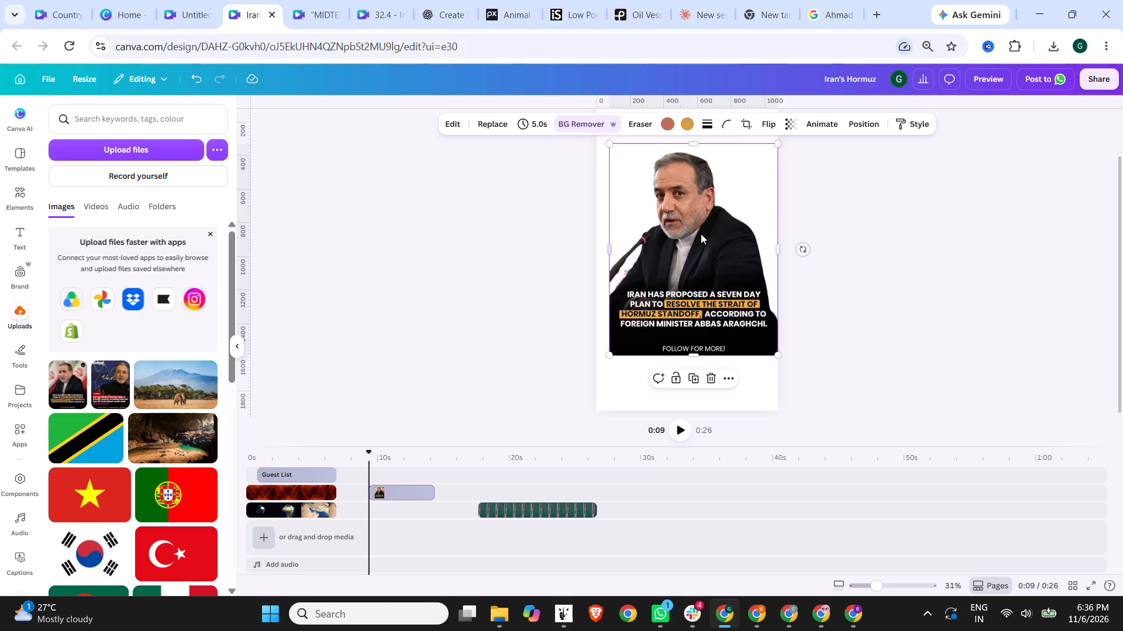
pyautogui.doubleClick(701, 234)
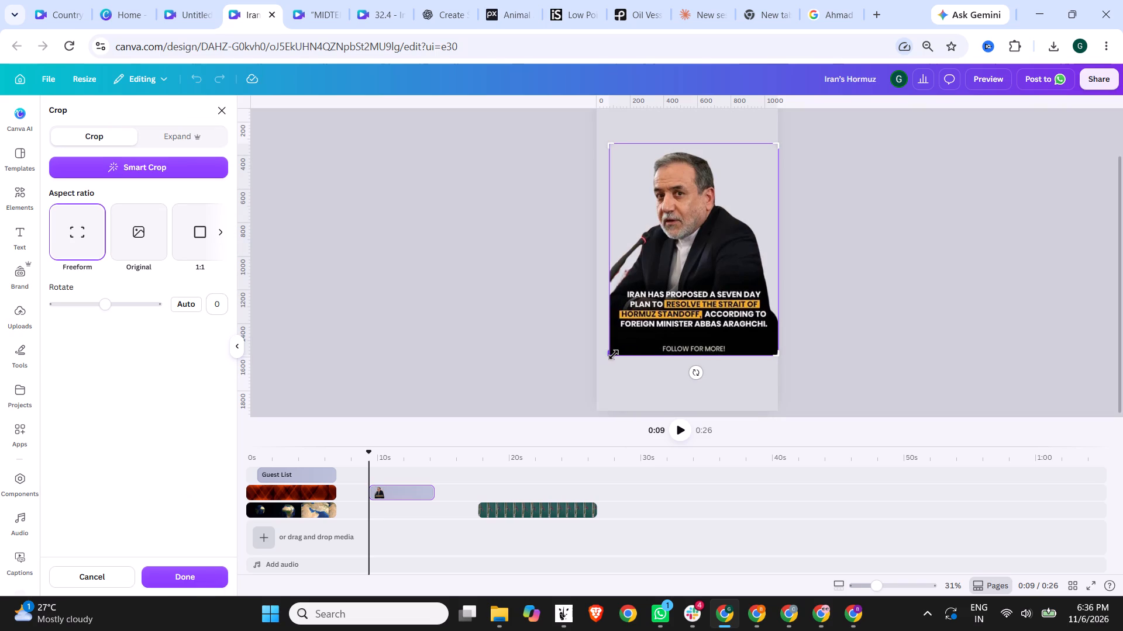
pyautogui.moveTo(614, 355); pyautogui.dragTo(604, 279)
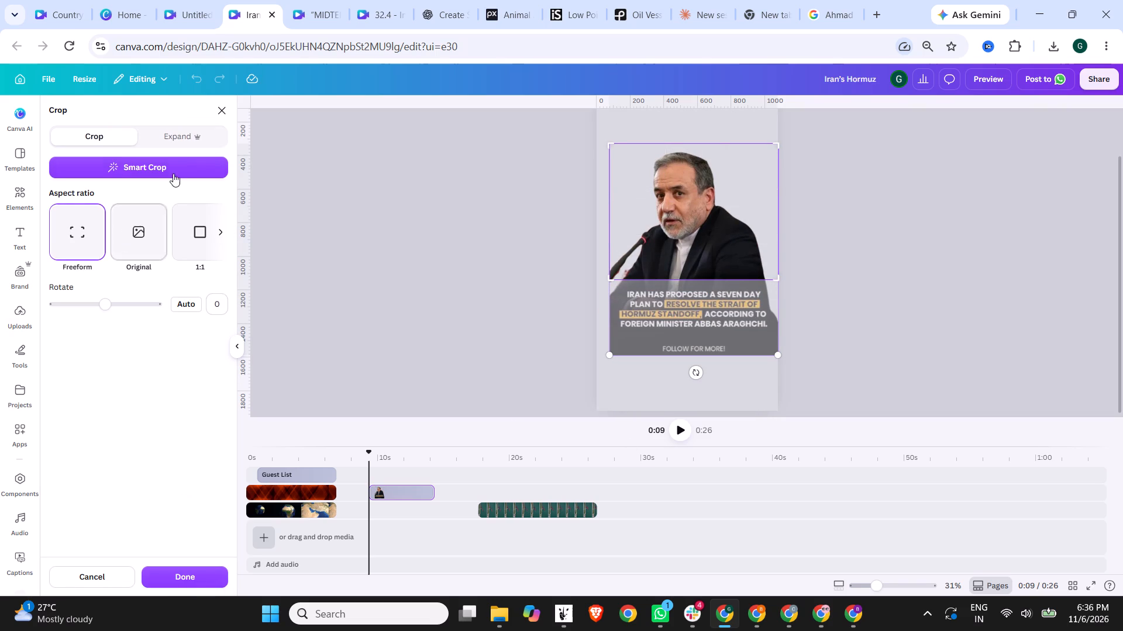
pyautogui.click(598, 265)
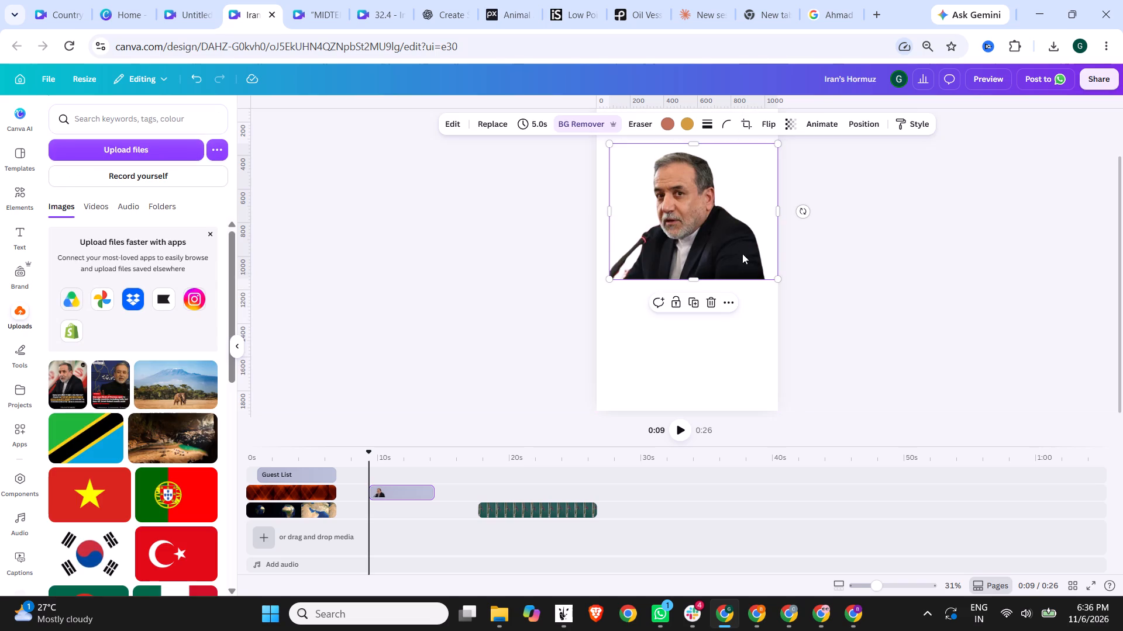
# Shrink the cropped portrait and place it in the page's bottom-right corner, slightly overhanging the right edge.
pyautogui.moveTo(722, 230); pyautogui.dragTo(734, 361)
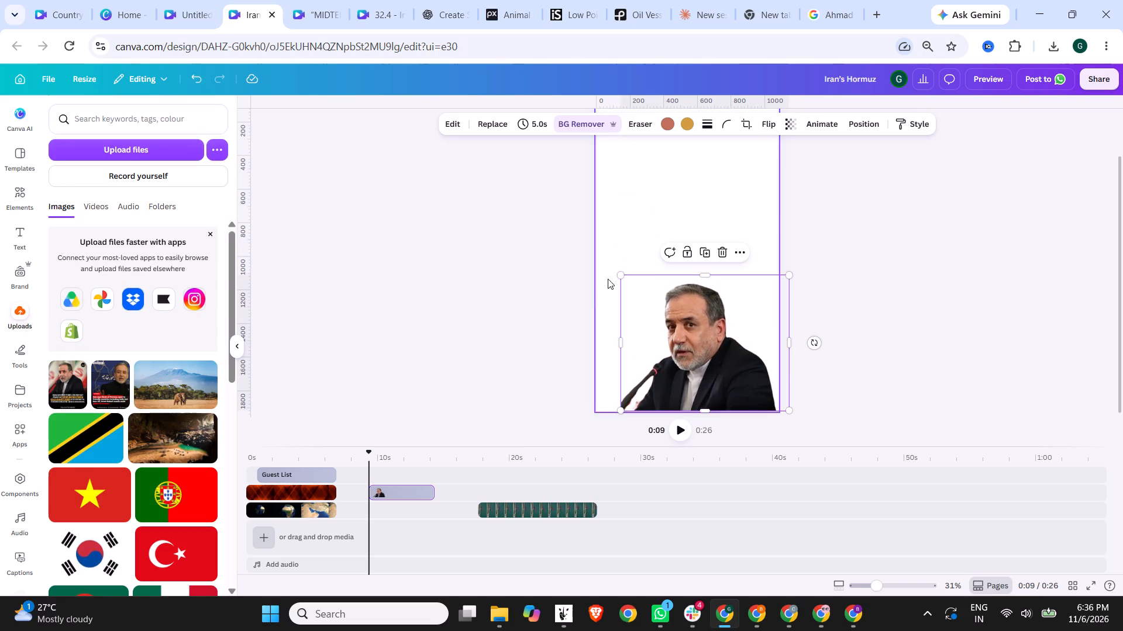
pyautogui.moveTo(622, 273); pyautogui.dragTo(662, 296)
pyautogui.moveTo(725, 345); pyautogui.dragTo(731, 346)
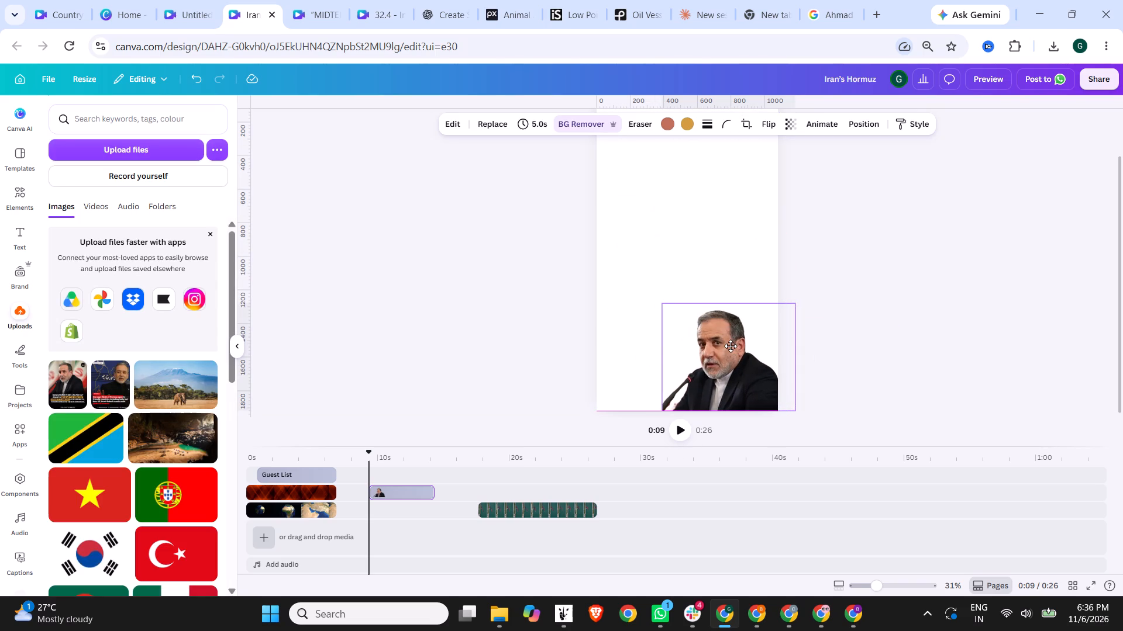
pyautogui.moveTo(731, 346); pyautogui.dragTo(738, 346)
pyautogui.click(964, 249)
# Return to the Google Images results and search for "Iranian parliament".
pyautogui.click(817, 0)
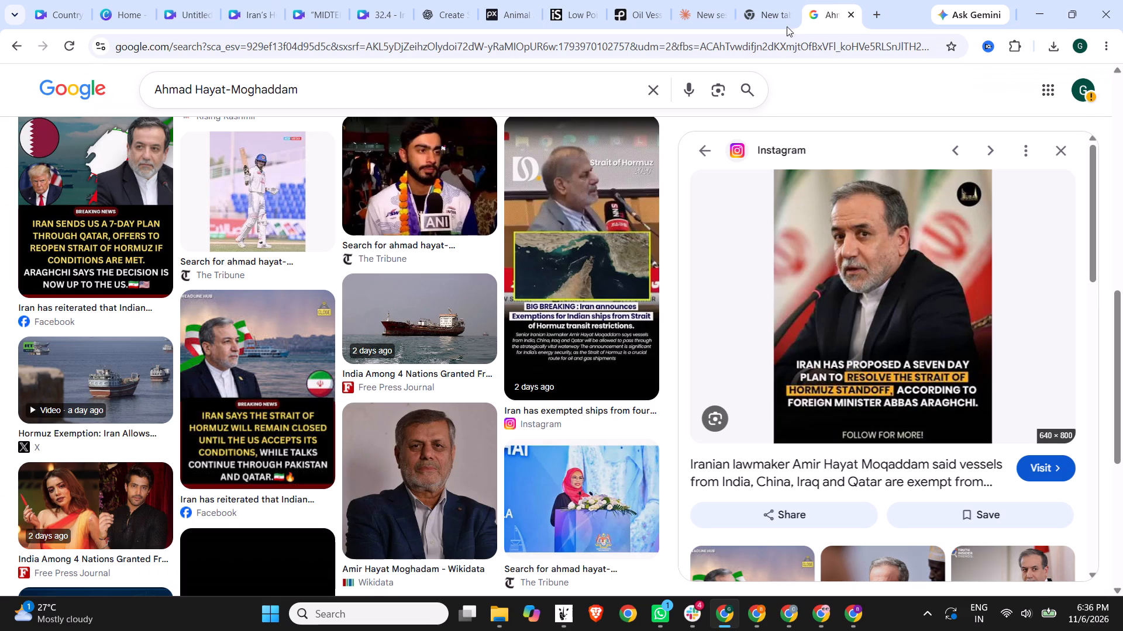
pyautogui.moveTo(336, 100); pyautogui.dragTo(5, 105)
pyautogui.write('Iranina')
pyautogui.press('BackSpace')
pyautogui.press('BackSpace')
pyautogui.write('an parliament')
pyautogui.press('Return')
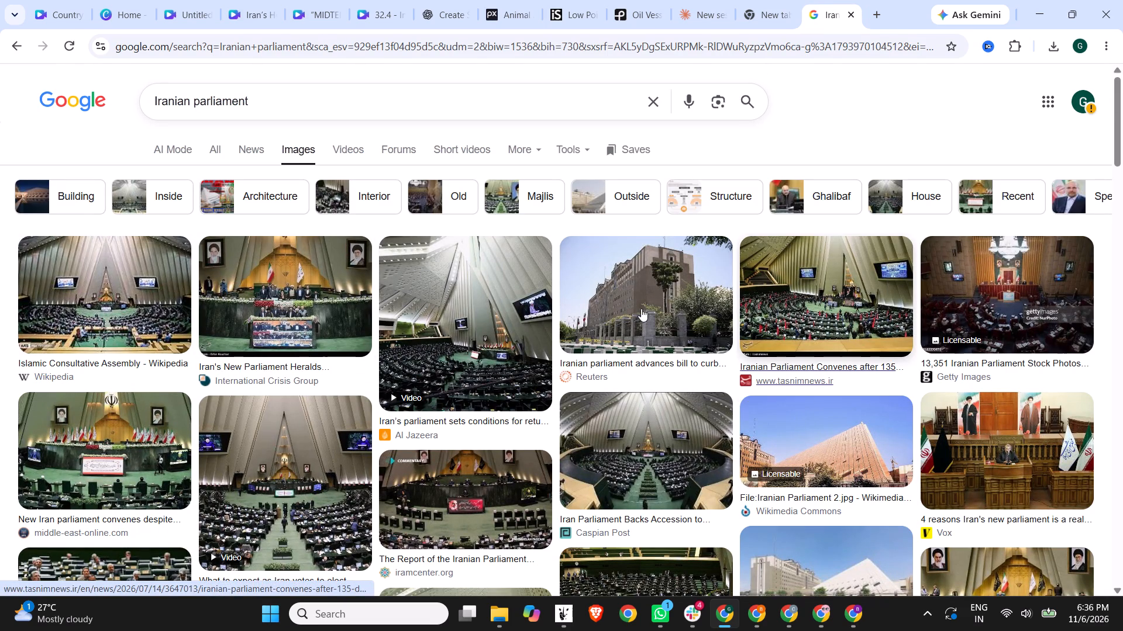
# Compare exterior photos of the parliament building and copy the Wikimedia Commons image "Iranian Parliament 2.jpg".
pyautogui.scroll(-2, 640, 308)
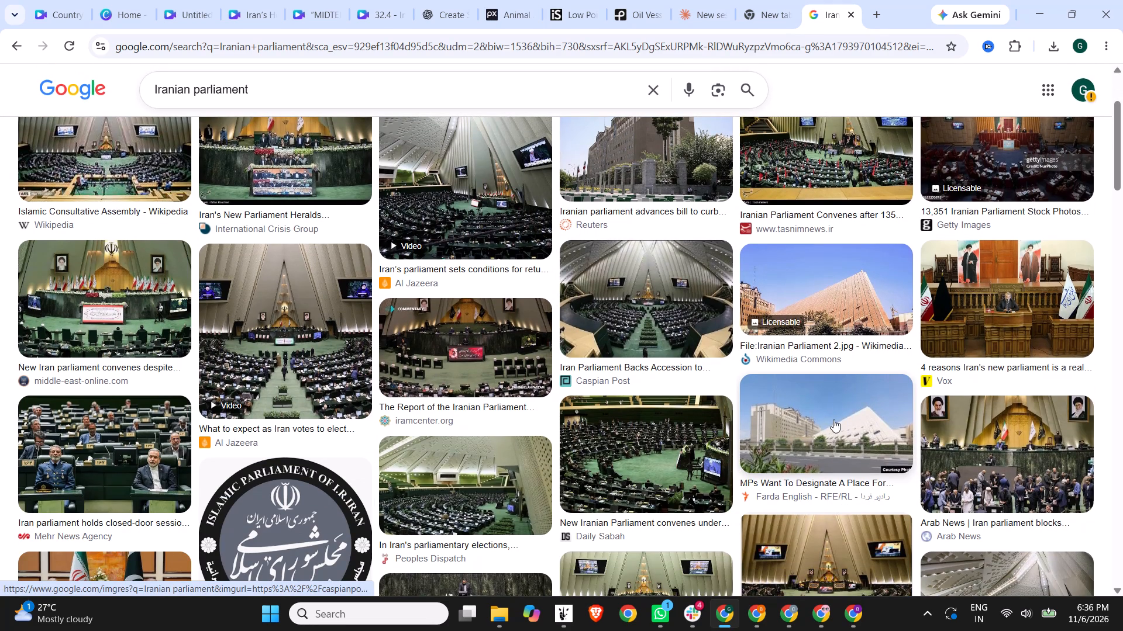
pyautogui.scroll(-3, 833, 419)
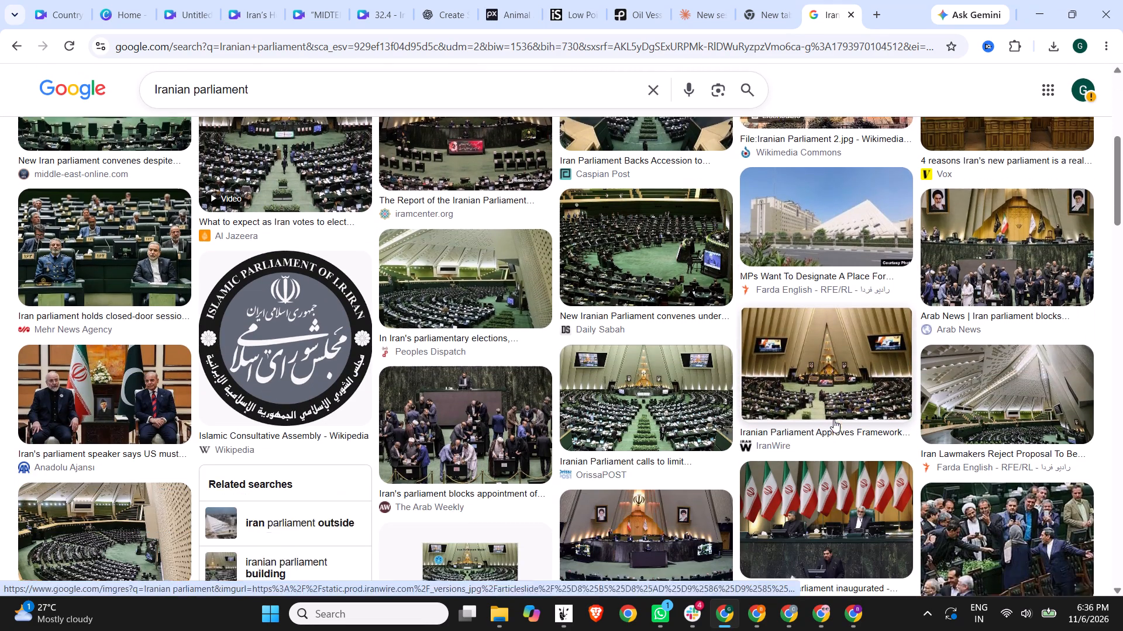
pyautogui.click(794, 223)
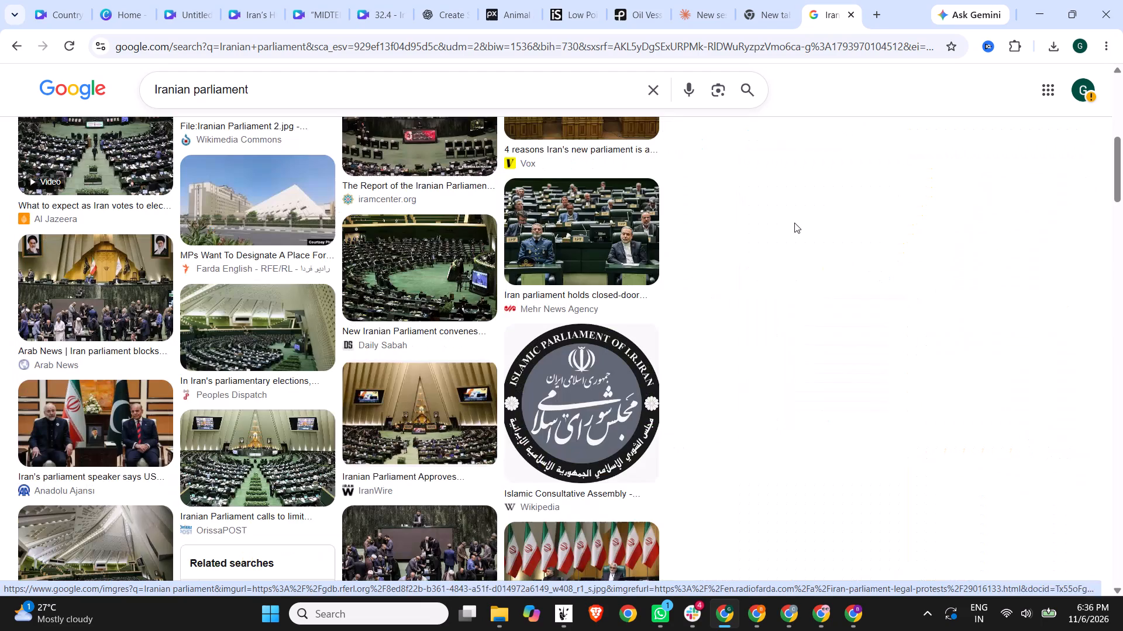
pyautogui.scroll(-1, 862, 331)
pyautogui.scroll(-2, 898, 386)
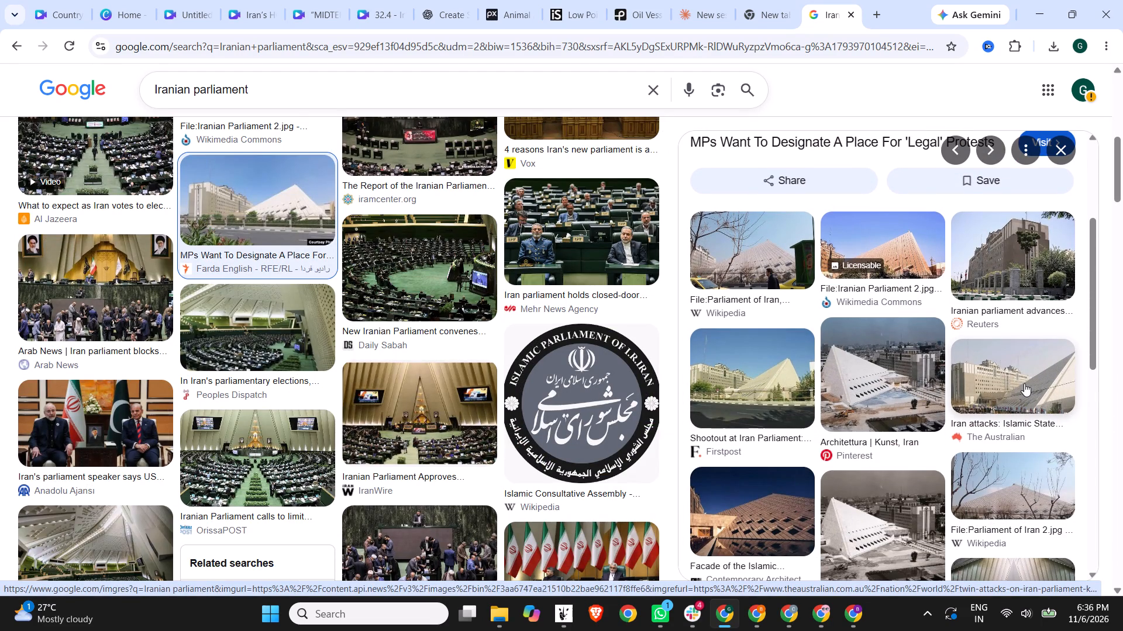
pyautogui.click(1024, 383)
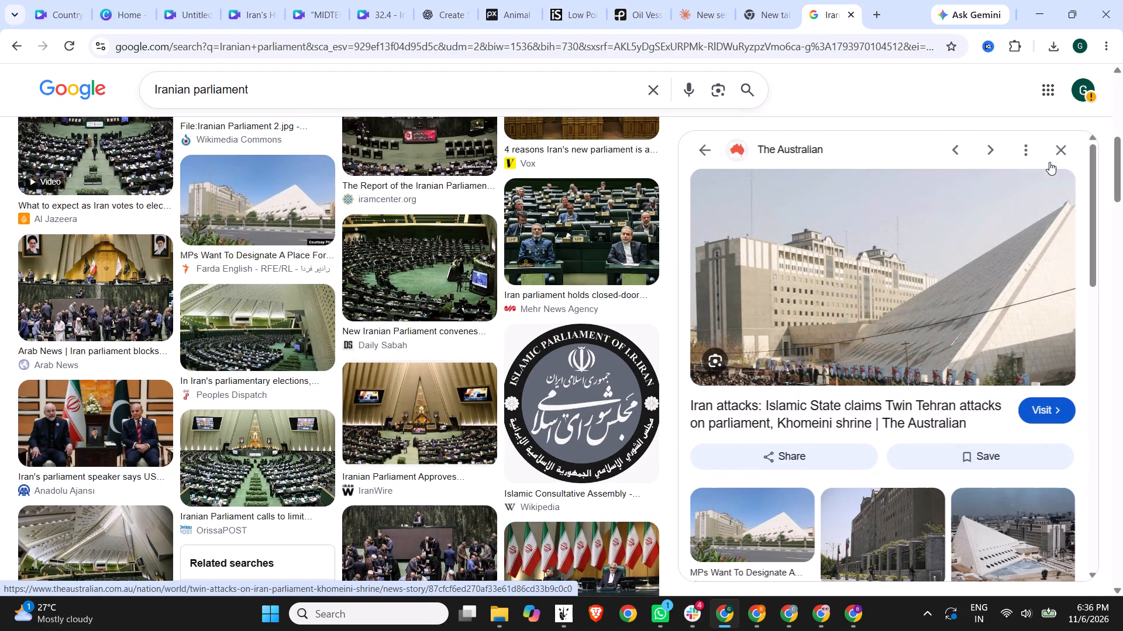
pyautogui.click(1057, 143)
pyautogui.click(802, 223)
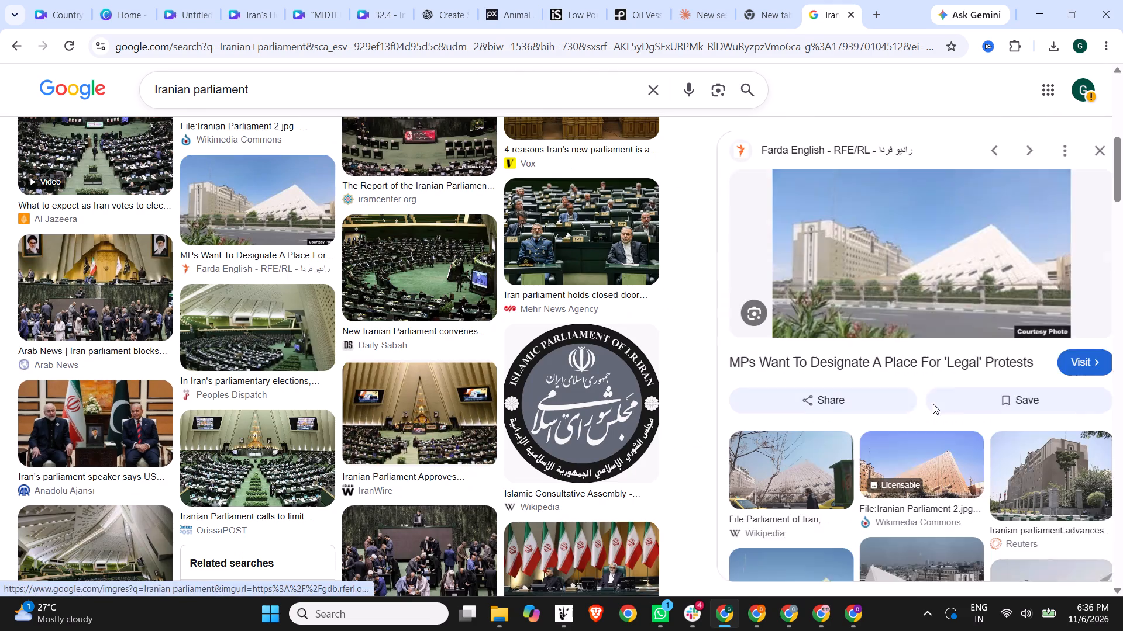
pyautogui.scroll(-2, 890, 408)
pyautogui.scroll(-1, 835, 412)
pyautogui.click(753, 391)
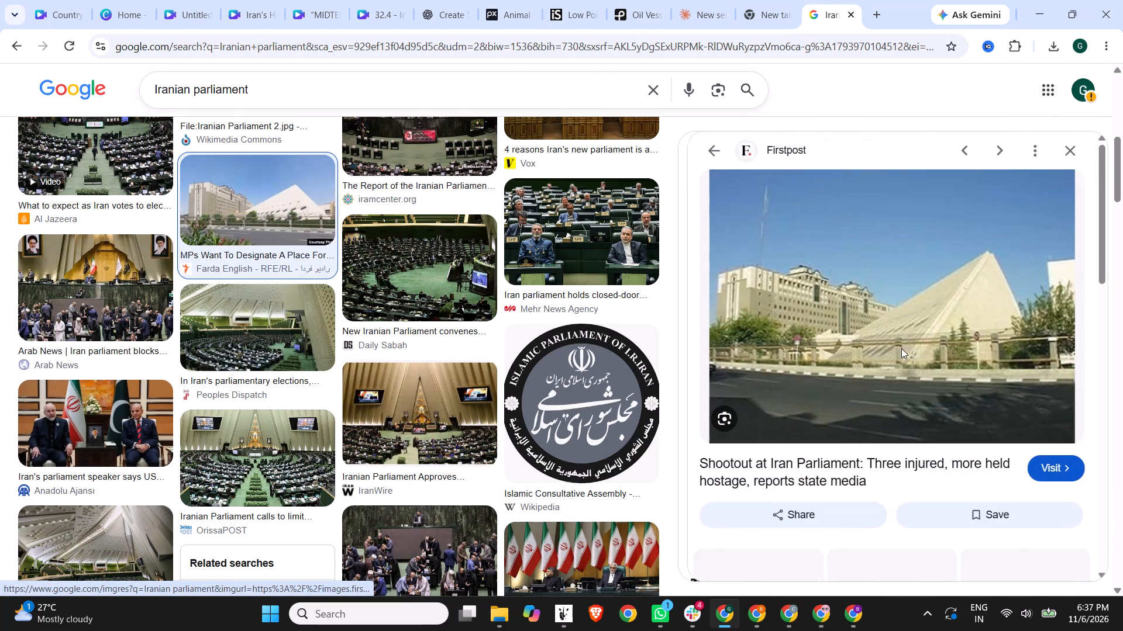
pyautogui.scroll(-5, 919, 352)
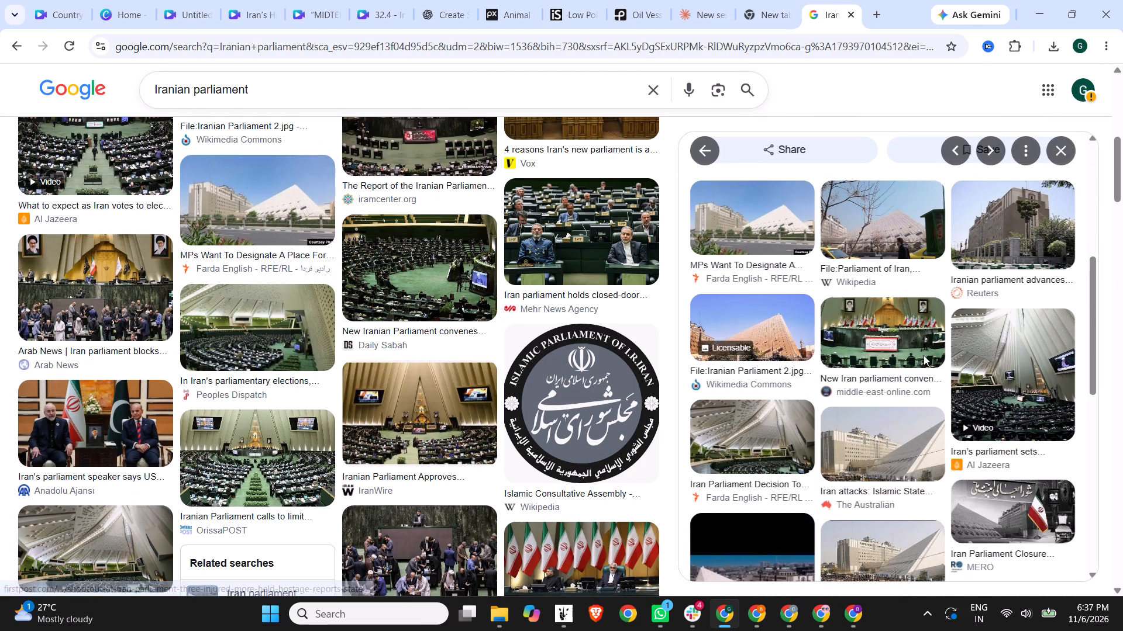
pyautogui.click(774, 326)
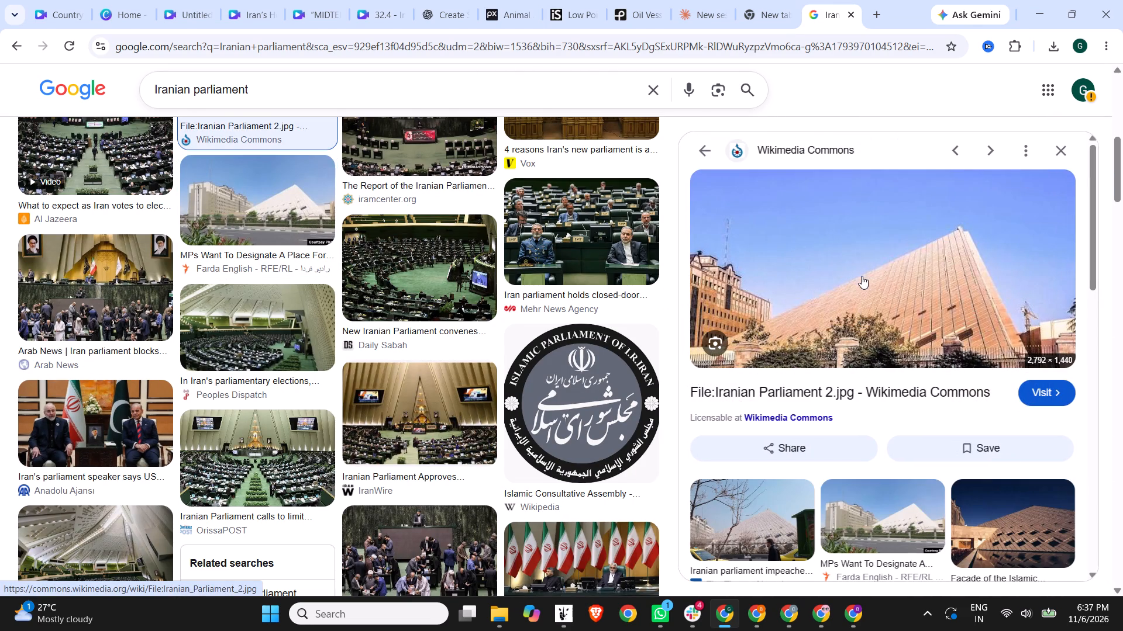
pyautogui.rightClick(861, 273)
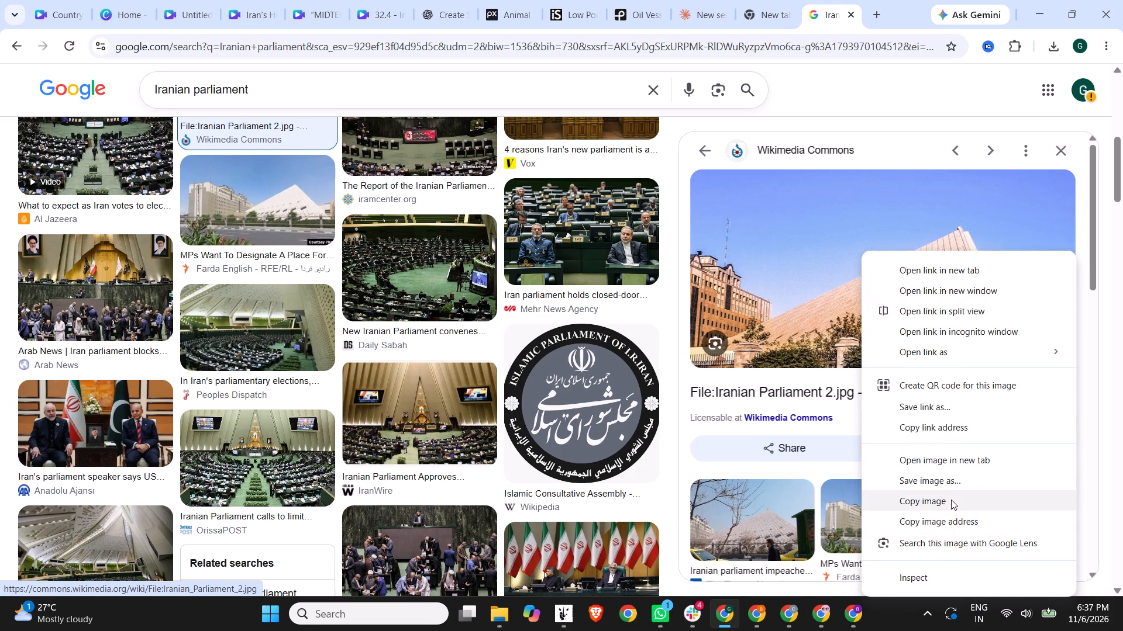
pyautogui.click(951, 500)
# Paste the parliament photo into the Iran's Hormuz design at 0:09 and enlarge it to span beyond the page width as a backdrop.
pyautogui.click(204, 4)
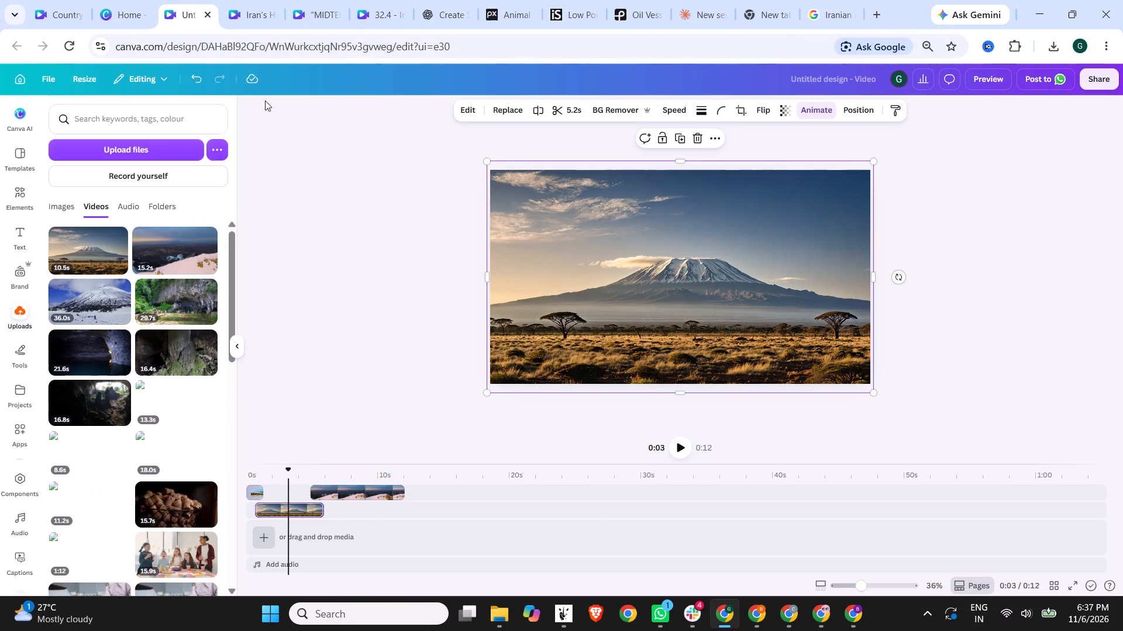
pyautogui.click(238, 0)
pyautogui.hotkey('ctrl', 'v')
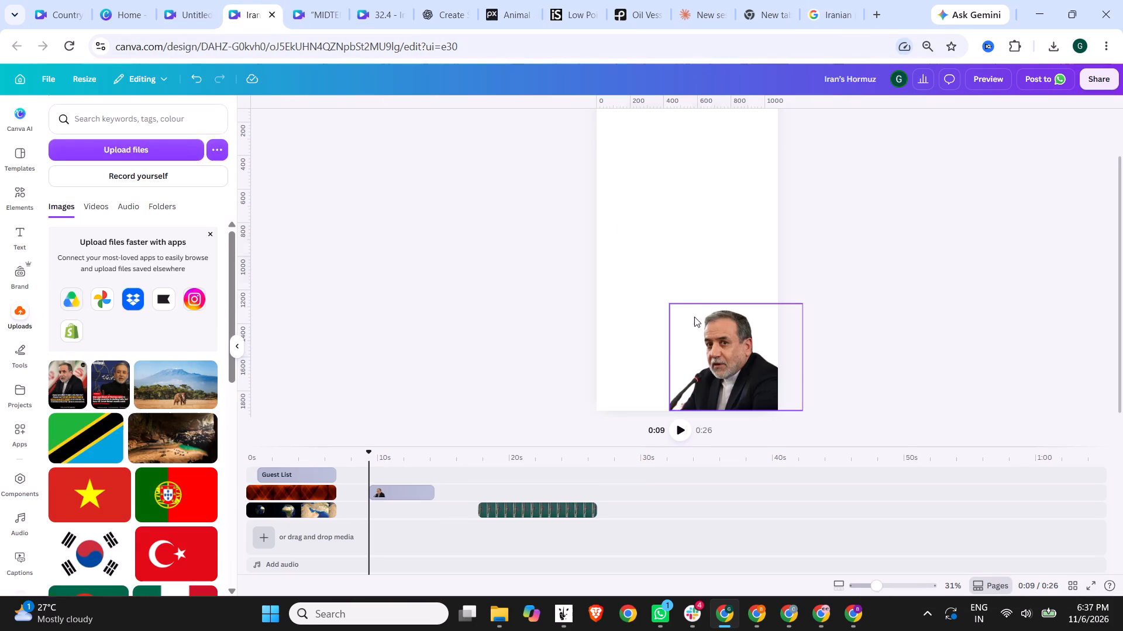
pyautogui.moveTo(702, 240); pyautogui.dragTo(643, 161)
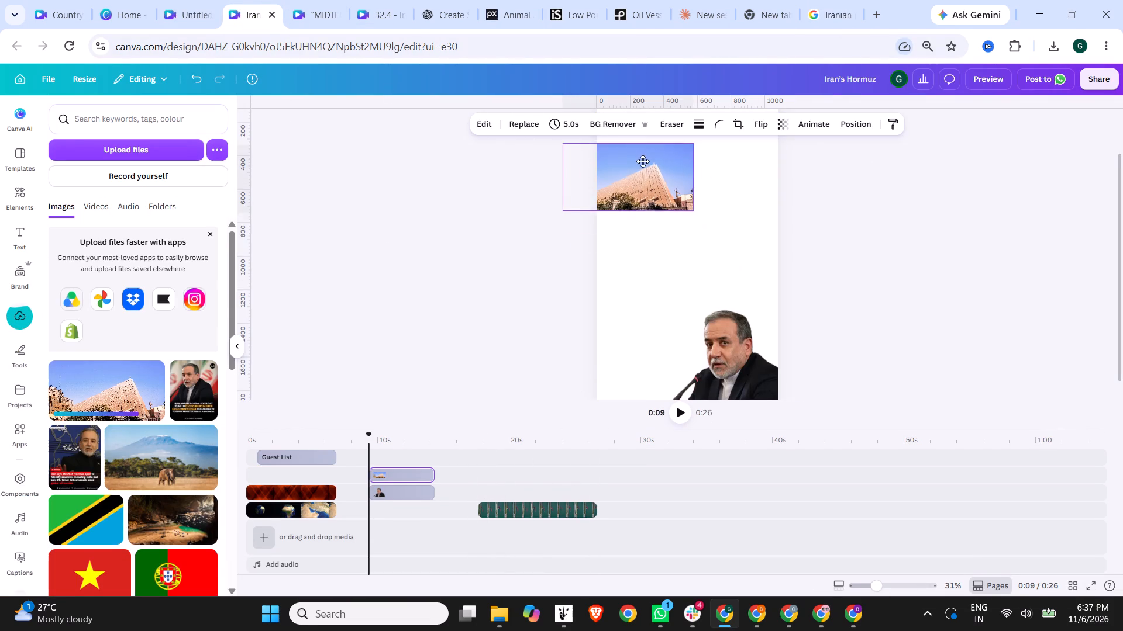
pyautogui.moveTo(643, 161); pyautogui.dragTo(636, 136)
pyautogui.moveTo(685, 175); pyautogui.dragTo(1001, 612)
pyautogui.moveTo(677, 346); pyautogui.dragTo(591, 365)
# Move the parliament photo's timeline clip to the track below the portrait so it sits behind the man.
pyautogui.scroll(1, 601, 442)
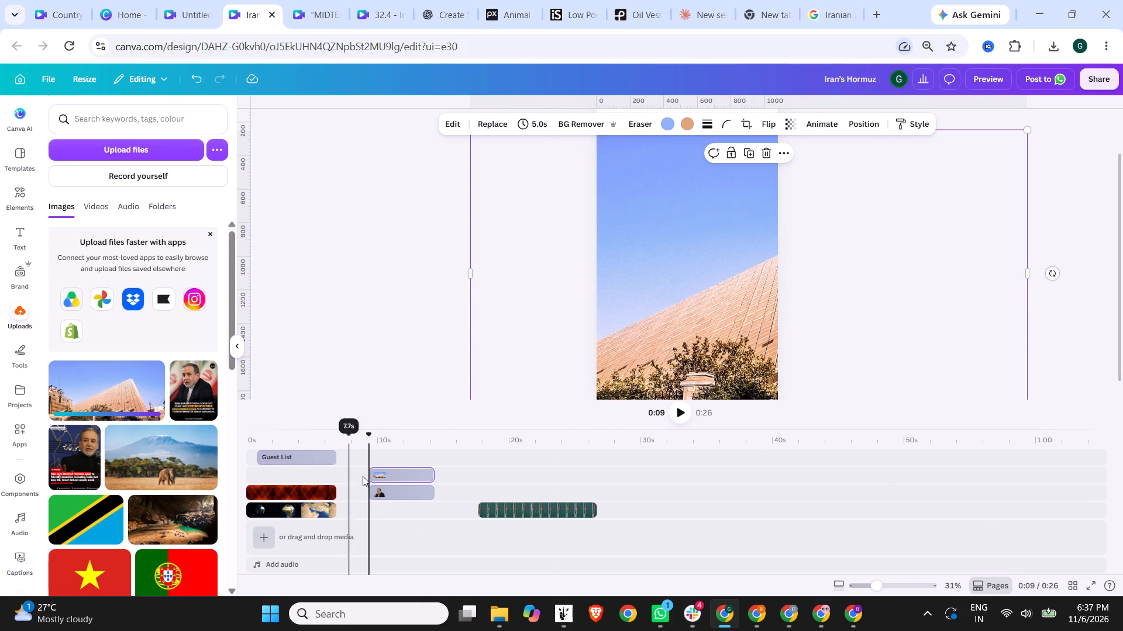
pyautogui.moveTo(399, 471); pyautogui.dragTo(398, 504)
pyautogui.scroll(3, 681, 349)
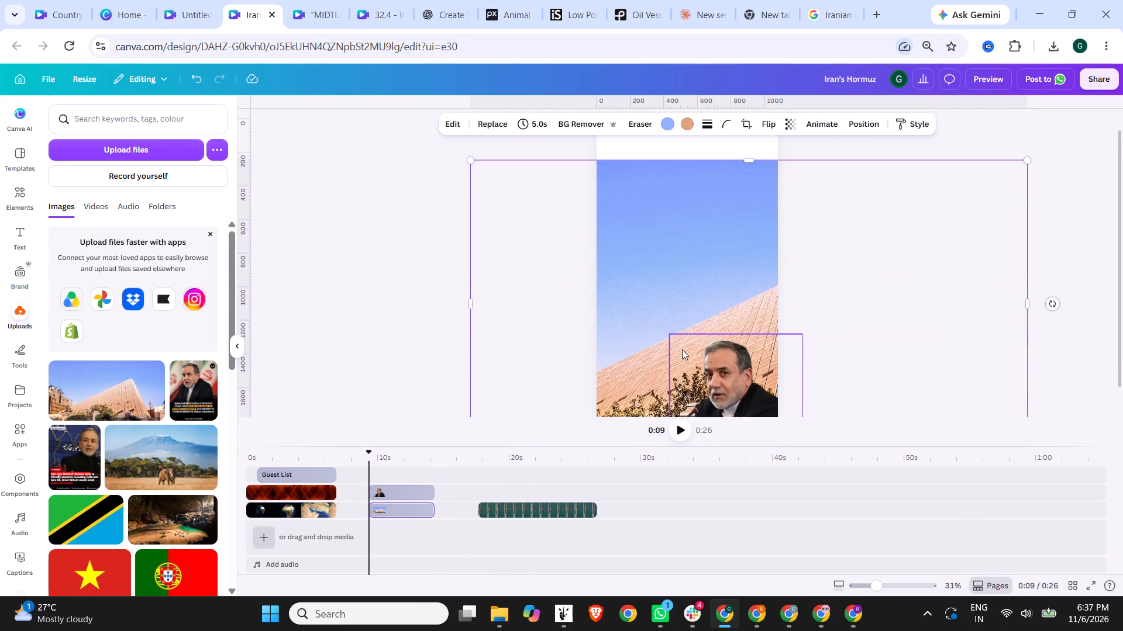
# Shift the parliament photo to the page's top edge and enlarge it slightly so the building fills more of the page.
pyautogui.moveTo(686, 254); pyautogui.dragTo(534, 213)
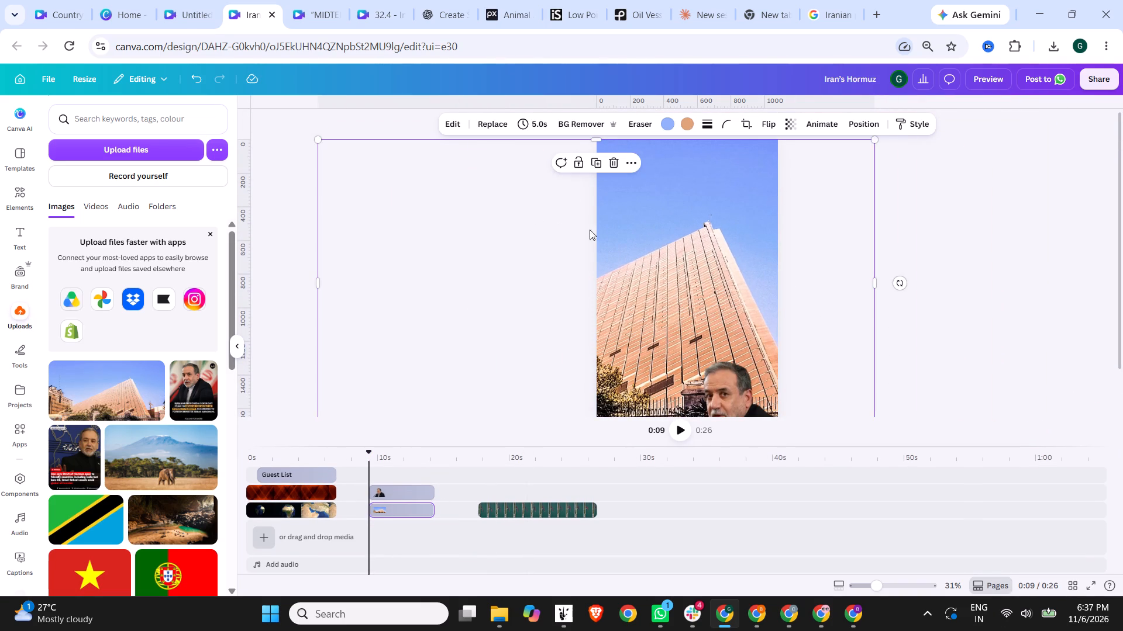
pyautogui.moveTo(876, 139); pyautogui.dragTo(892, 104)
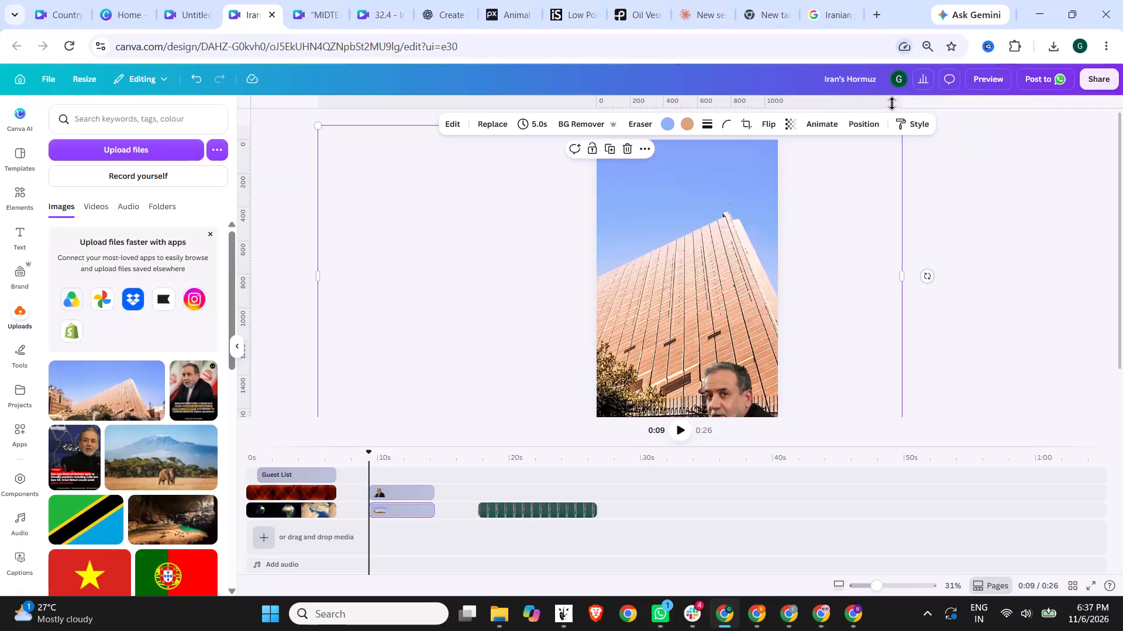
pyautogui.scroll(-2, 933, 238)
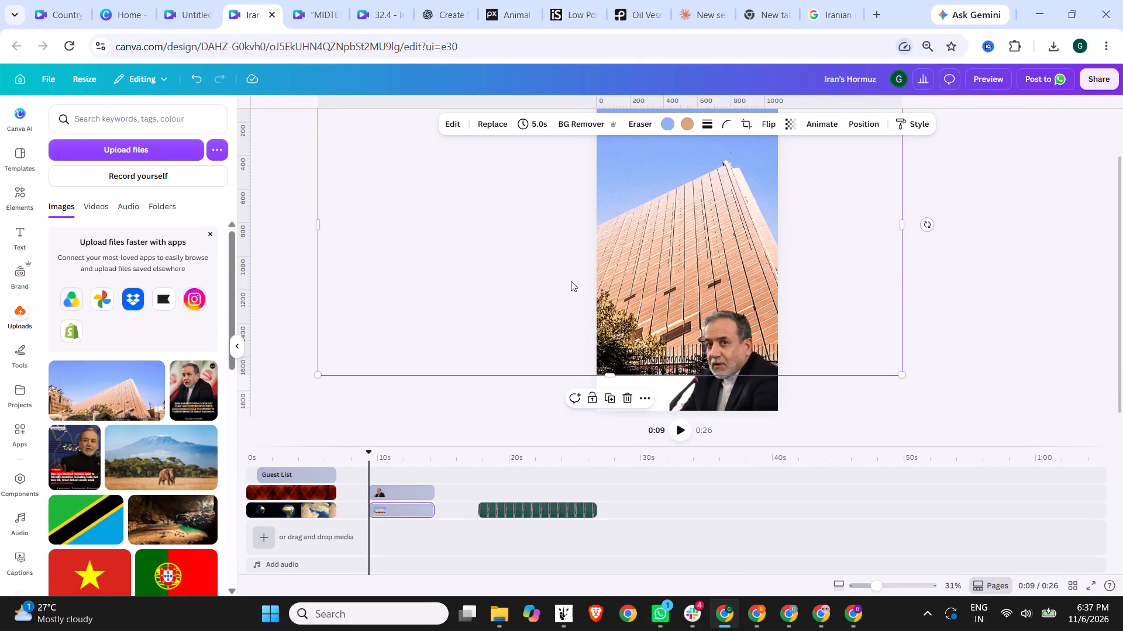
# Delete the parliament building photo from behind the portrait at 0:09.
pyautogui.click(638, 241)
pyautogui.press('Delete')
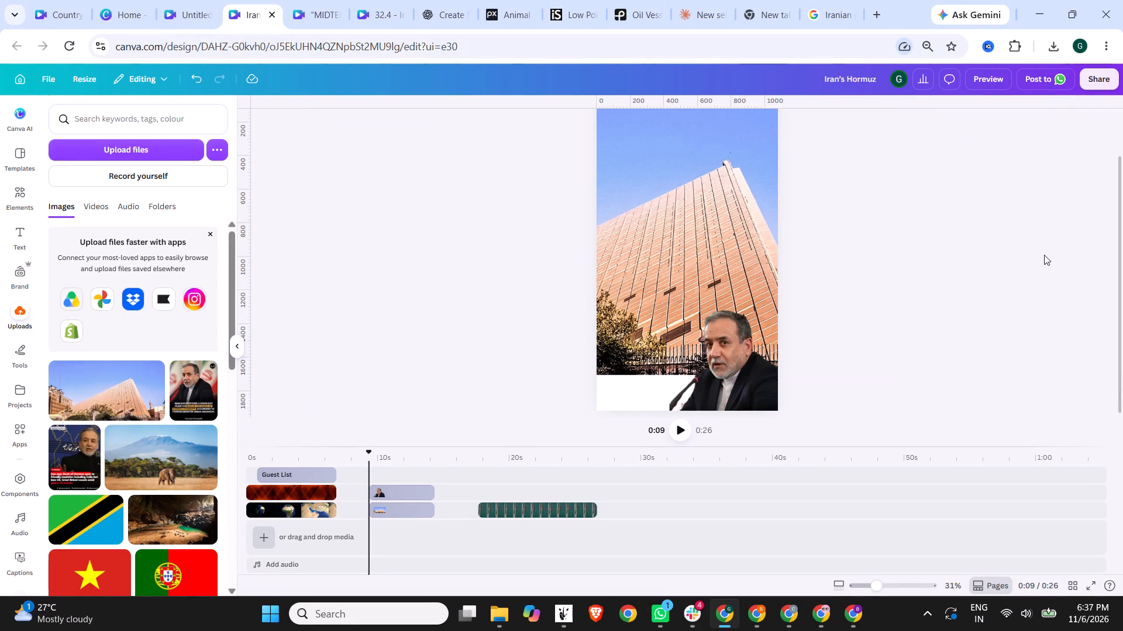
pyautogui.press('Escape')
pyautogui.click(704, 259)
pyautogui.press('Delete')
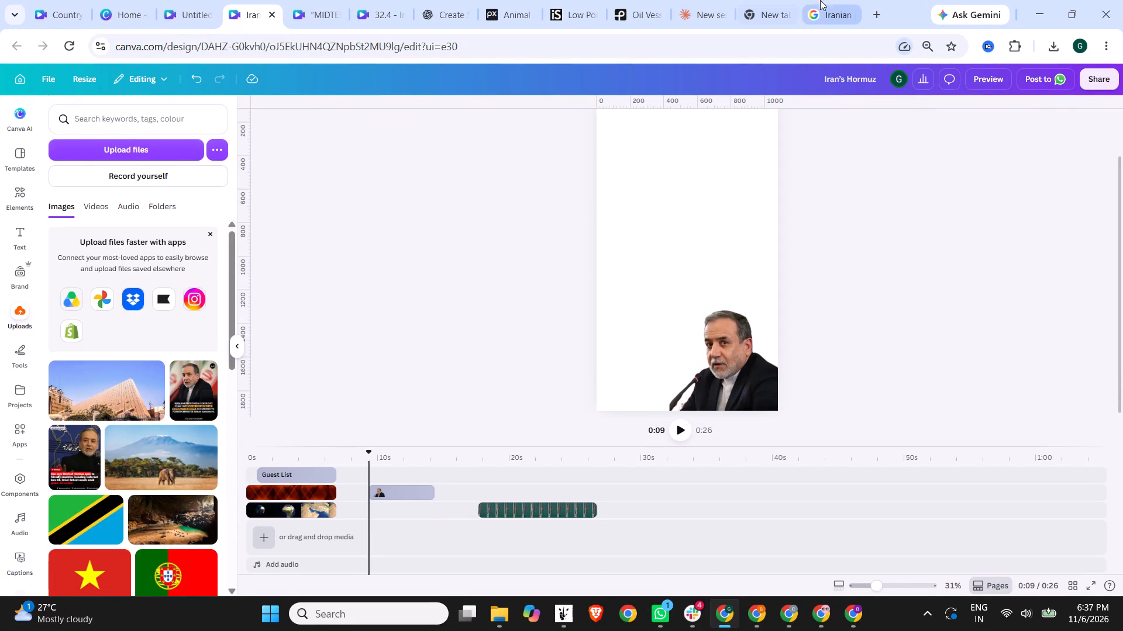
# Return to the Google Images results, browse them, and search for "Iranian flag and parliament background".
pyautogui.click(831, 3)
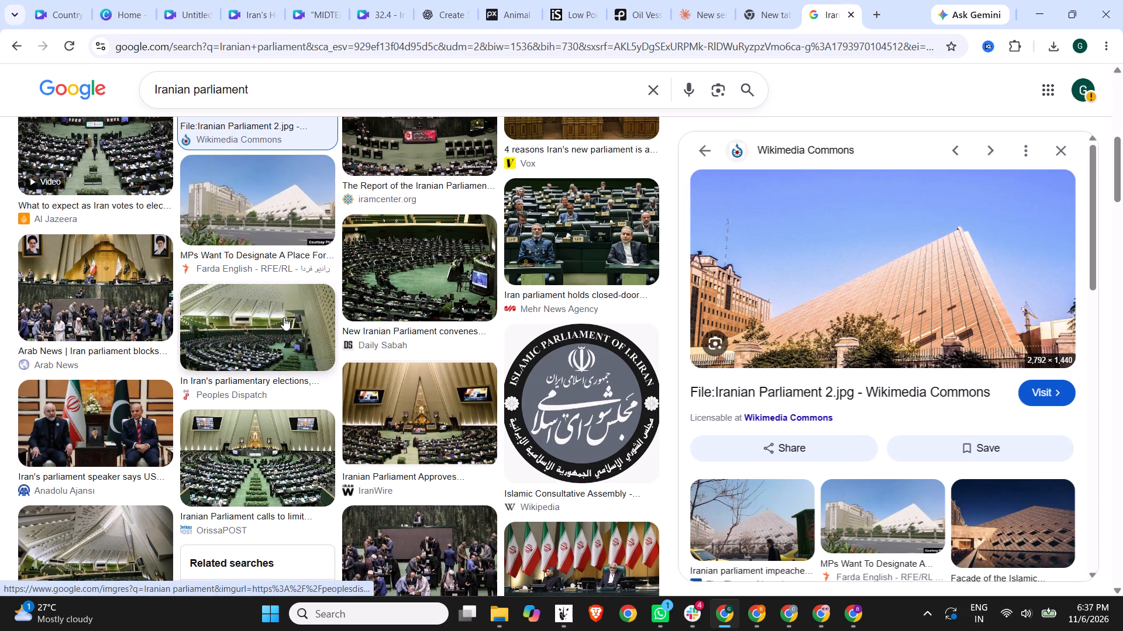
pyautogui.scroll(2, 142, 293)
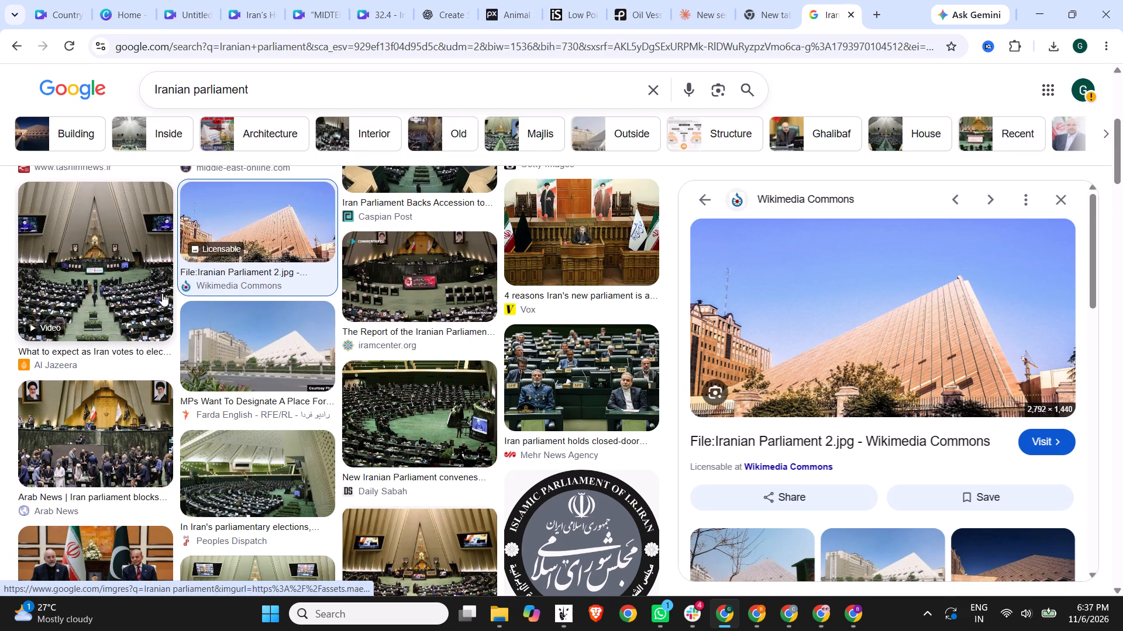
pyautogui.scroll(-5, 396, 391)
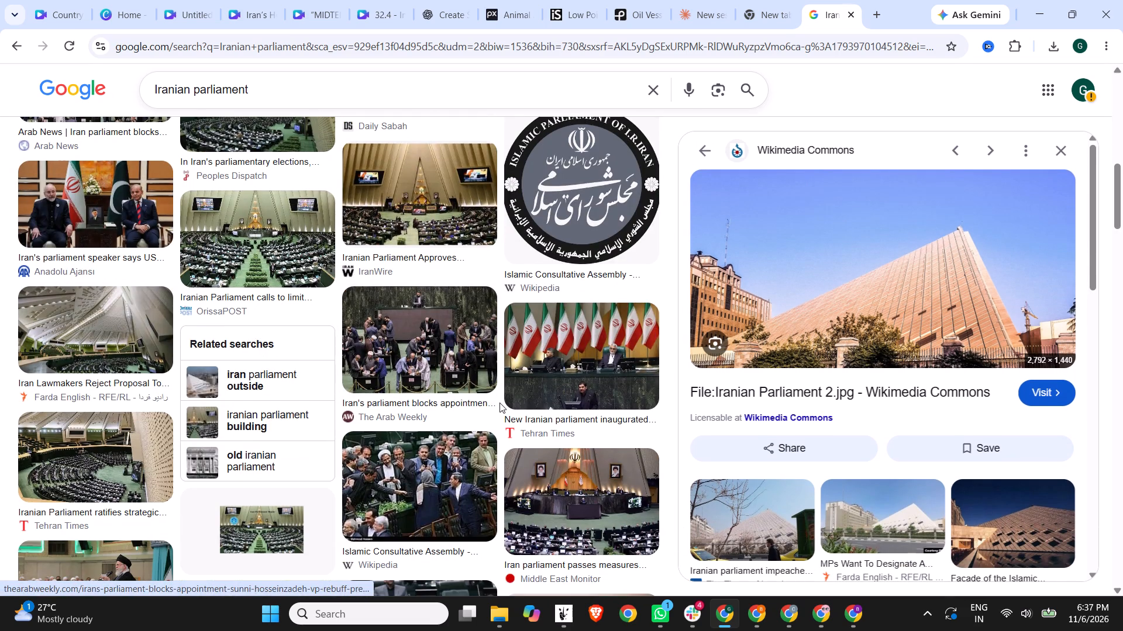
pyautogui.scroll(-5, 618, 374)
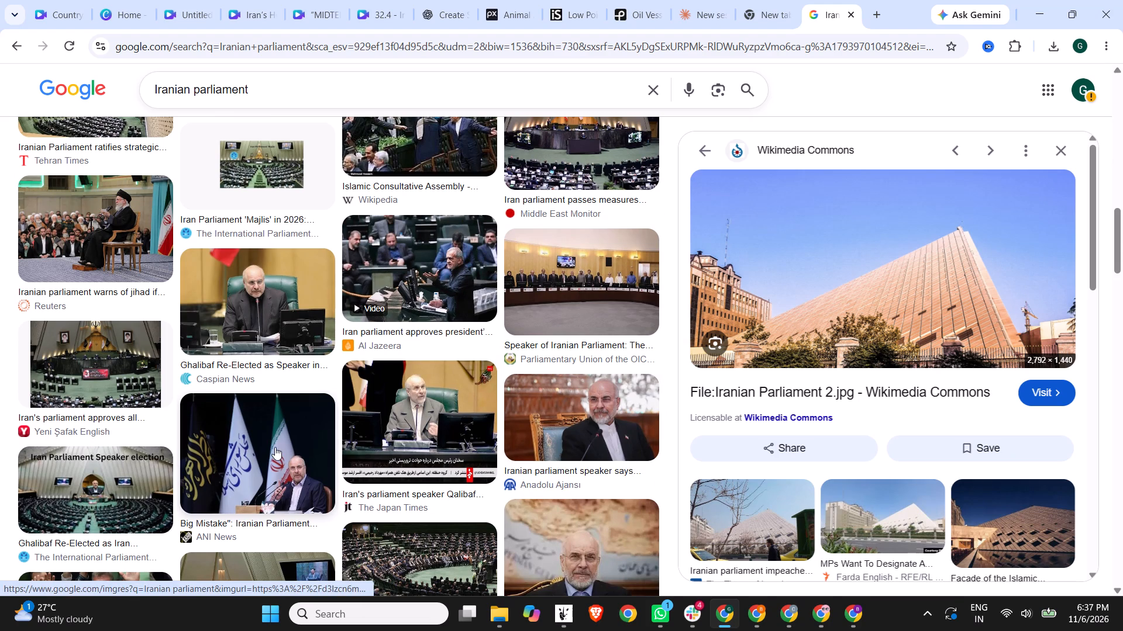
pyautogui.scroll(-4, 275, 447)
pyautogui.moveTo(194, 90); pyautogui.dragTo(361, 77)
pyautogui.write('flag and parliament background')
pyautogui.press('Return')
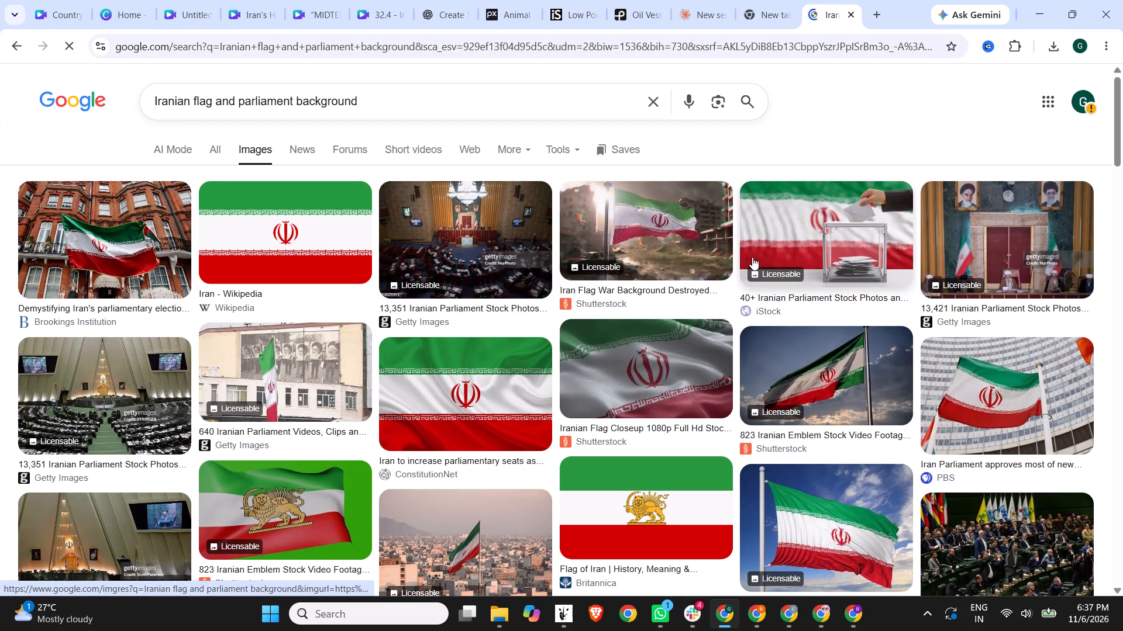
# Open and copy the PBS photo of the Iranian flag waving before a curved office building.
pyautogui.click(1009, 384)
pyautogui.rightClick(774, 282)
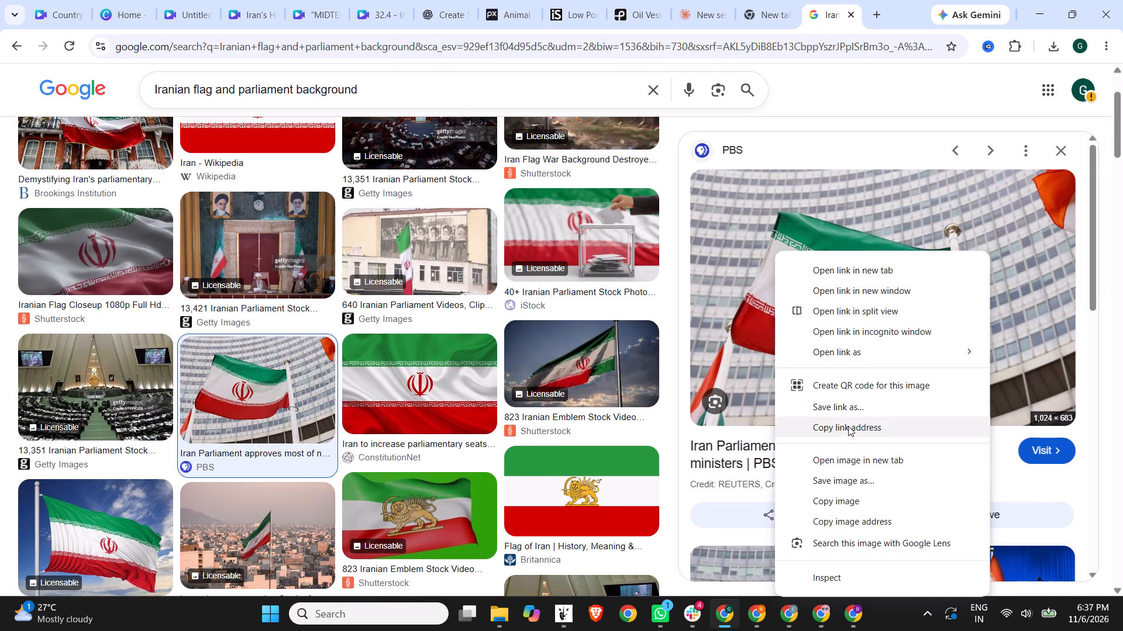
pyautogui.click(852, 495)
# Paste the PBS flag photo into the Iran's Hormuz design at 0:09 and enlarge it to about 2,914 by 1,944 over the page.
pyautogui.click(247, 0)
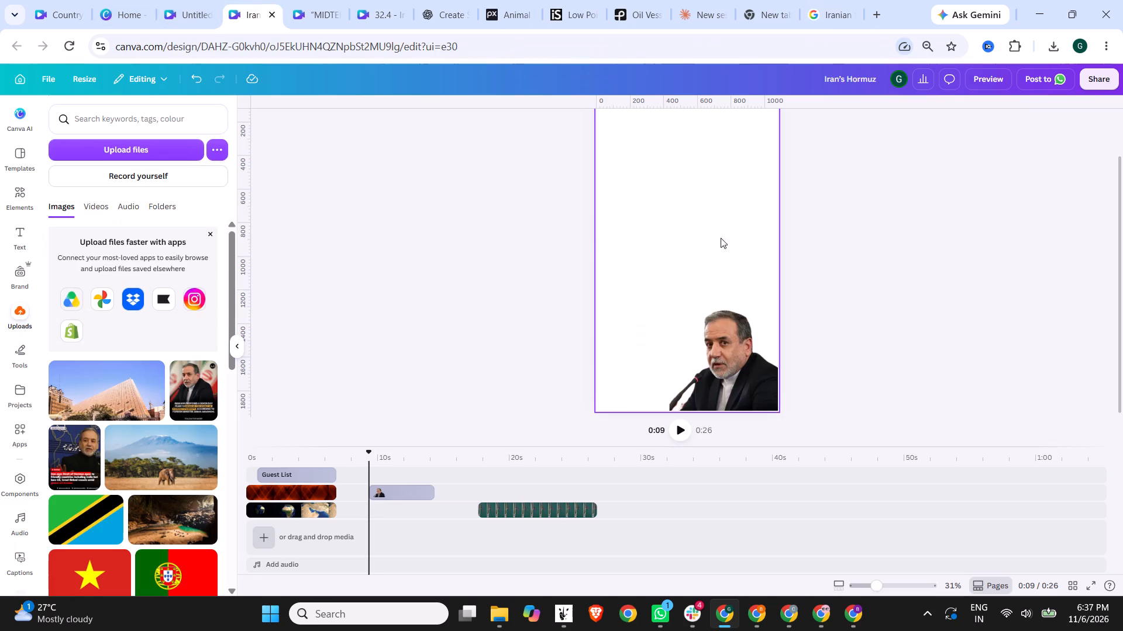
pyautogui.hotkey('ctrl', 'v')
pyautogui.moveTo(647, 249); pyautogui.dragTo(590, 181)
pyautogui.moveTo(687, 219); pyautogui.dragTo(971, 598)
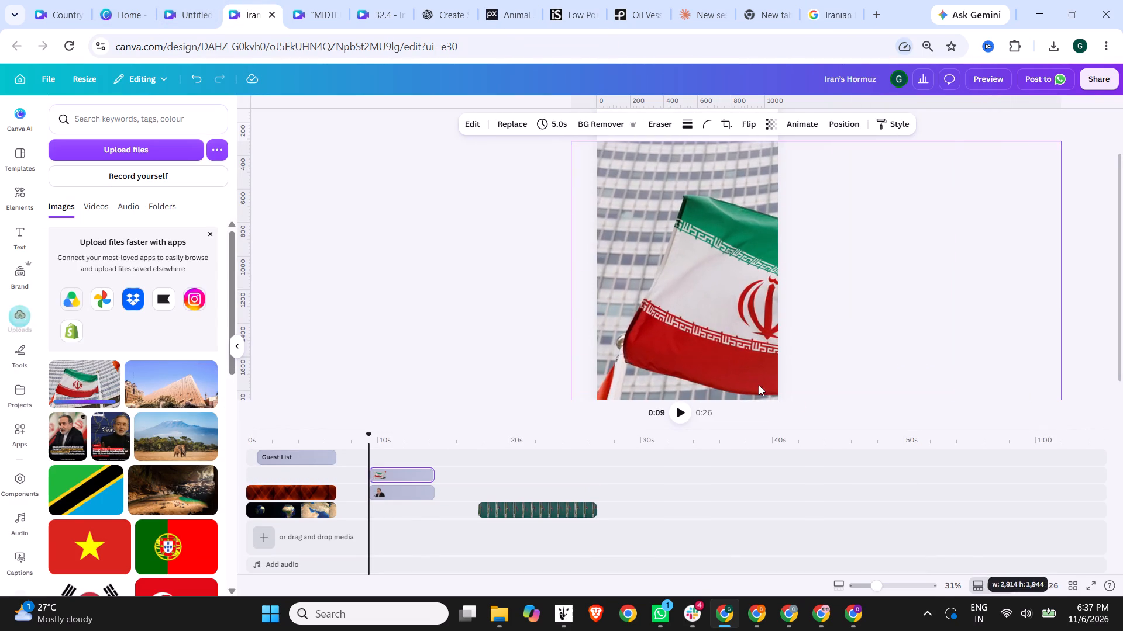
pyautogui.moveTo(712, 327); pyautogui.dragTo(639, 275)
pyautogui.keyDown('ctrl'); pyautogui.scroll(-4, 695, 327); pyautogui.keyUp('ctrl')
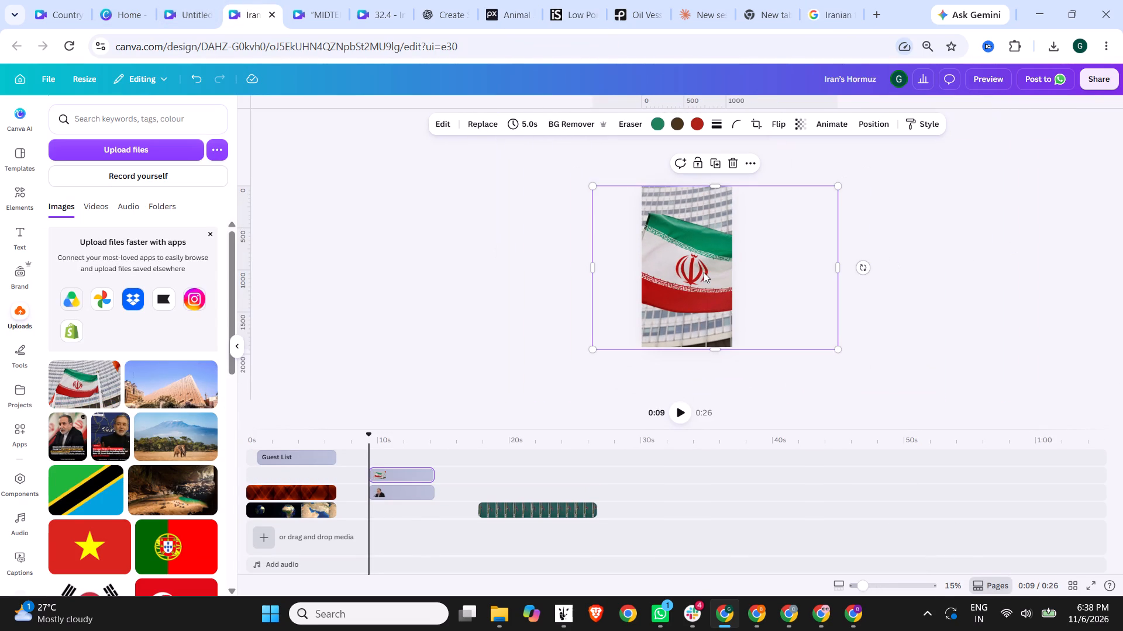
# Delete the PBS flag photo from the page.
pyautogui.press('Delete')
# Look through the related Google images and copy France 24's vertical photo of the Iranian flag before a curved building.
pyautogui.click(857, 0)
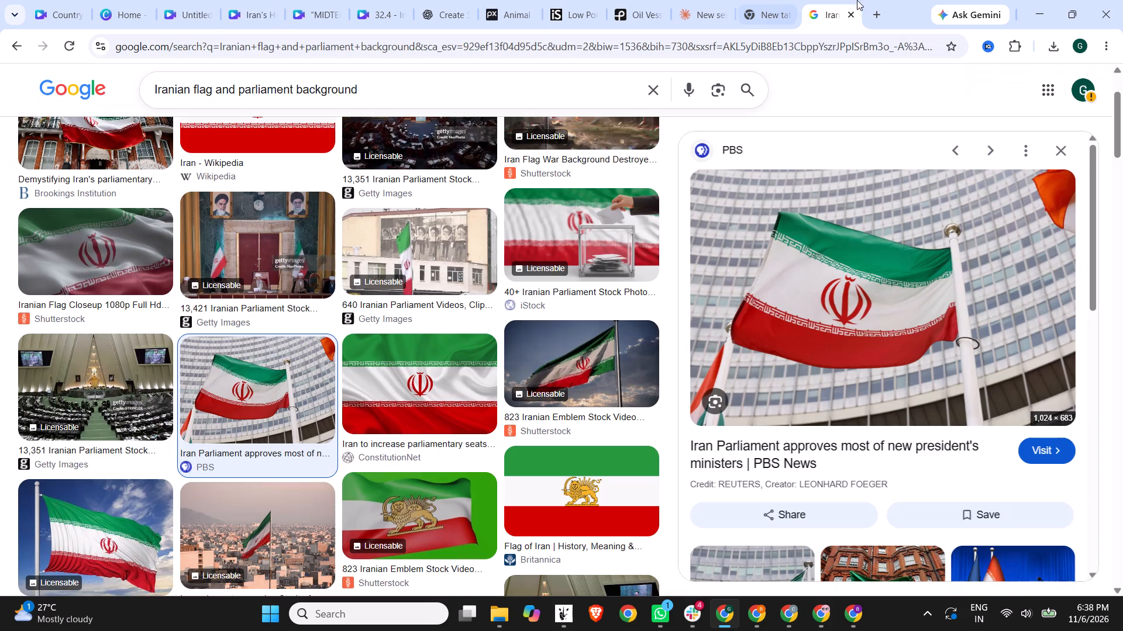
pyautogui.scroll(-4, 814, 313)
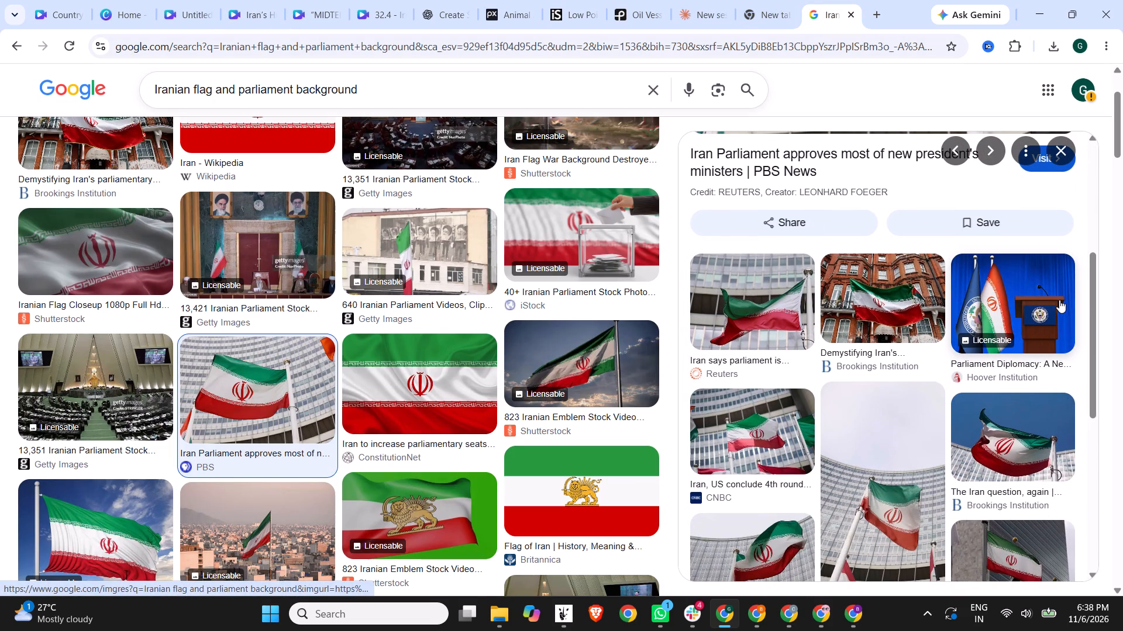
pyautogui.scroll(-3, 1059, 300)
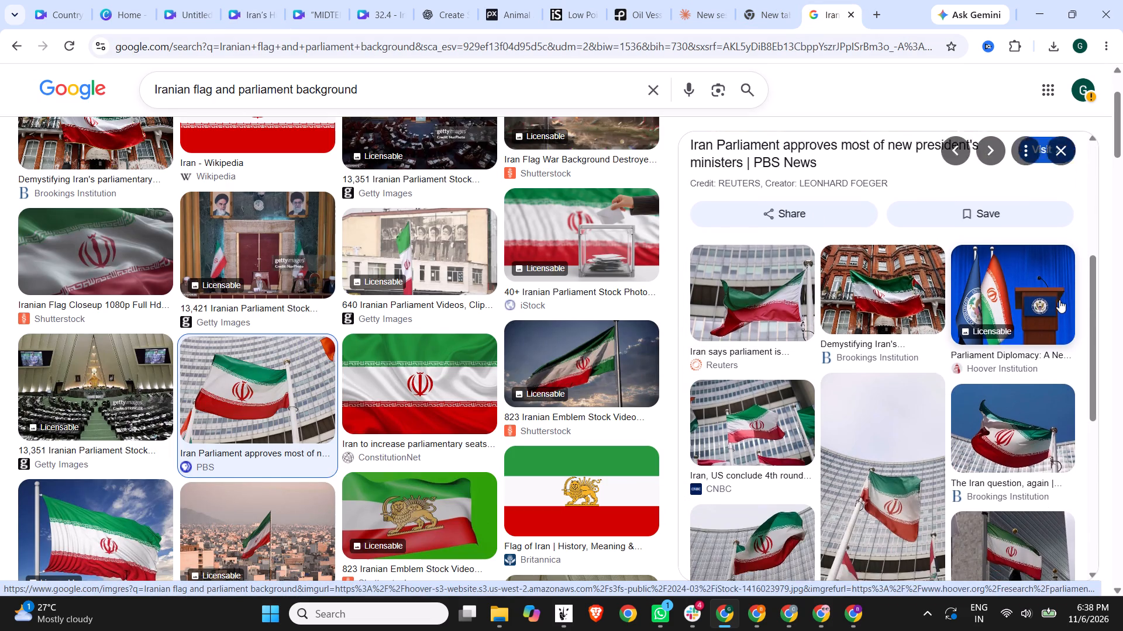
pyautogui.click(917, 302)
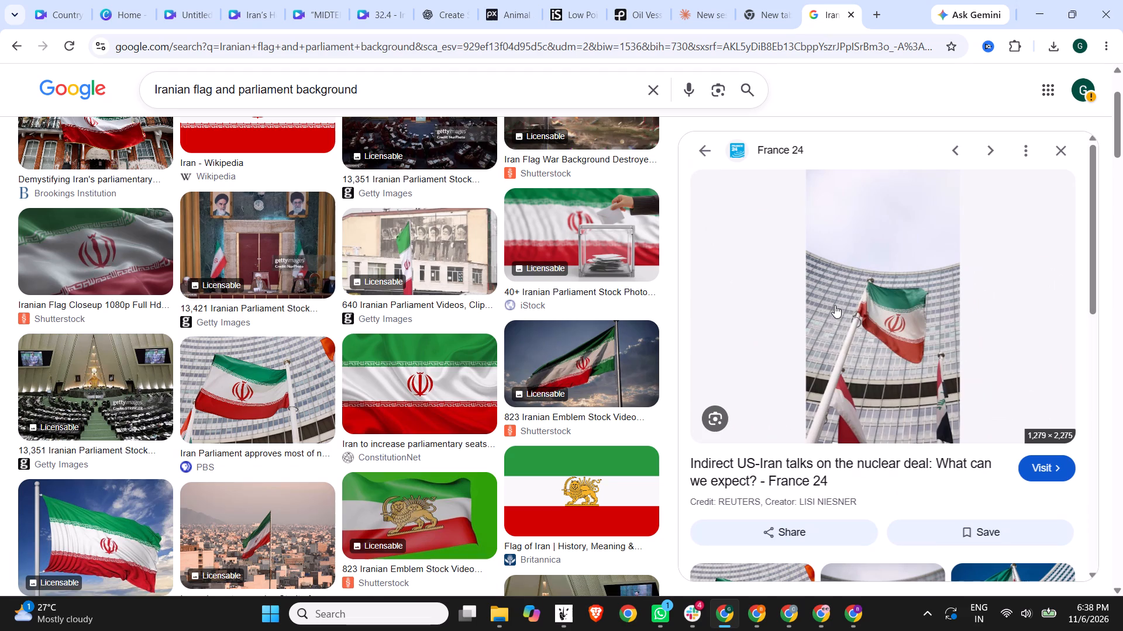
pyautogui.rightClick(833, 305)
pyautogui.click(910, 501)
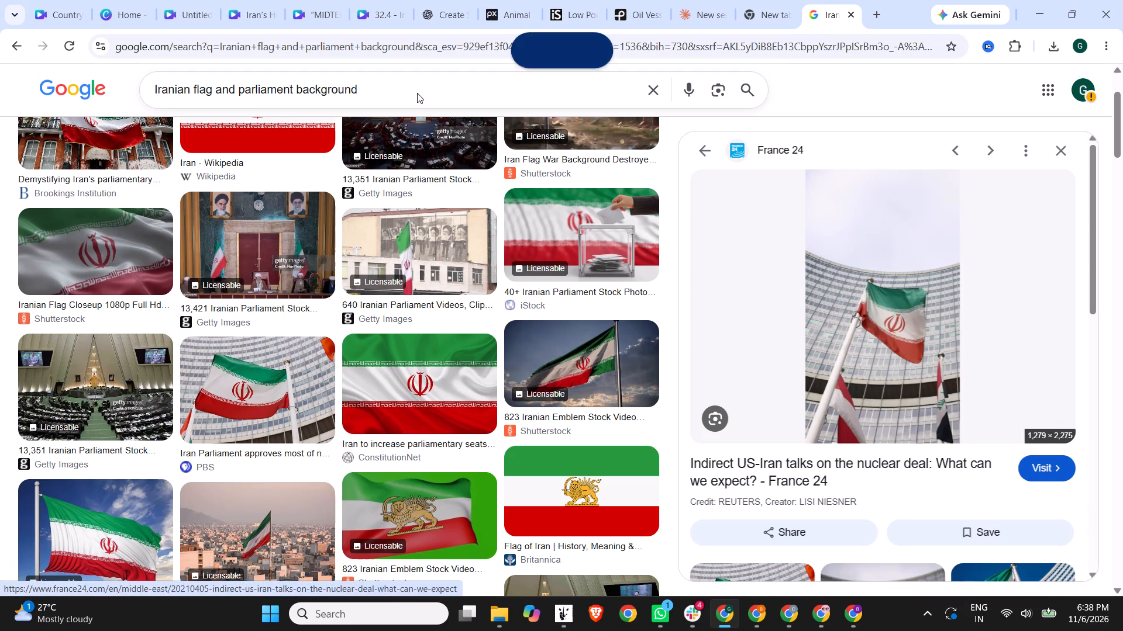
pyautogui.rightClick(834, 299)
pyautogui.click(916, 501)
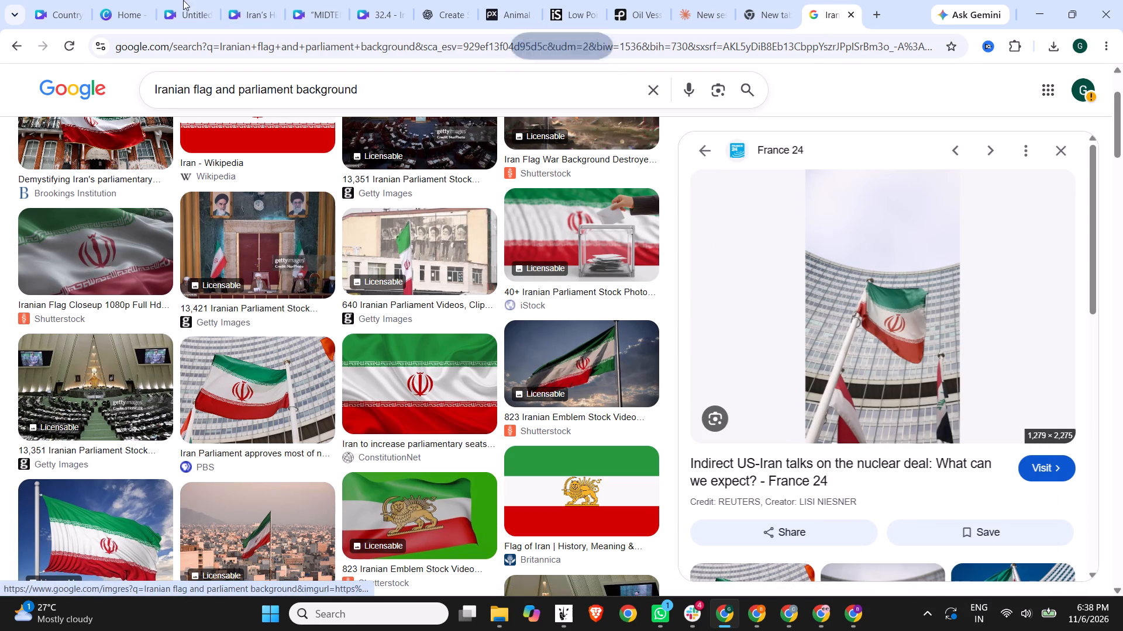
# Paste the vertical flag photo into the Iran's Hormuz design at 0:09, enlarge it to cover the page, and centre it horizontally.
pyautogui.click(248, 0)
pyautogui.hotkey('ctrl', 'v')
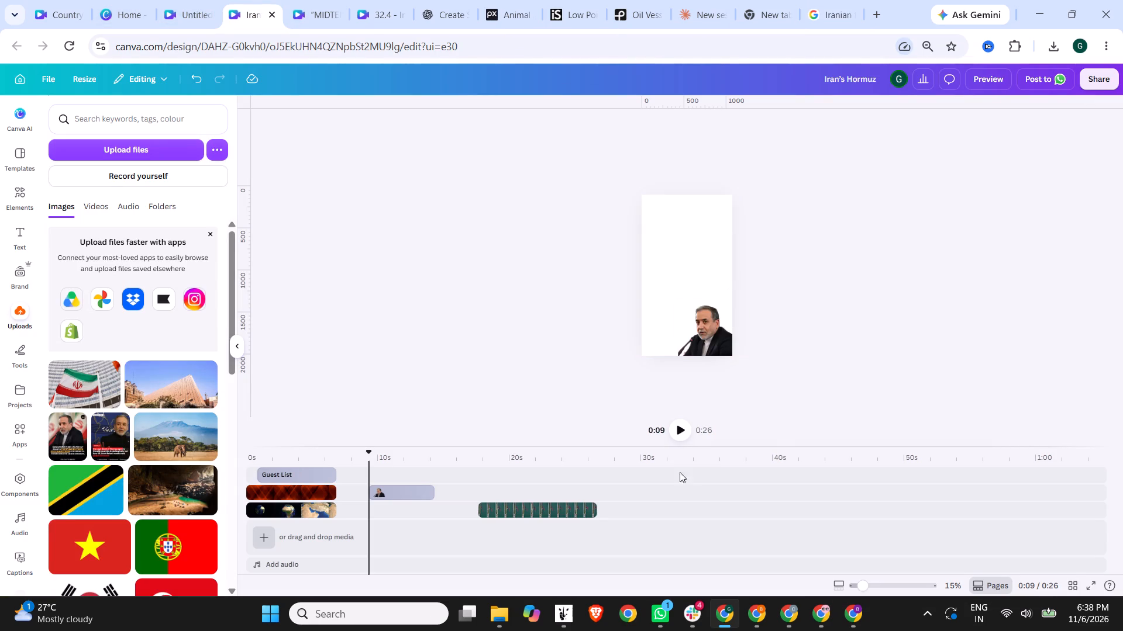
pyautogui.moveTo(690, 269); pyautogui.dragTo(659, 232)
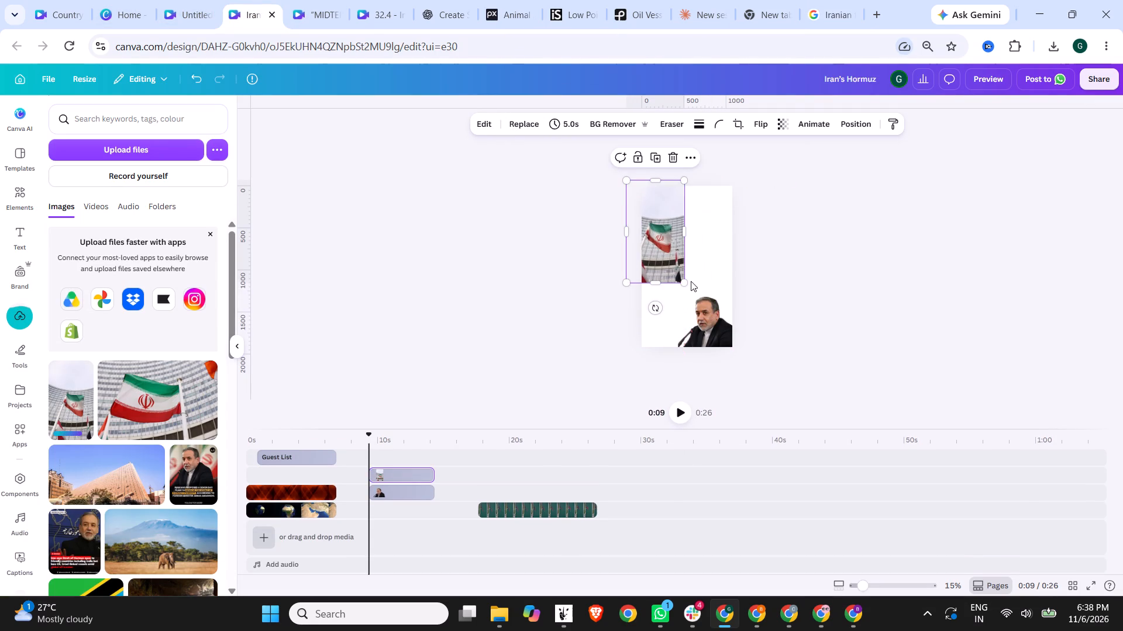
pyautogui.moveTo(685, 283); pyautogui.dragTo(728, 354)
pyautogui.moveTo(680, 311); pyautogui.dragTo(687, 312)
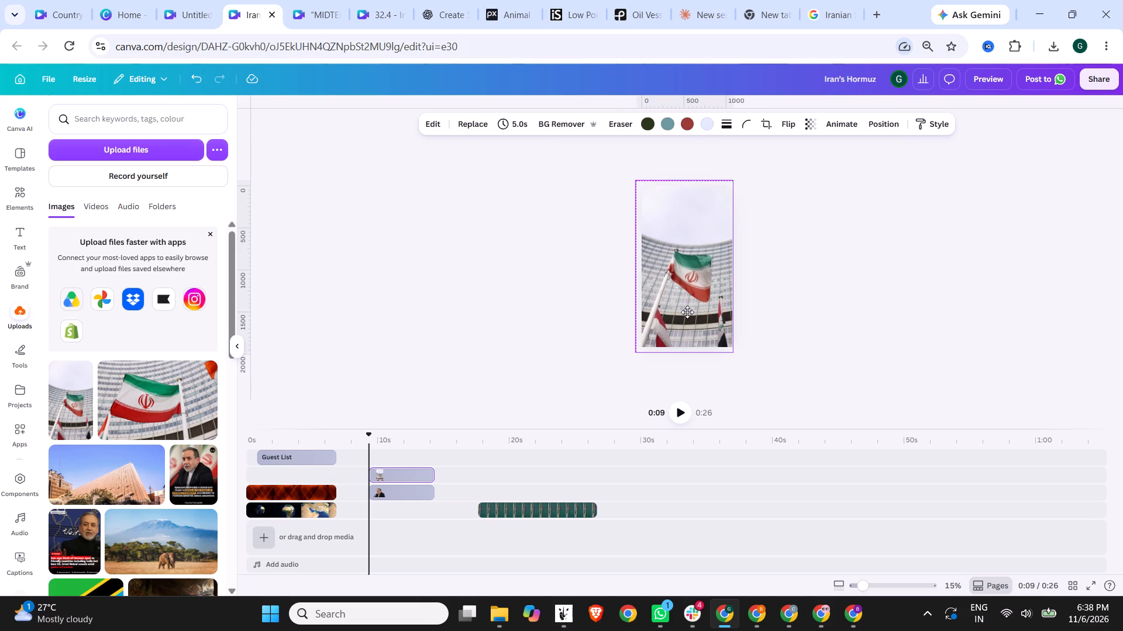
pyautogui.moveTo(687, 312); pyautogui.dragTo(692, 308)
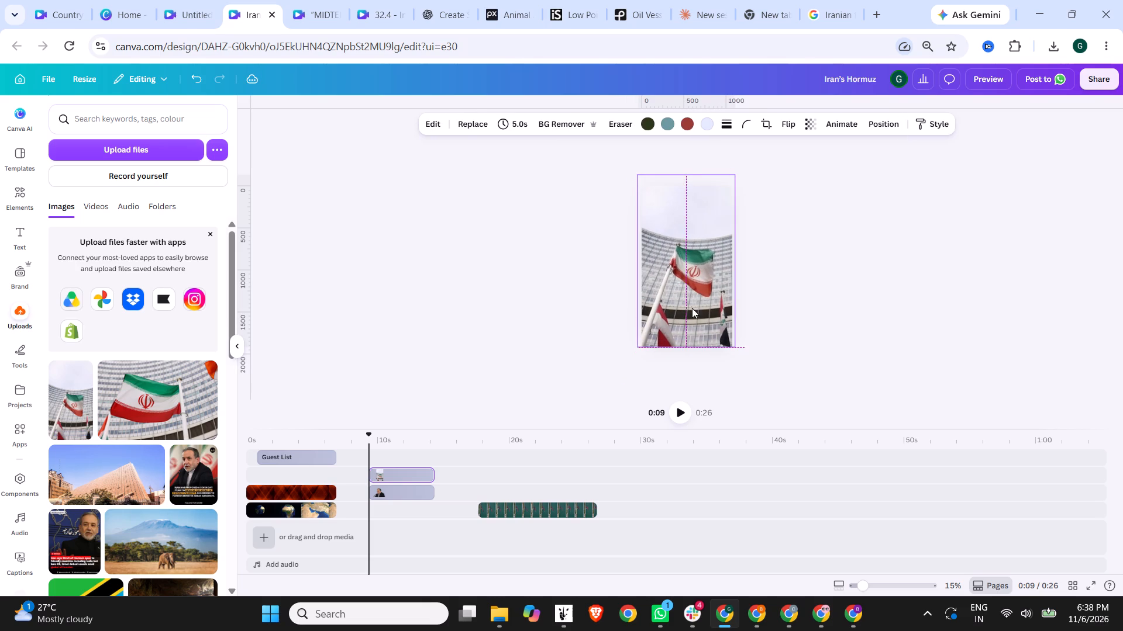
pyautogui.click(751, 308)
# Move the flag photo's timeline clip to the track below the portrait so it sits behind the man.
pyautogui.moveTo(398, 470); pyautogui.dragTo(398, 500)
pyautogui.click(484, 298)
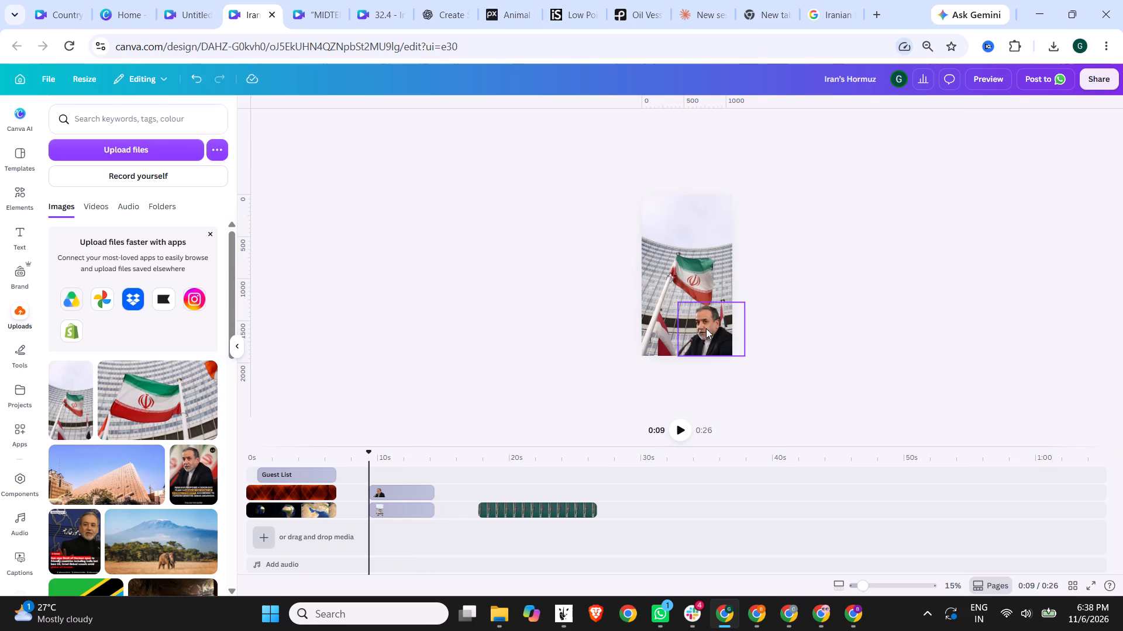
# Enlarge the man's cutout and reposition it in the page's lower-right corner, flush with the bottom edge.
pyautogui.keyDown('ctrl'); pyautogui.scroll(4, 822, 314); pyautogui.keyUp('ctrl')
pyautogui.keyDown('ctrl'); pyautogui.scroll(-2, 822, 314); pyautogui.keyUp('ctrl')
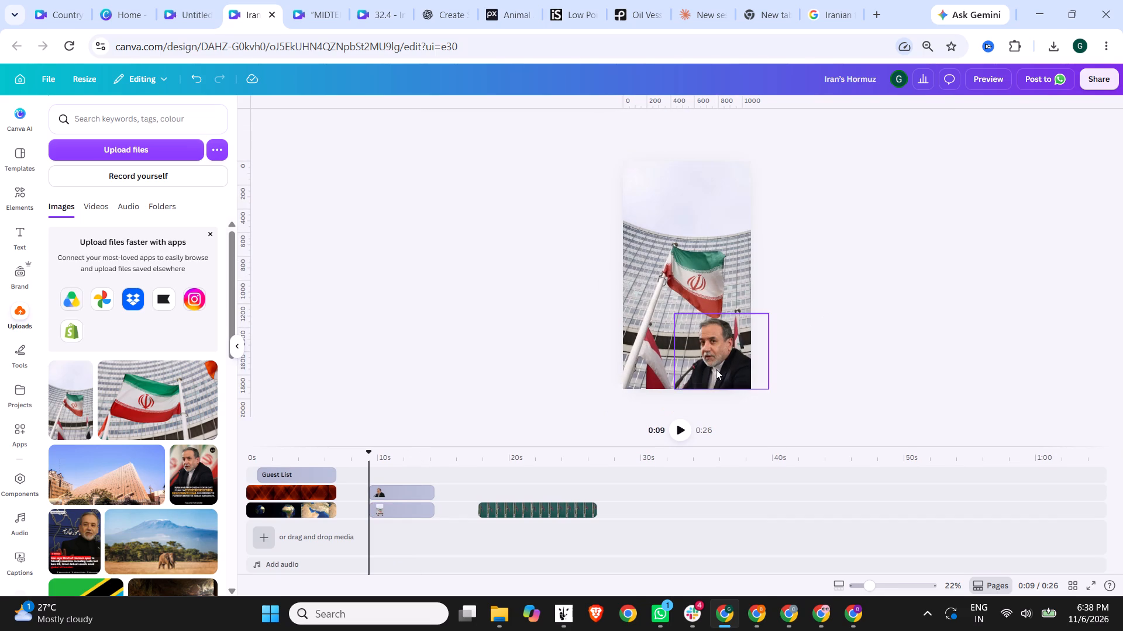
pyautogui.click(718, 367)
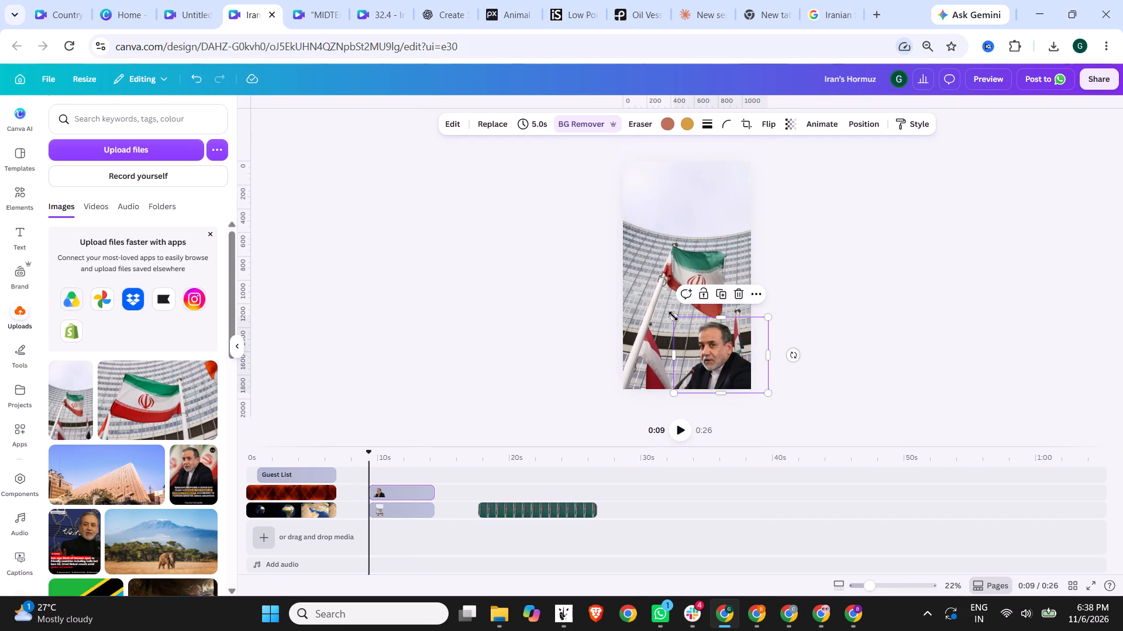
pyautogui.moveTo(673, 316); pyautogui.dragTo(643, 294)
pyautogui.click(879, 341)
pyautogui.moveTo(698, 365); pyautogui.dragTo(705, 370)
pyautogui.click(947, 346)
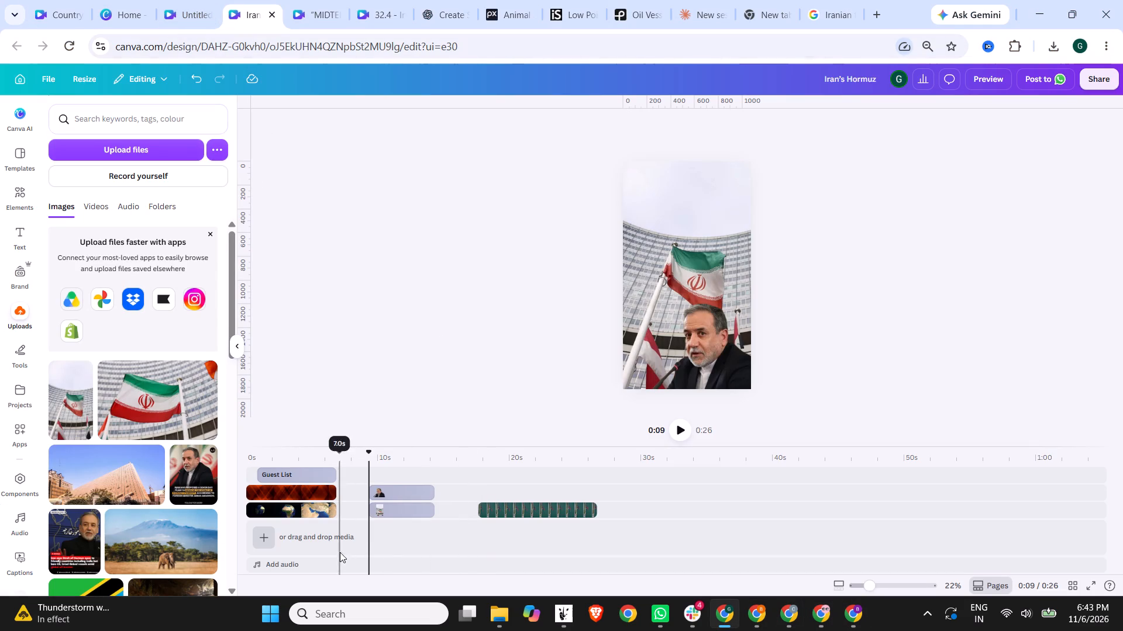
pyautogui.click(131, 152)
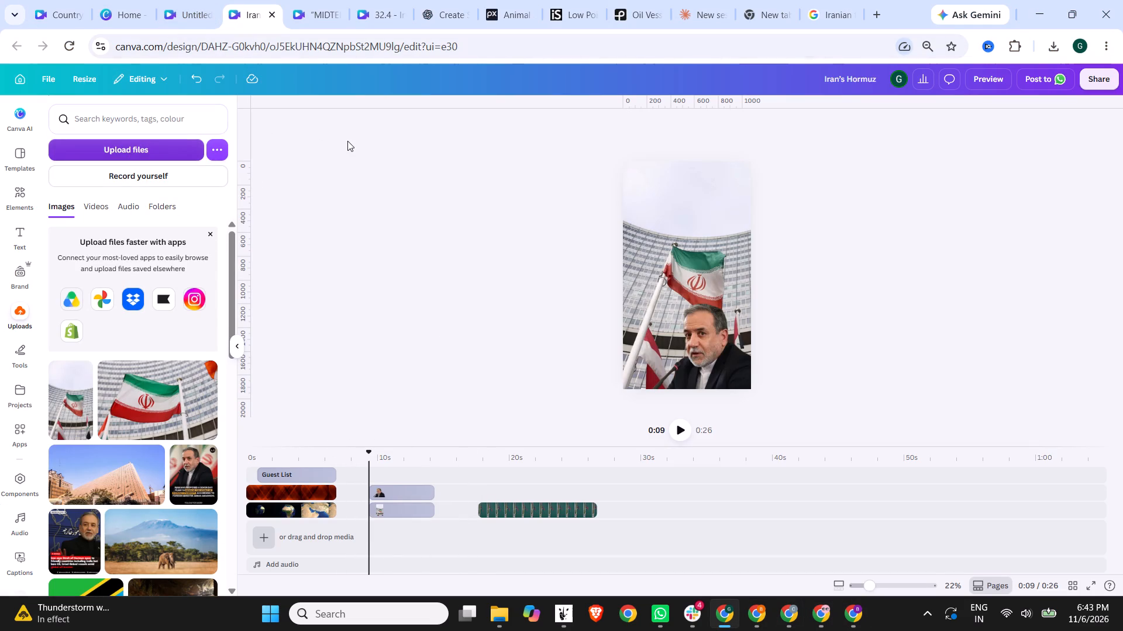
pyautogui.doubleClick(591, 346)
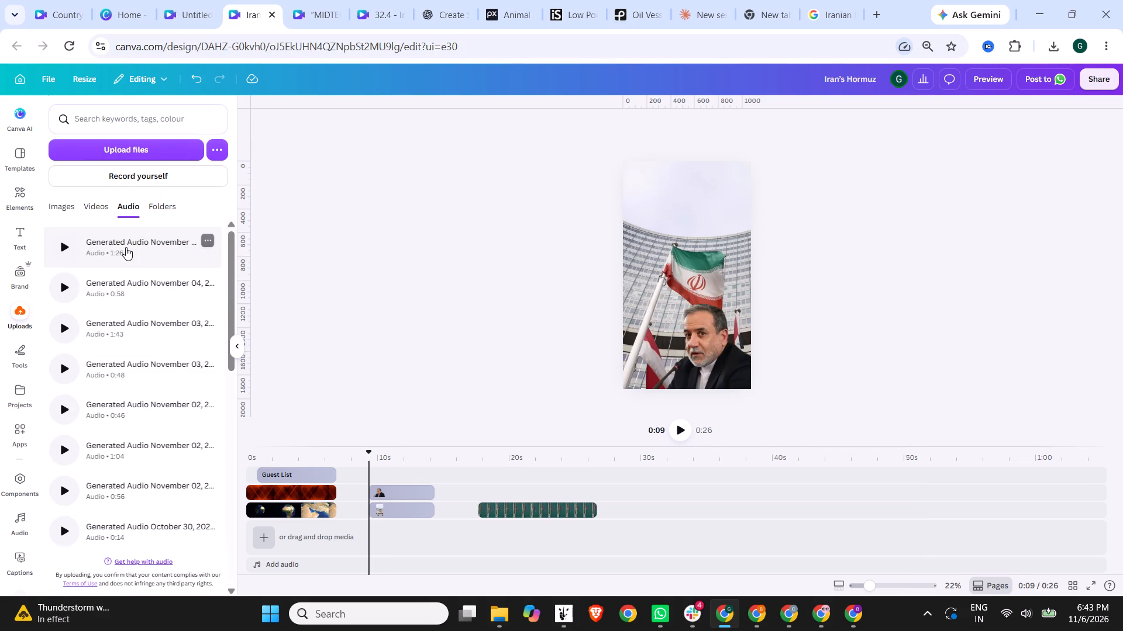
# Place the uploaded 6_42PM voiceover on the audio track, starting at 0 s.
pyautogui.moveTo(118, 246); pyautogui.dragTo(237, 457)
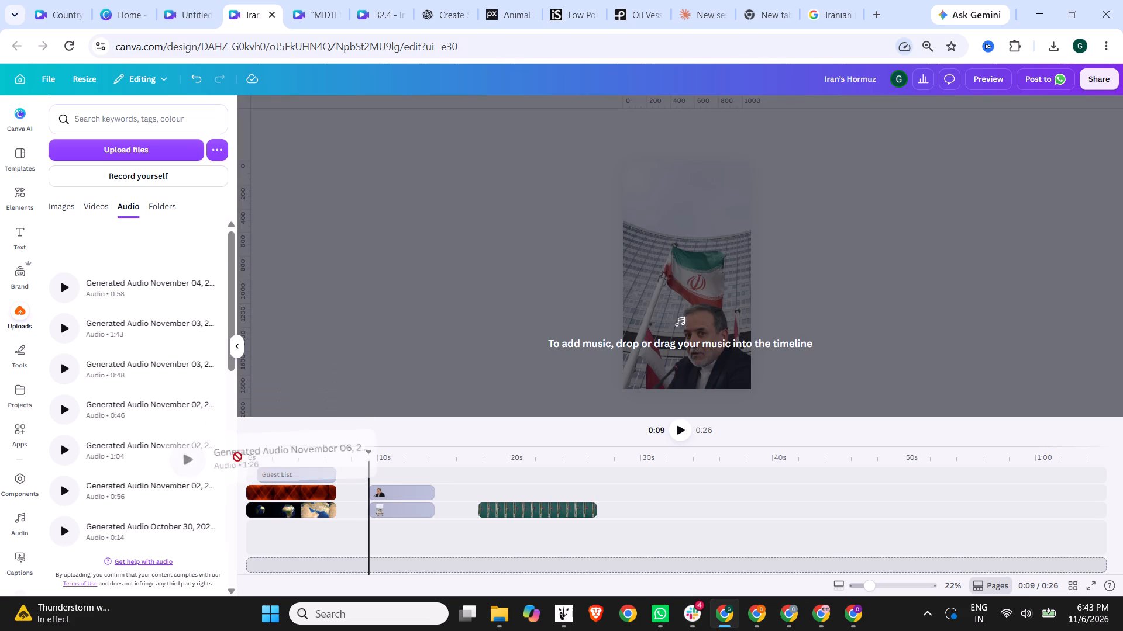
pyautogui.moveTo(237, 457); pyautogui.dragTo(304, 562)
pyautogui.moveTo(350, 553); pyautogui.dragTo(340, 553)
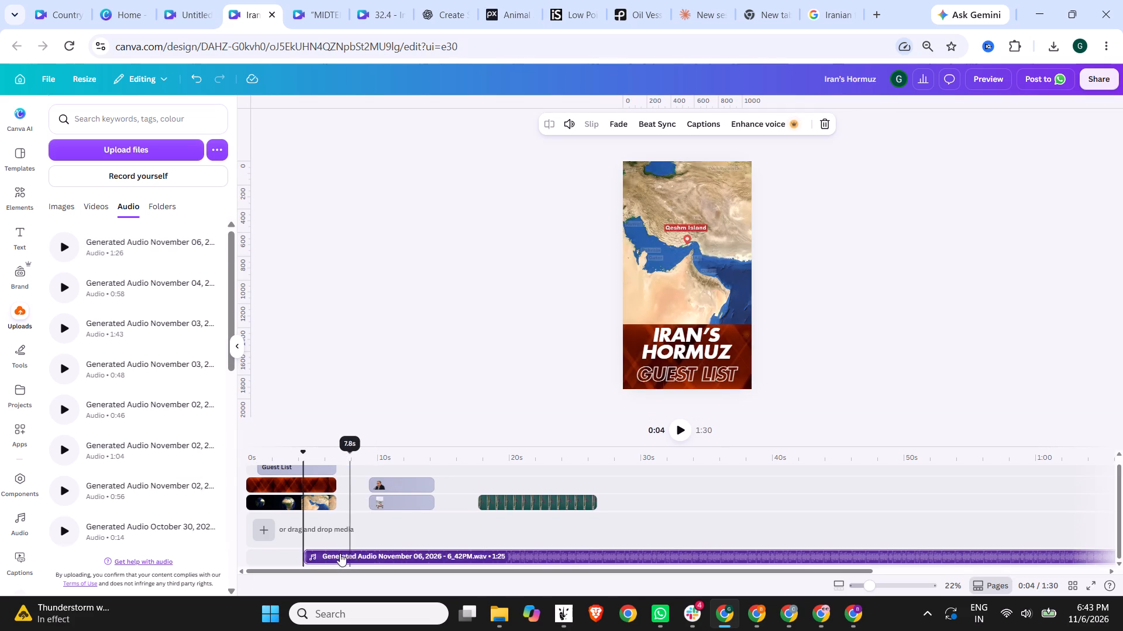
pyautogui.moveTo(340, 553); pyautogui.dragTo(283, 553)
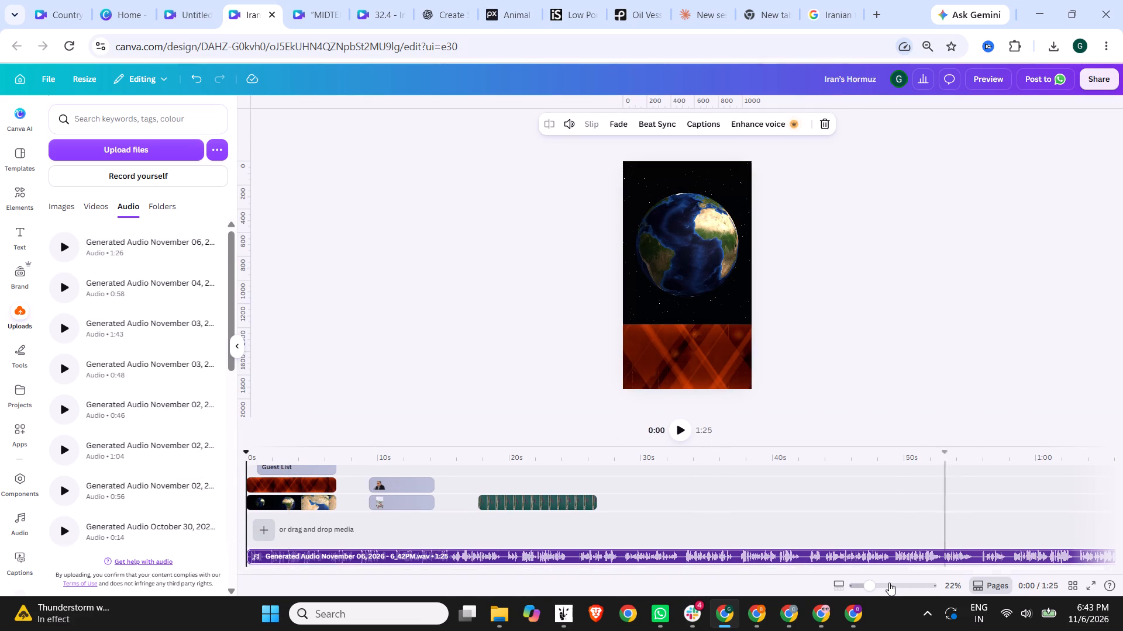
# Listen to the end of the voiceover, split it at 1:23 and delete the piece after the split.
pyautogui.moveTo(880, 570); pyautogui.dragTo(1112, 570)
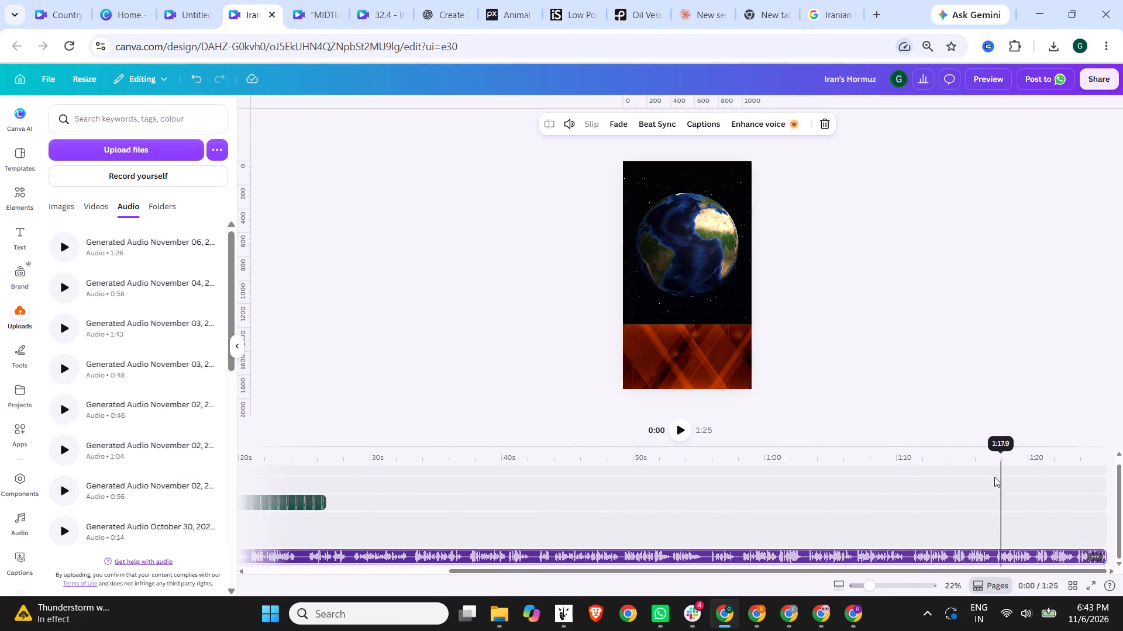
pyautogui.click(984, 468)
pyautogui.click(682, 428)
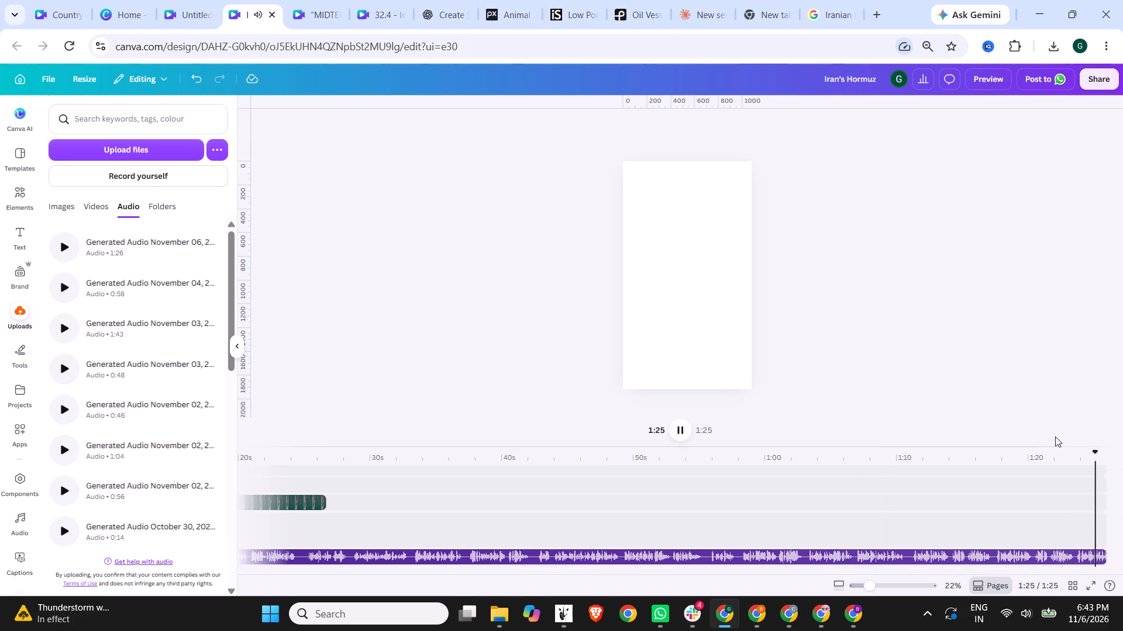
pyautogui.click(1076, 456)
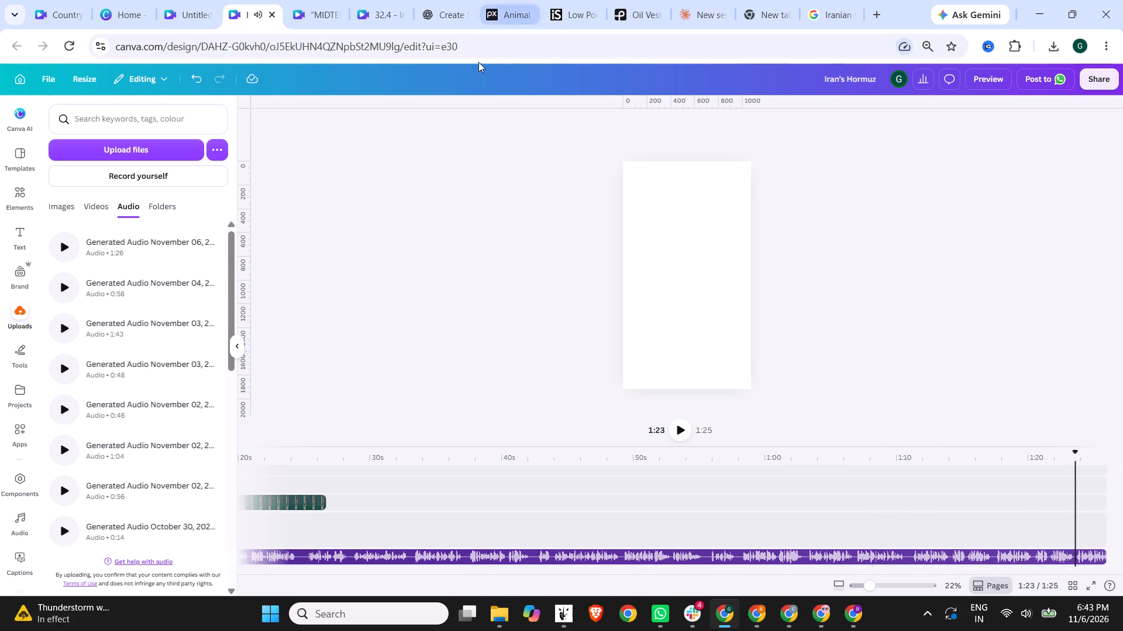
pyautogui.click(1076, 556)
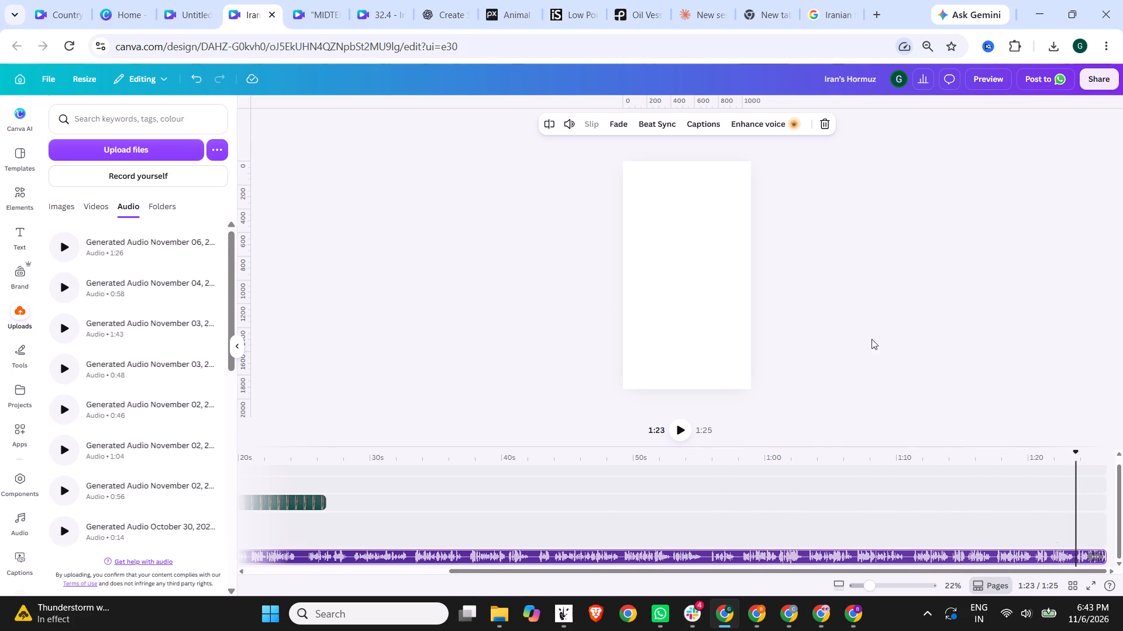
pyautogui.click(553, 123)
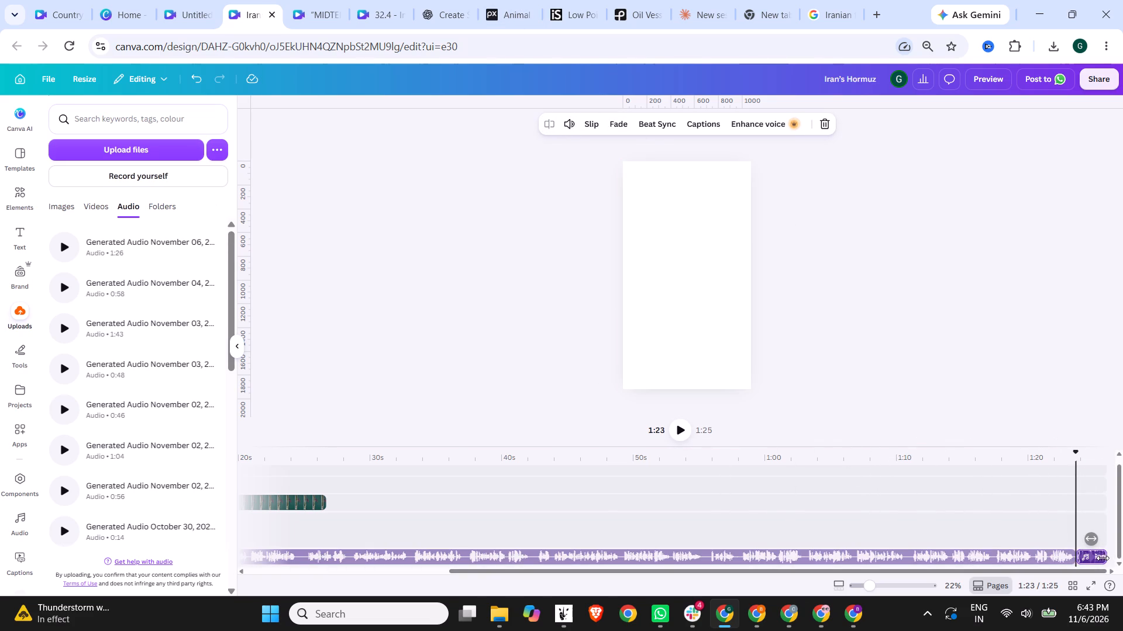
pyautogui.press('Delete')
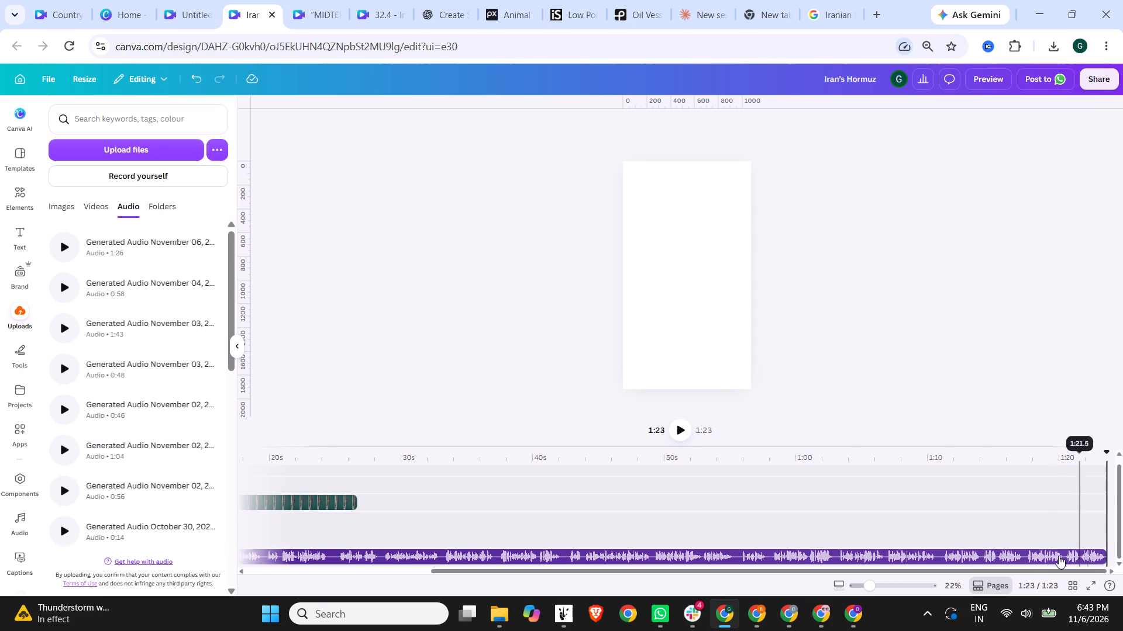
# Replay the voiceover's closing section, split the audio at 1:17 and delete everything after the split.
pyautogui.click(950, 556)
pyautogui.click(690, 426)
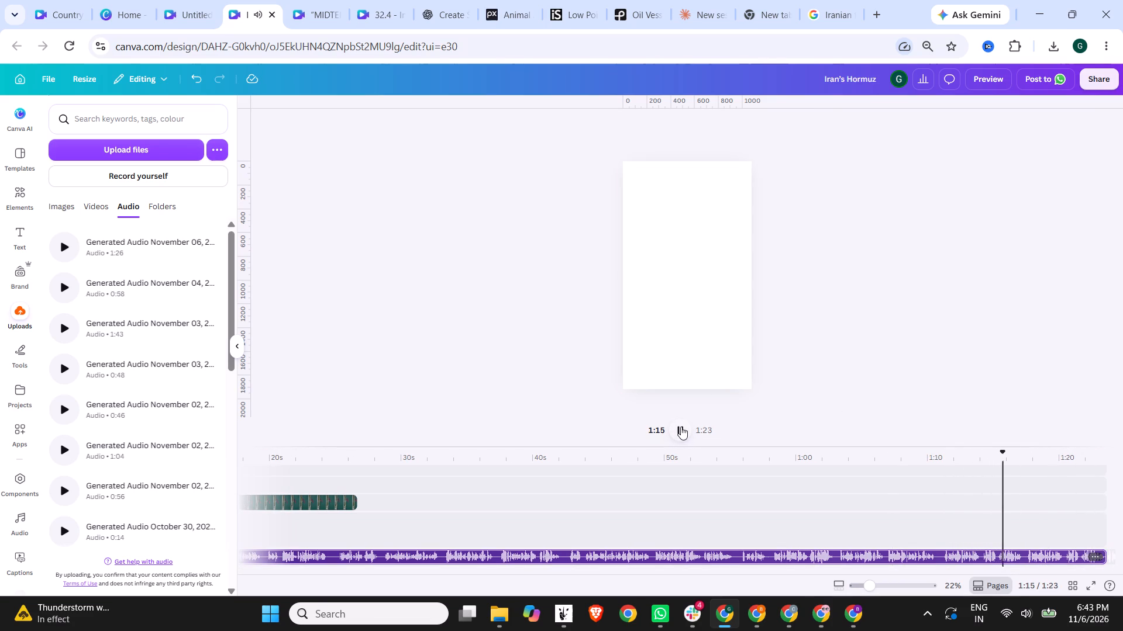
pyautogui.click(681, 427)
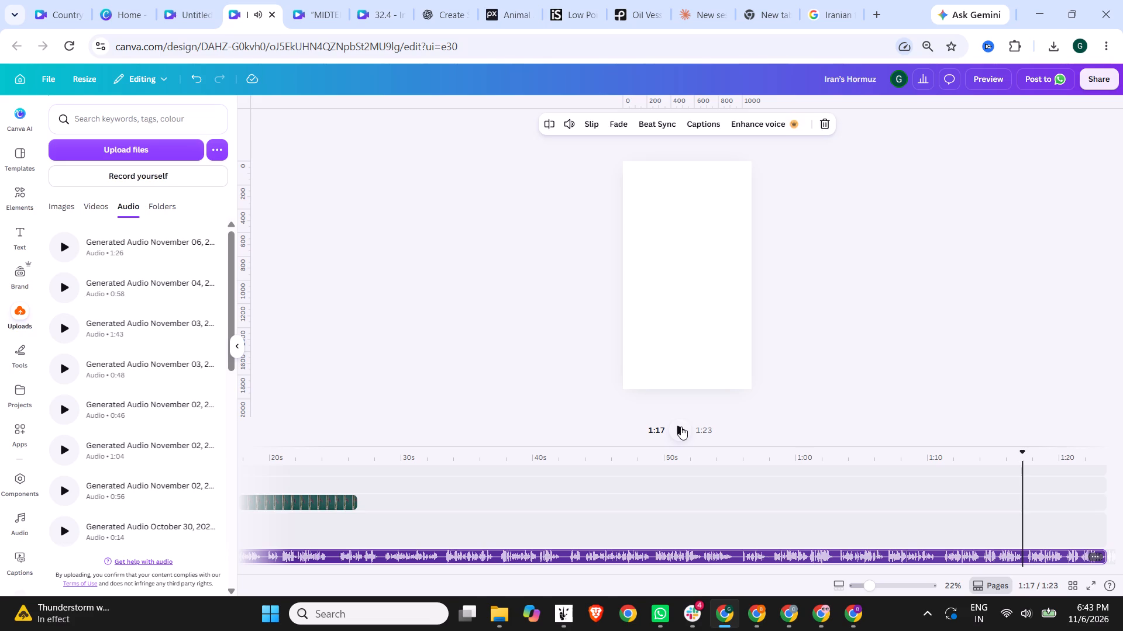
pyautogui.click(681, 427)
pyautogui.click(681, 427)
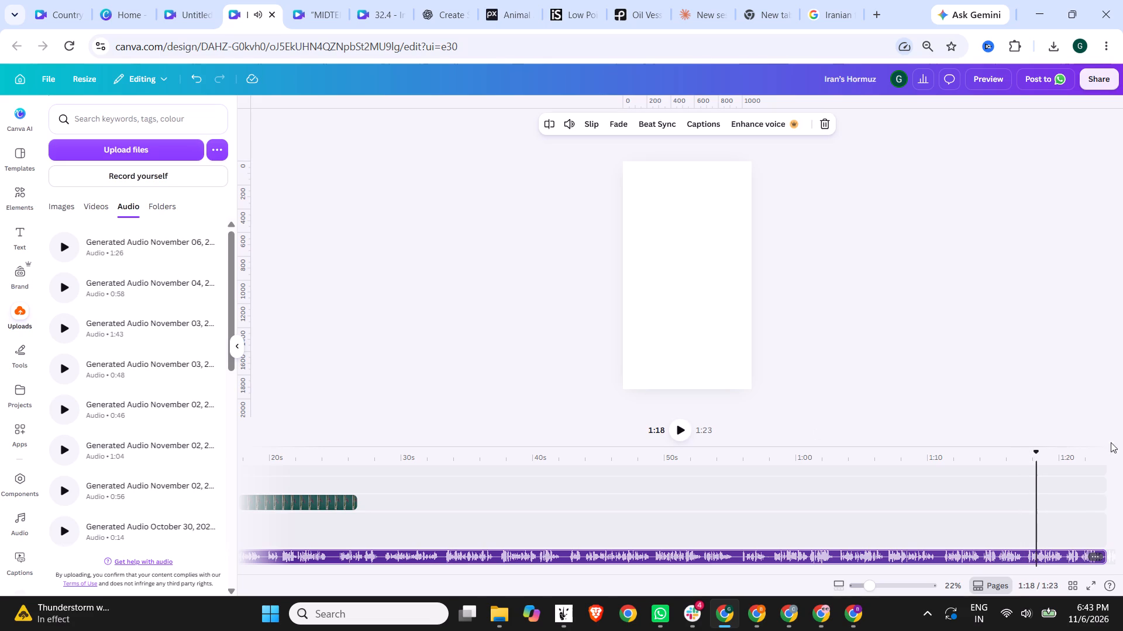
pyautogui.click(1024, 452)
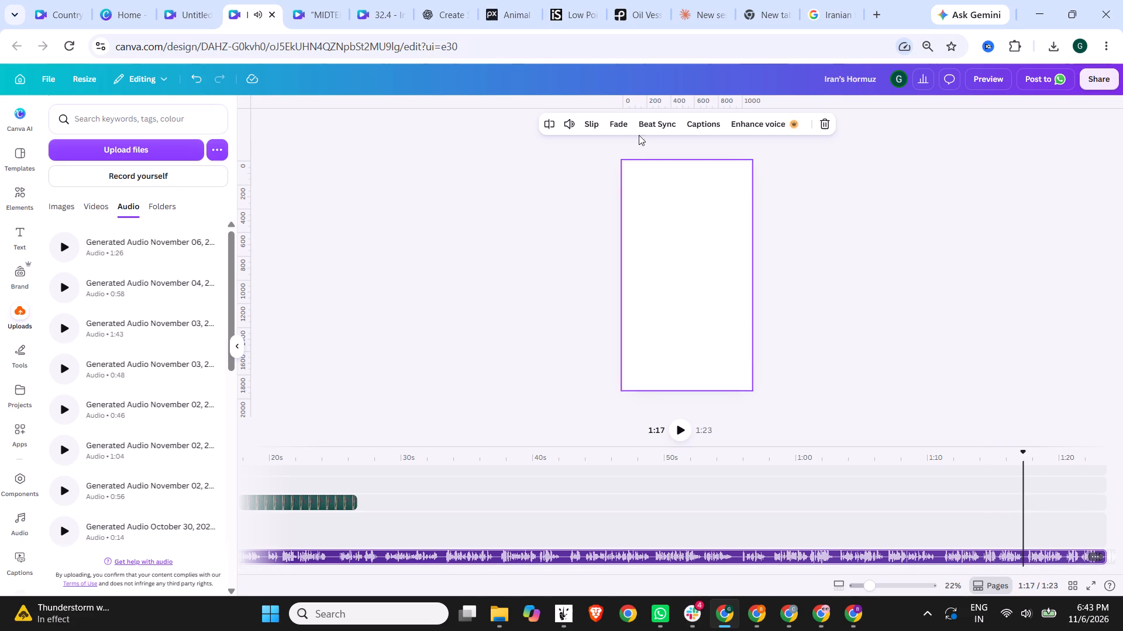
pyautogui.click(557, 127)
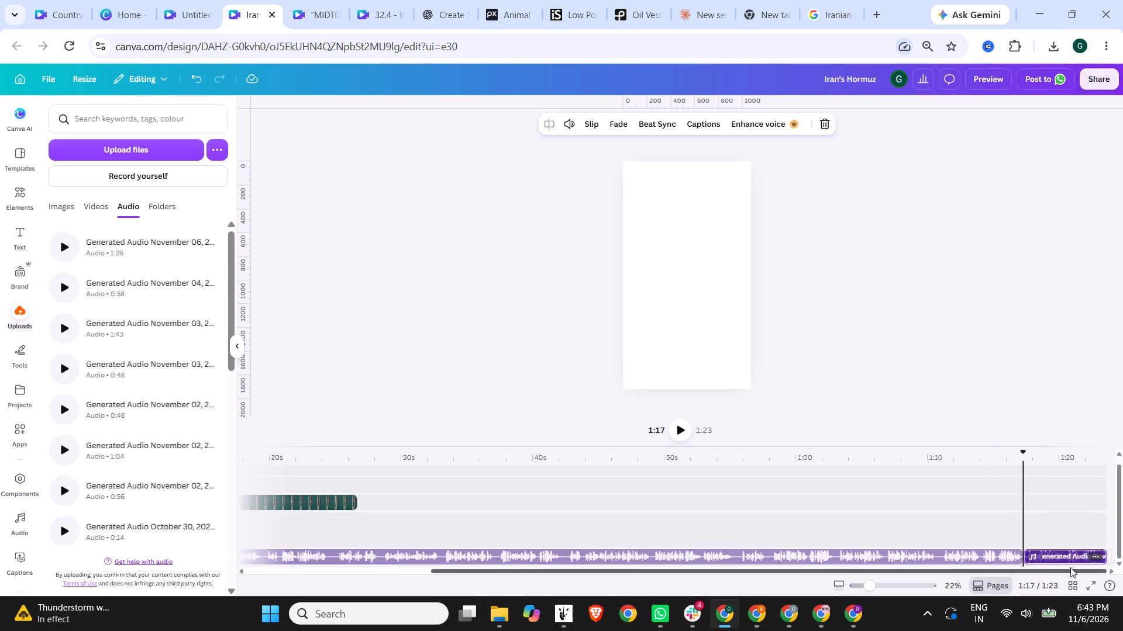
pyautogui.press('Delete')
# Move the Iranian flag photo and lawmaker cutout clips directly after the opening clips, at about 6.8 s, with the cutout on the red background's track.
pyautogui.scroll(3, 590, 526)
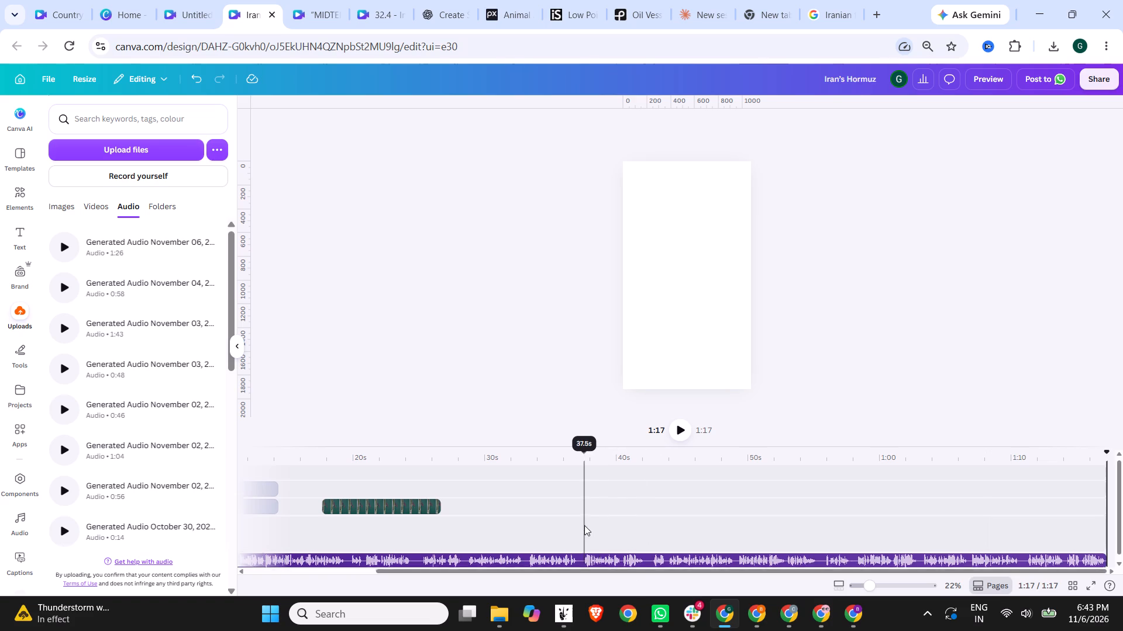
pyautogui.scroll(5, 584, 525)
pyautogui.scroll(-7, 584, 525)
pyautogui.moveTo(597, 573); pyautogui.dragTo(304, 564)
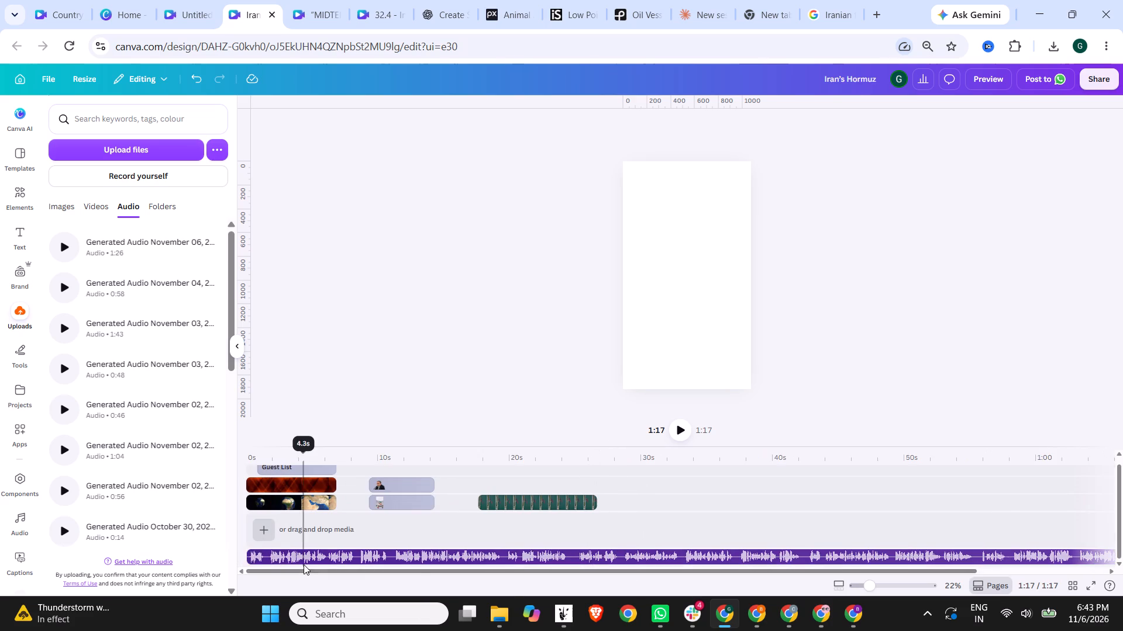
pyautogui.scroll(5, 374, 497)
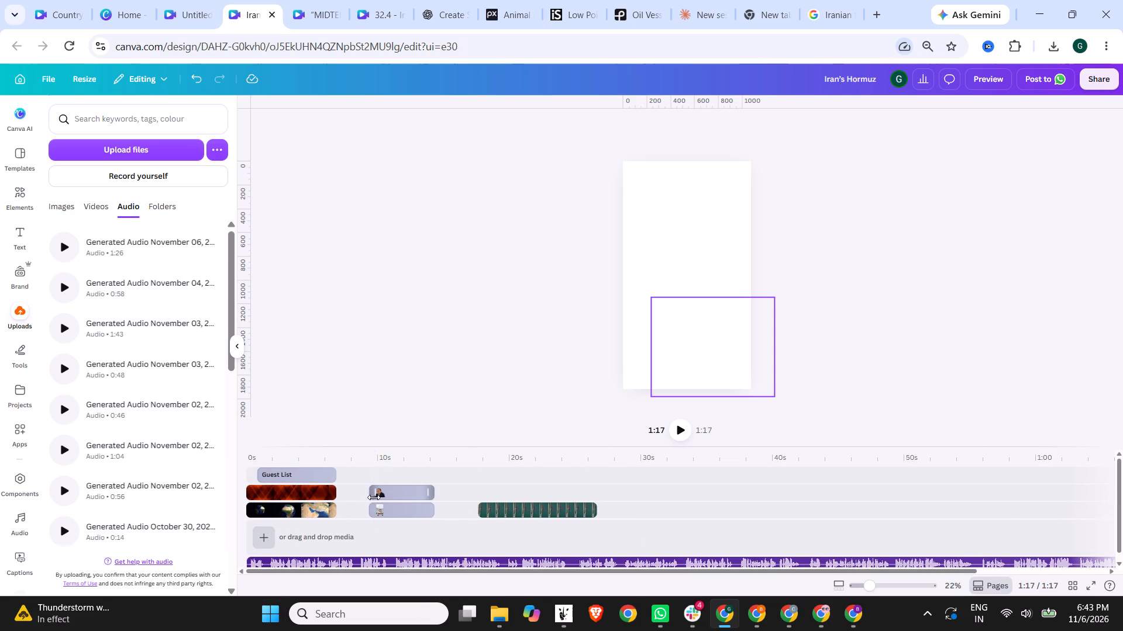
pyautogui.click(321, 452)
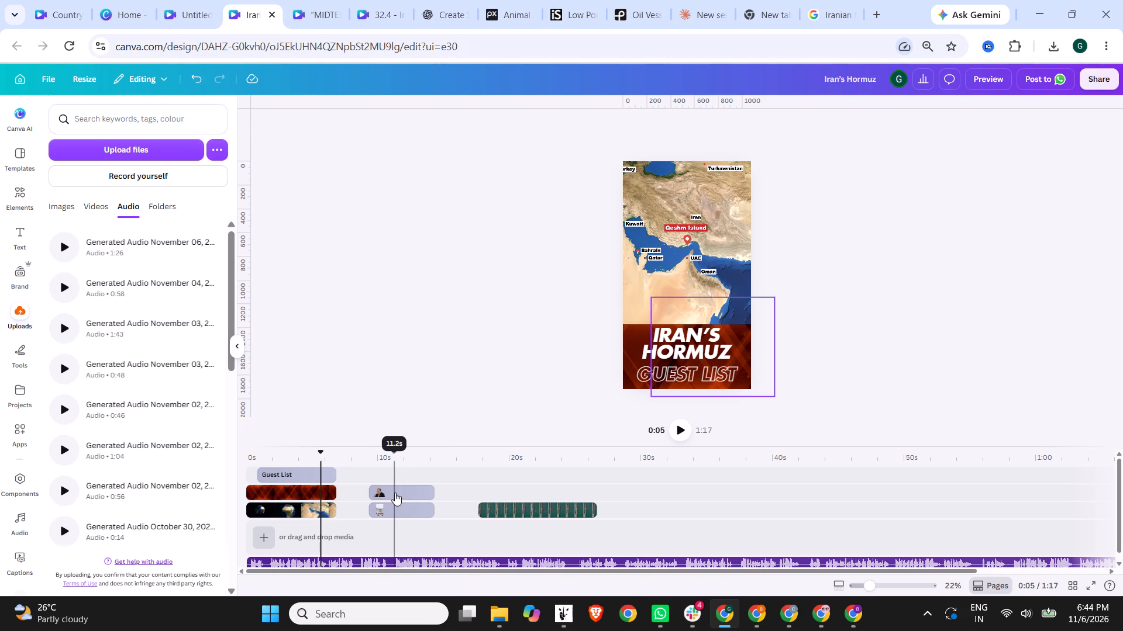
pyautogui.moveTo(394, 505); pyautogui.dragTo(362, 505)
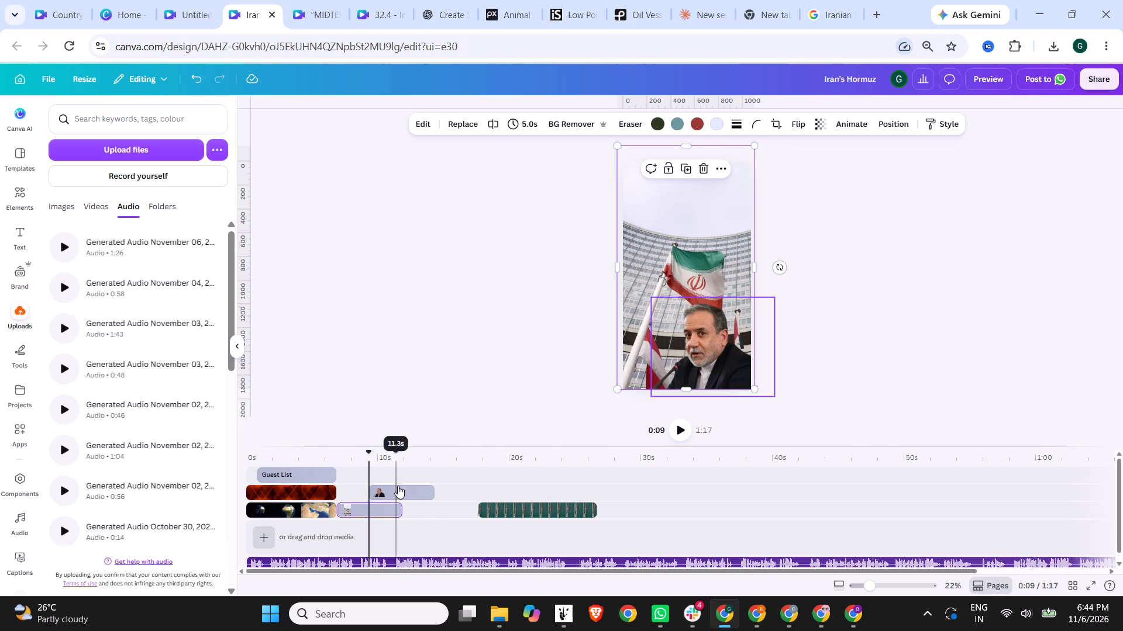
pyautogui.moveTo(398, 486); pyautogui.dragTo(367, 483)
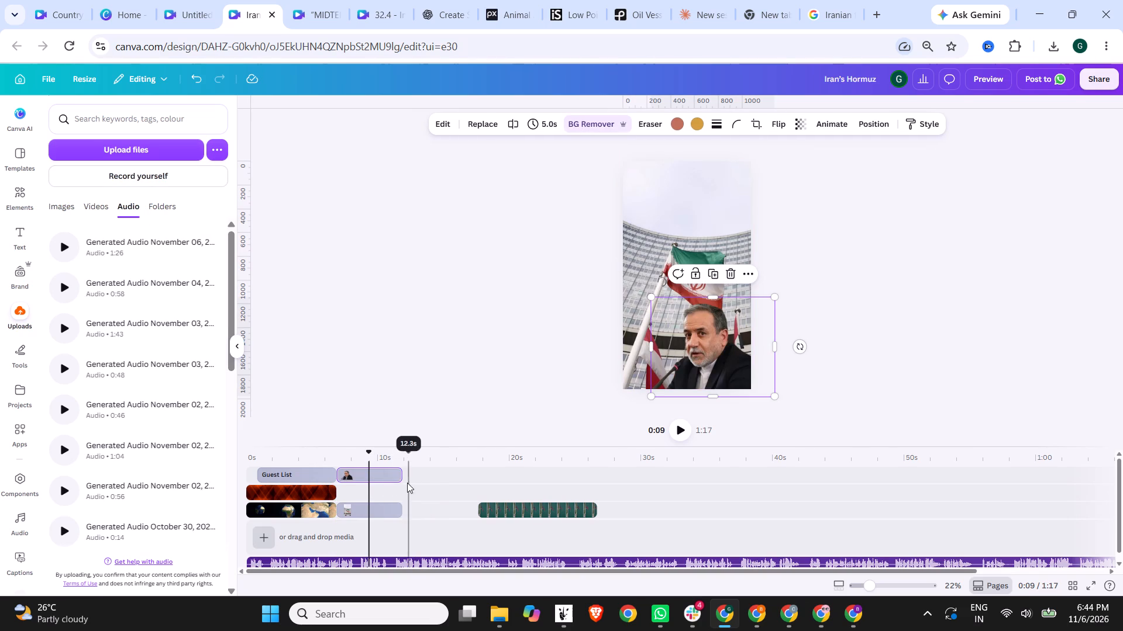
pyautogui.moveTo(386, 475); pyautogui.dragTo(385, 493)
pyautogui.moveTo(371, 475); pyautogui.dragTo(372, 495)
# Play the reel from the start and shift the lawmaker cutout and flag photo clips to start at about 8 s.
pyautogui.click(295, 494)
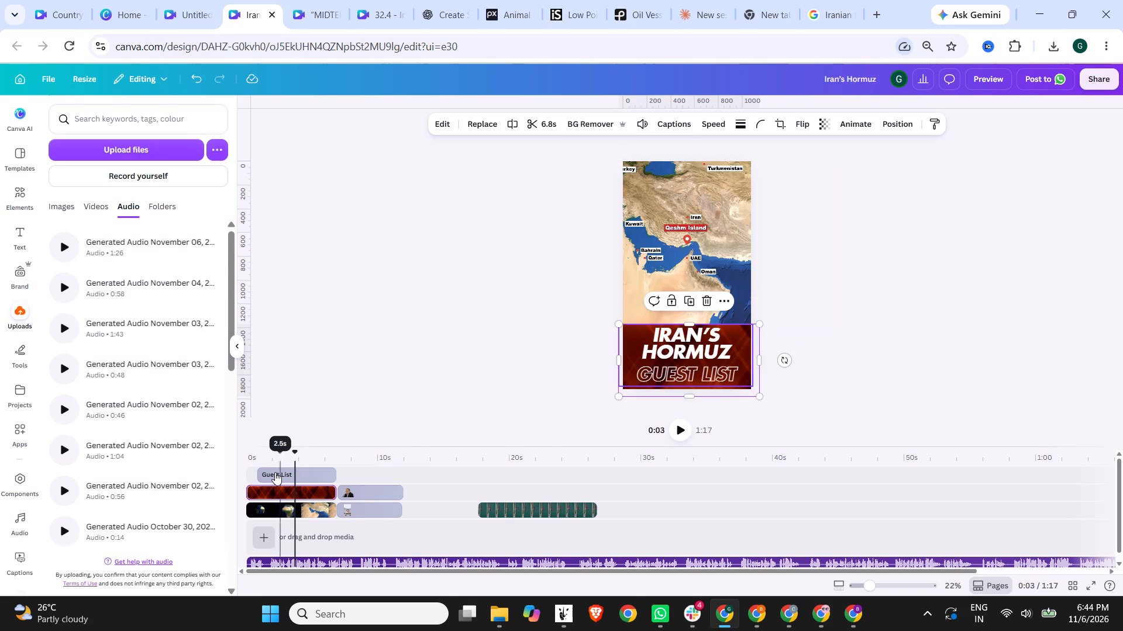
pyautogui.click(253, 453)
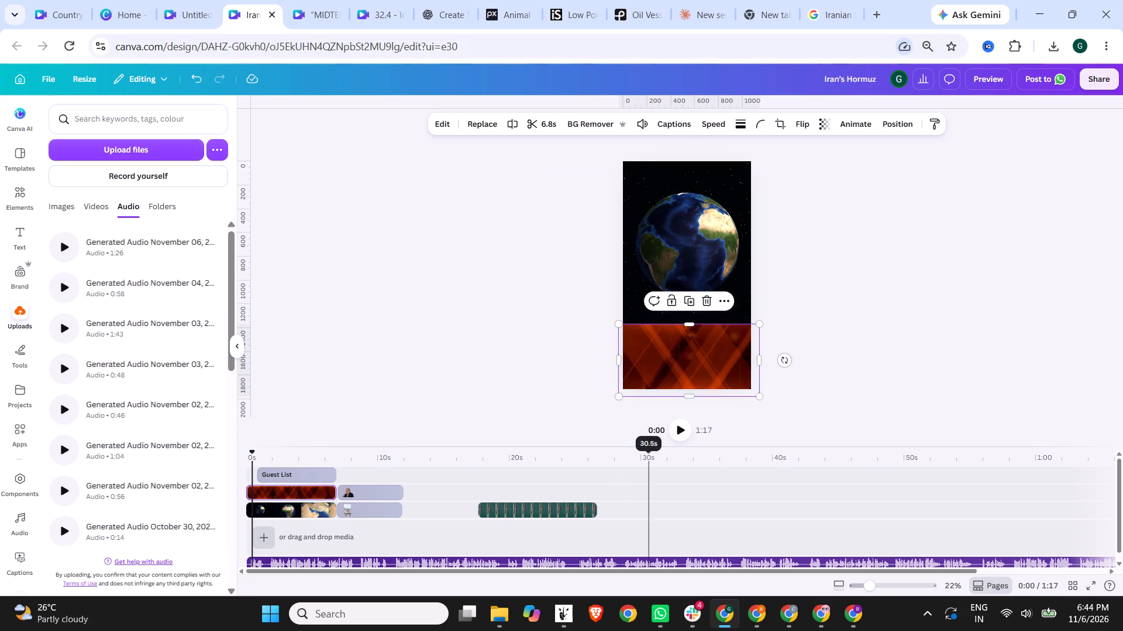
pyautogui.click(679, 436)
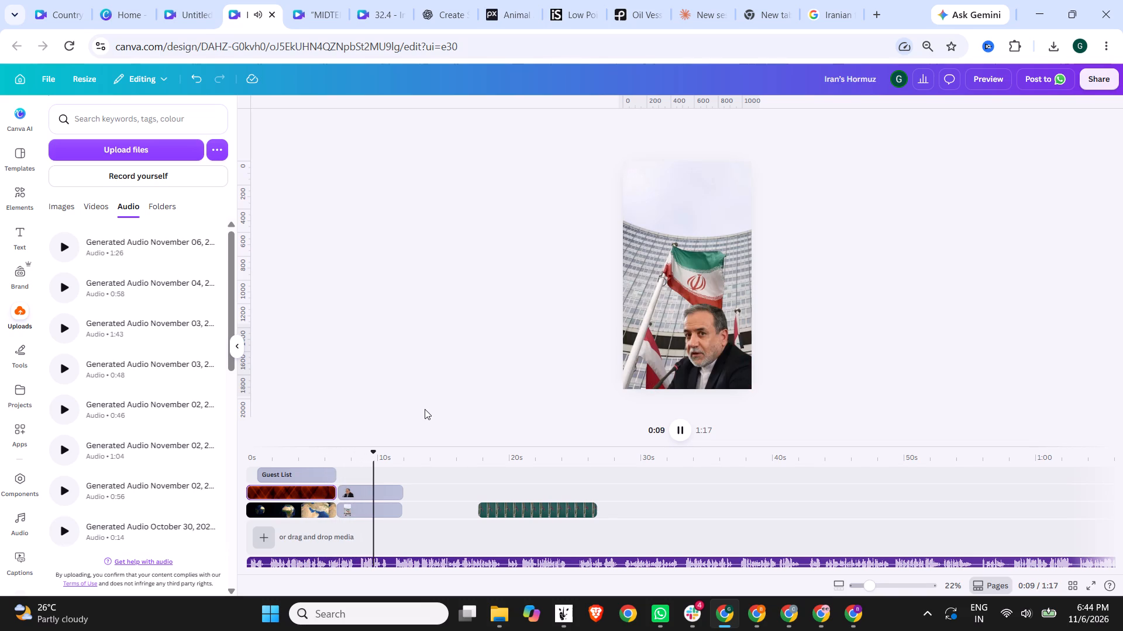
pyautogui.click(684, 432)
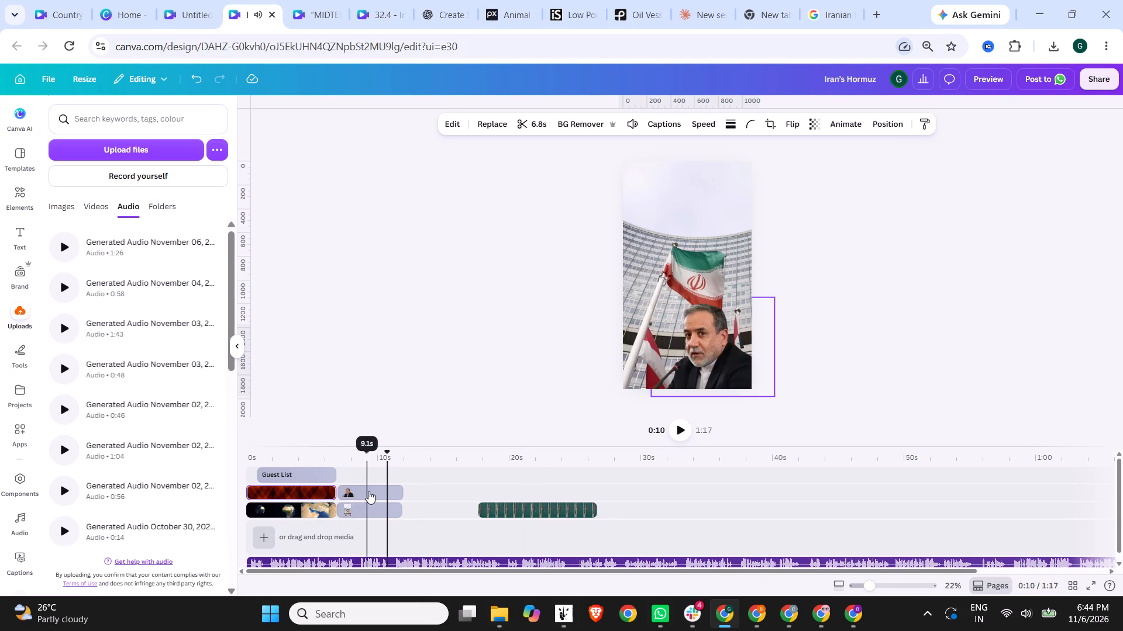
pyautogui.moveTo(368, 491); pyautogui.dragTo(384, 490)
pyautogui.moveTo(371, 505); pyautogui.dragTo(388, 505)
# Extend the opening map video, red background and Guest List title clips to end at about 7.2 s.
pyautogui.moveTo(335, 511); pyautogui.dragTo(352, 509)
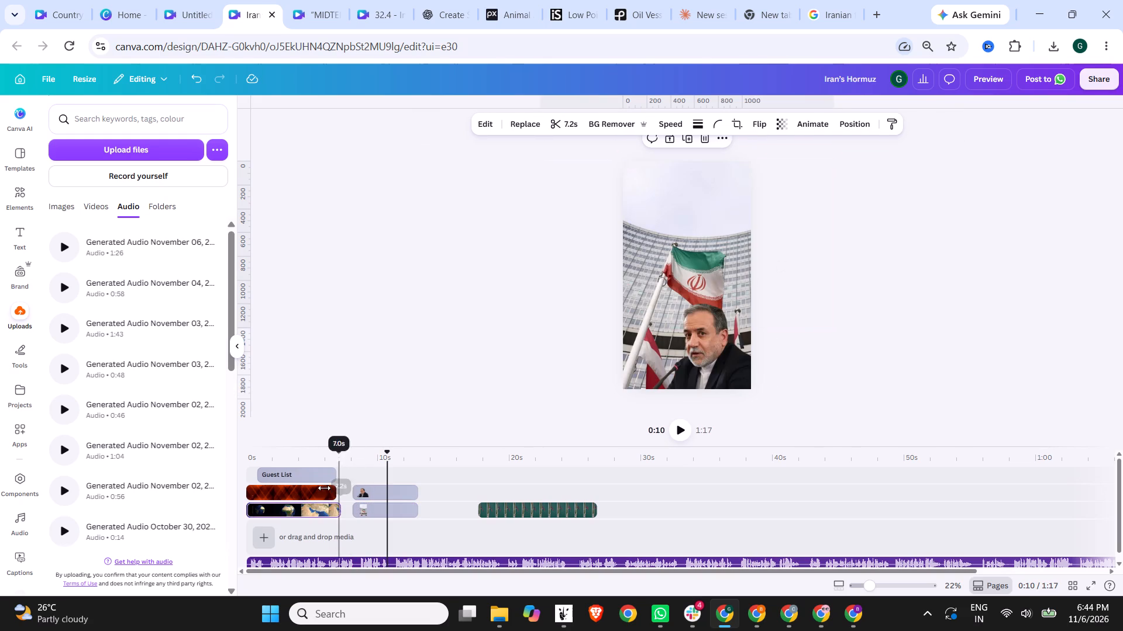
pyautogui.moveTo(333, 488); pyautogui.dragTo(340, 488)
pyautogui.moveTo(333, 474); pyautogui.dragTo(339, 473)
# Replay the transition from 0:04 and trim the red background, map video and Guest List title clips to end at about 6.6 s.
pyautogui.click(311, 453)
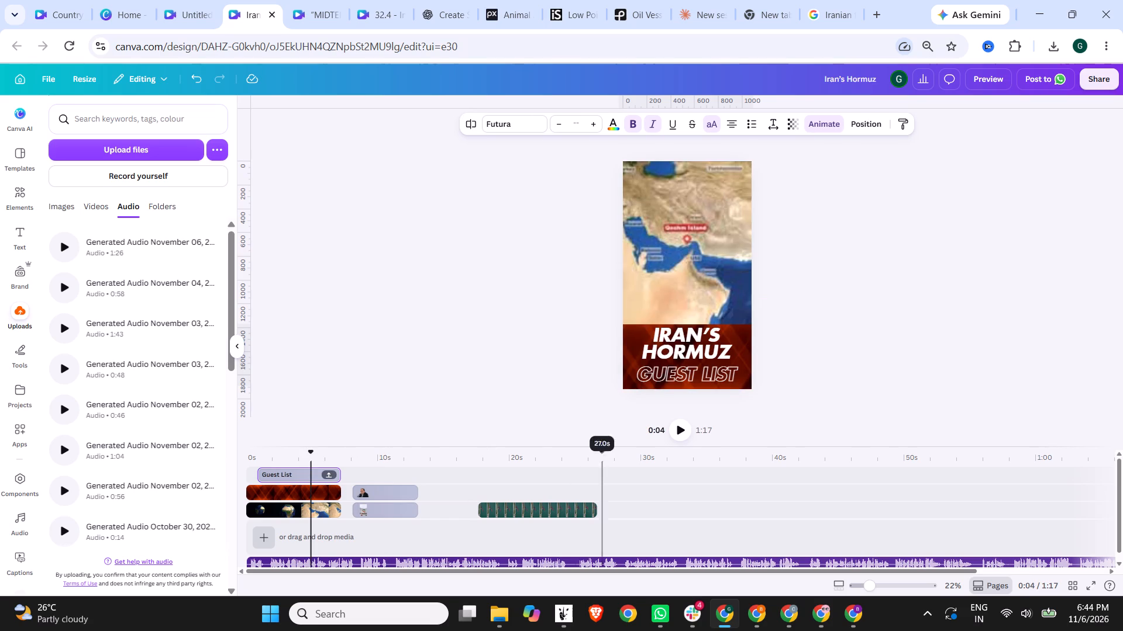
pyautogui.click(676, 430)
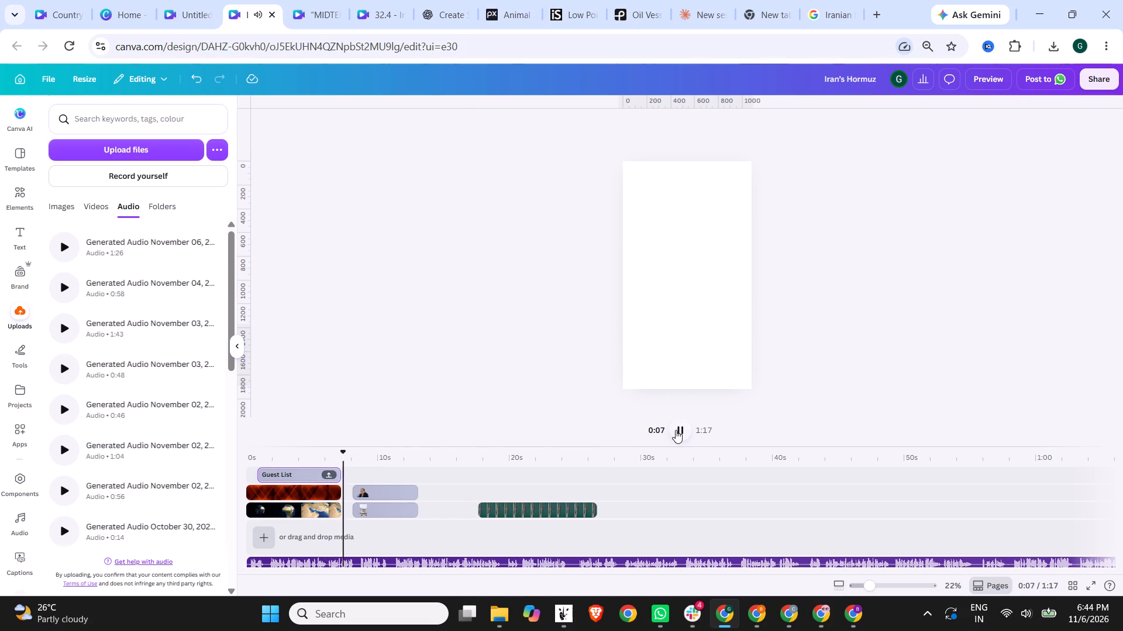
pyautogui.click(676, 430)
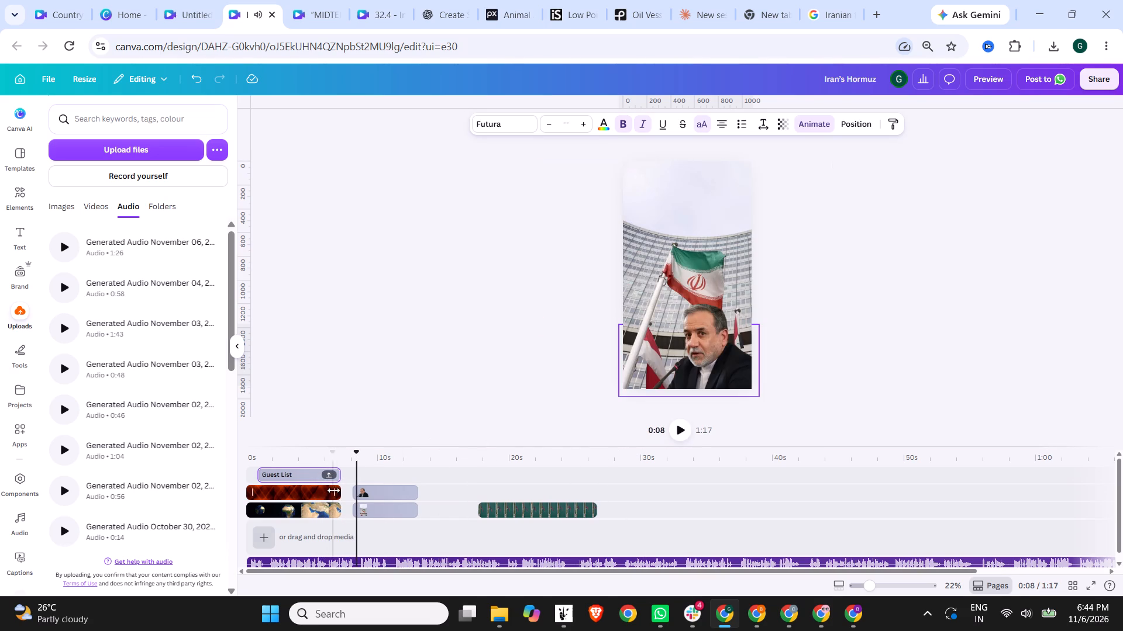
pyautogui.moveTo(336, 490); pyautogui.dragTo(329, 490)
pyautogui.moveTo(339, 512); pyautogui.dragTo(332, 512)
pyautogui.moveTo(337, 473); pyautogui.dragTo(330, 473)
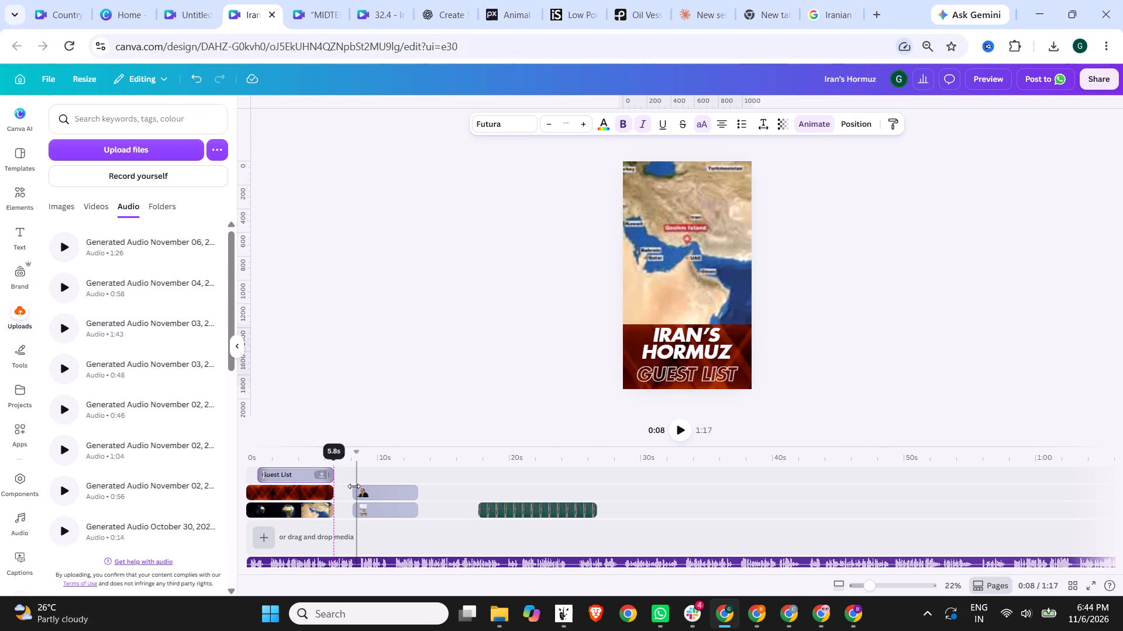
# Move the lawmaker cutout and flag photo clips earlier, directly against the end of the opening clips at about 6.6 s.
pyautogui.moveTo(381, 494); pyautogui.dragTo(363, 493)
pyautogui.moveTo(378, 504); pyautogui.dragTo(362, 504)
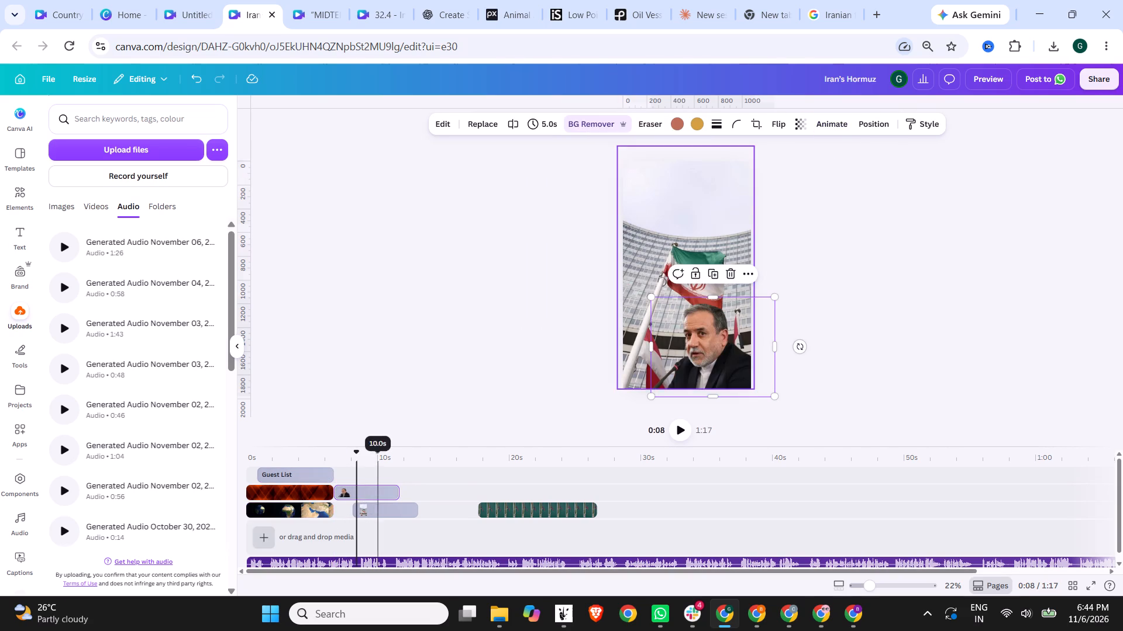
# Place the flag photo clip against the opening clips' end at about 6.6 s and start the lawmaker cutout at about 8.3 s.
pyautogui.moveTo(362, 504); pyautogui.dragTo(360, 504)
pyautogui.moveTo(366, 487); pyautogui.dragTo(385, 487)
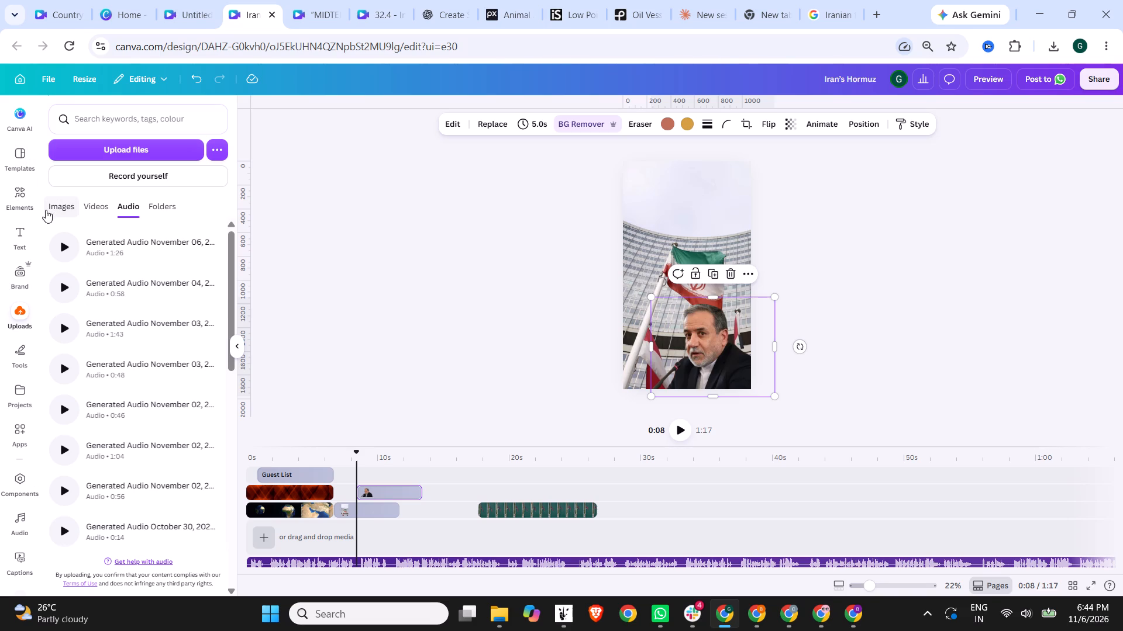
# Search elements for "India flag" videos, add the 8.0 s flagpole clip with blue sky and overlay it above the Iranian flag.
pyautogui.click(22, 205)
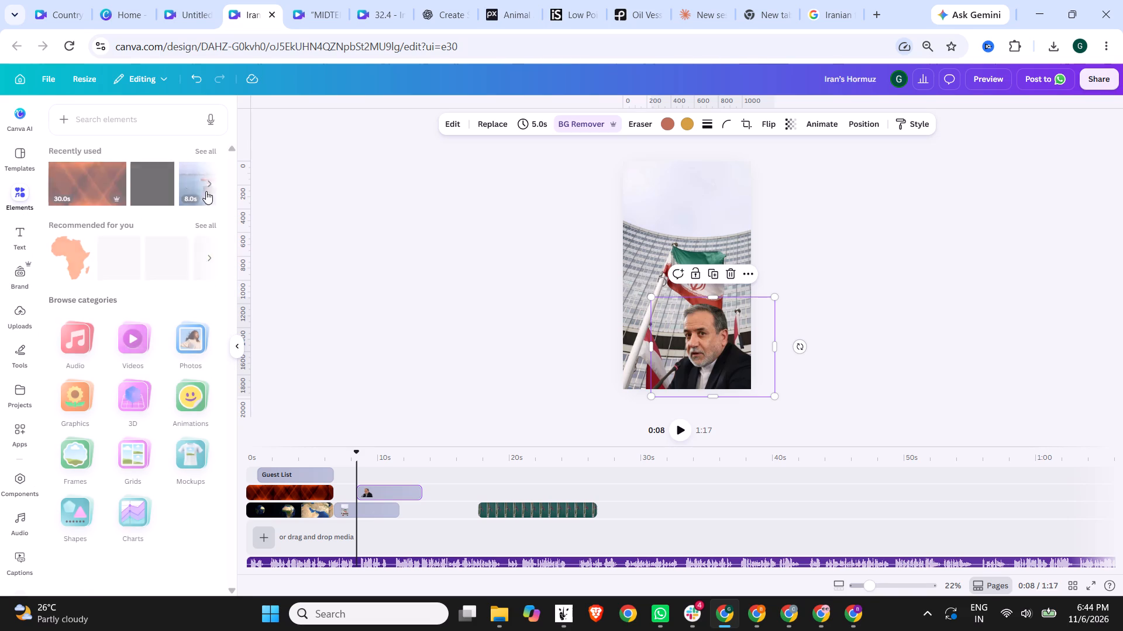
pyautogui.click(105, 119)
pyautogui.write('India flag')
pyautogui.press('Return')
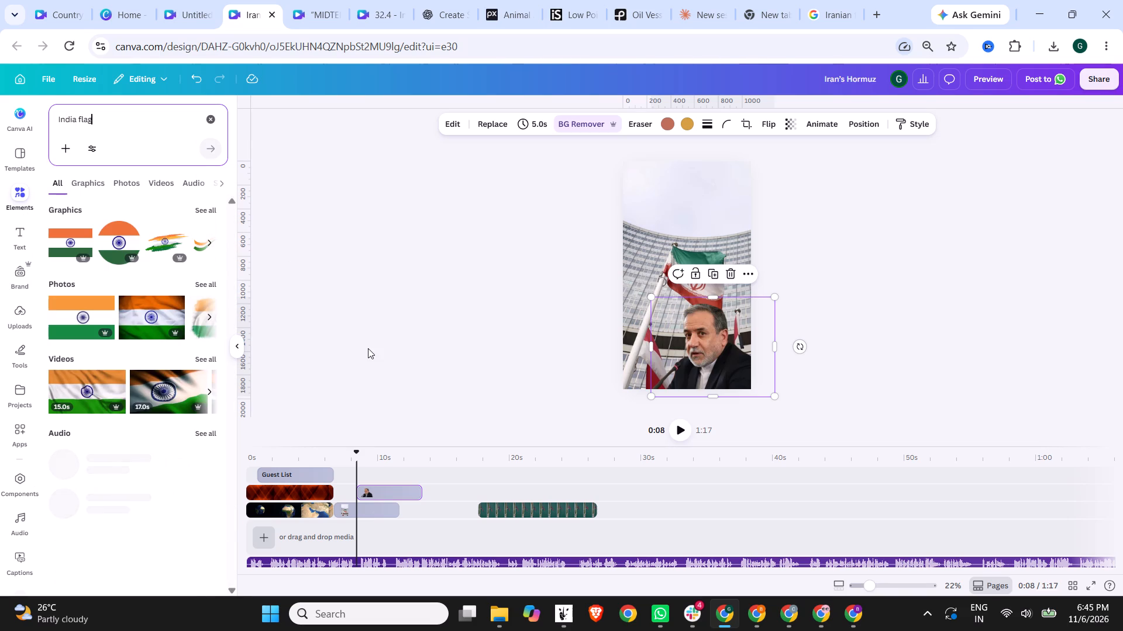
pyautogui.click(206, 355)
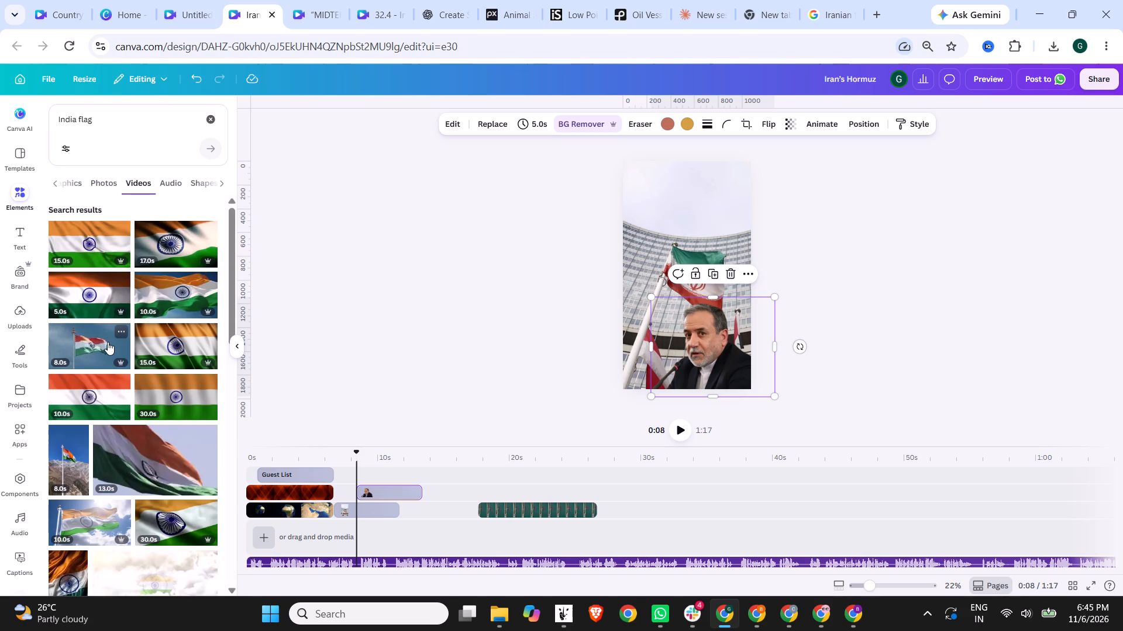
pyautogui.click(108, 342)
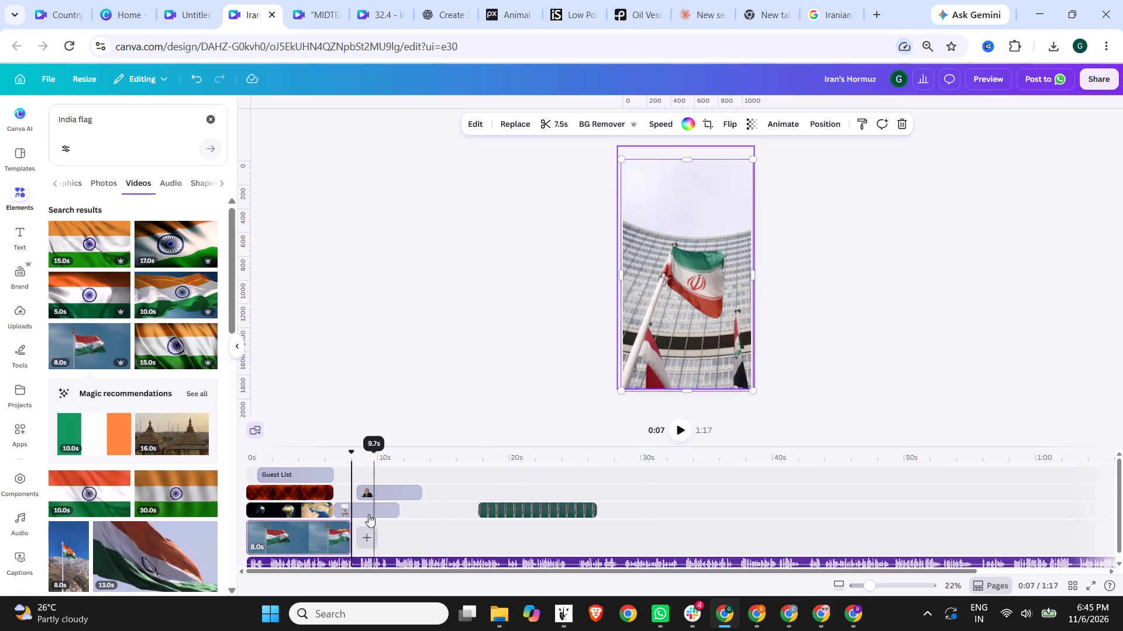
pyautogui.moveTo(87, 347); pyautogui.dragTo(551, 304)
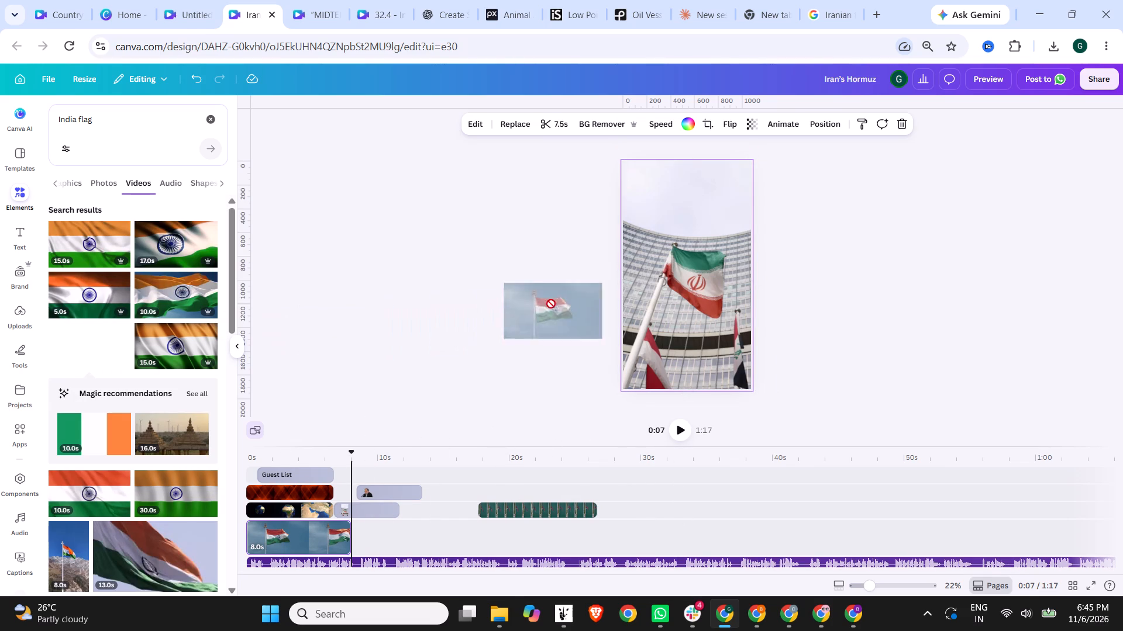
pyautogui.moveTo(551, 304); pyautogui.dragTo(681, 204)
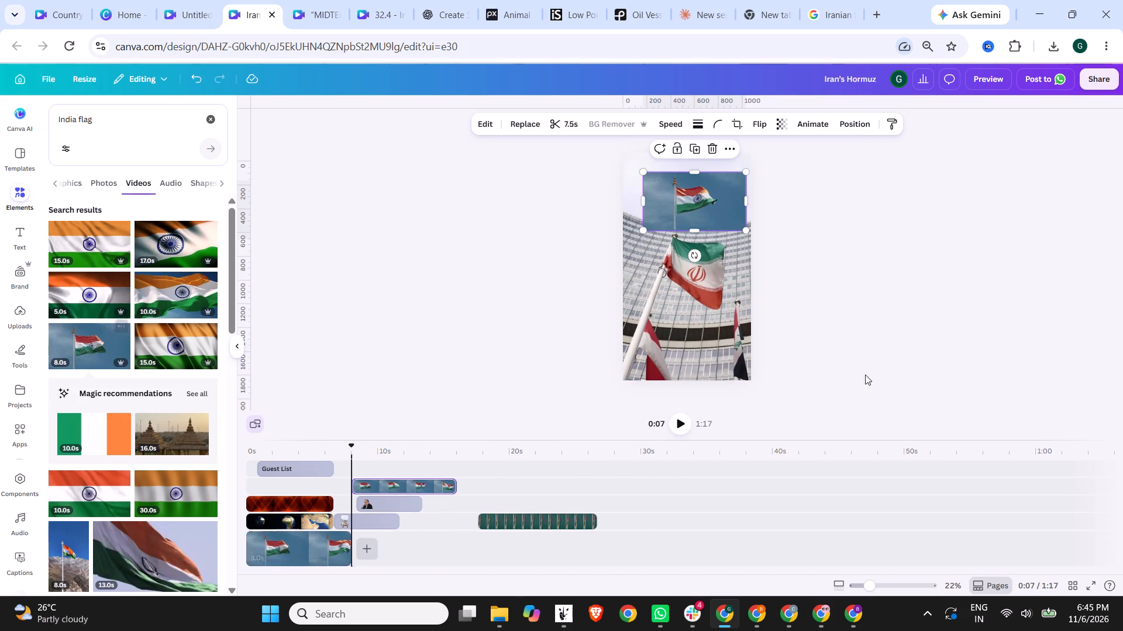
# Remove the India flag overlay's background, enlarge it and position it in the sky directly above the Iranian flag.
pyautogui.click(621, 124)
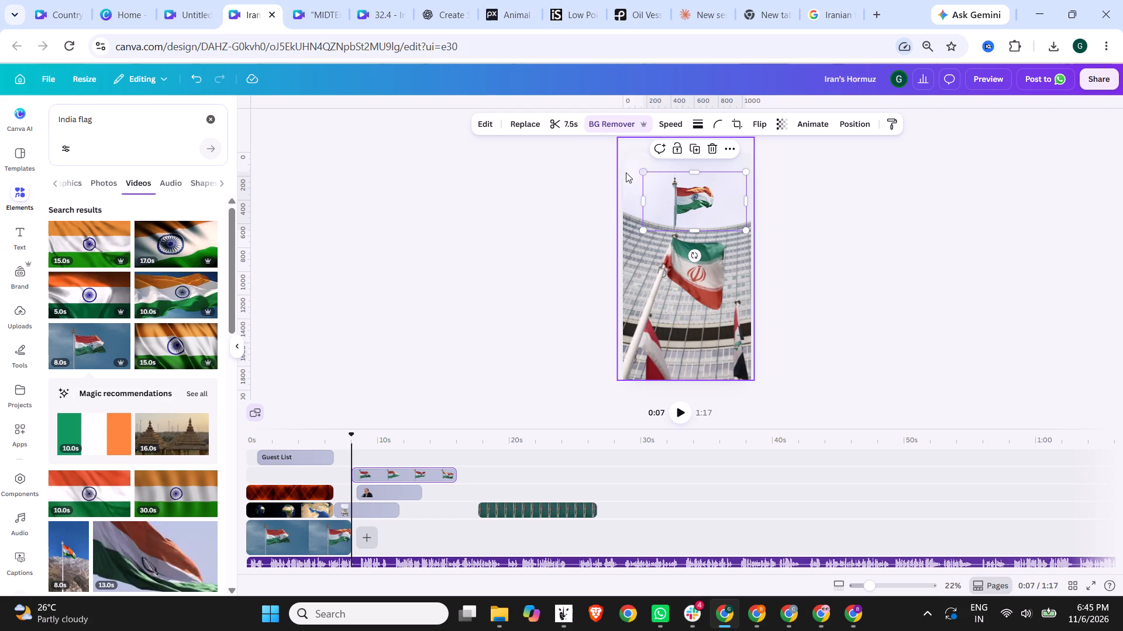
pyautogui.moveTo(641, 172); pyautogui.dragTo(612, 155)
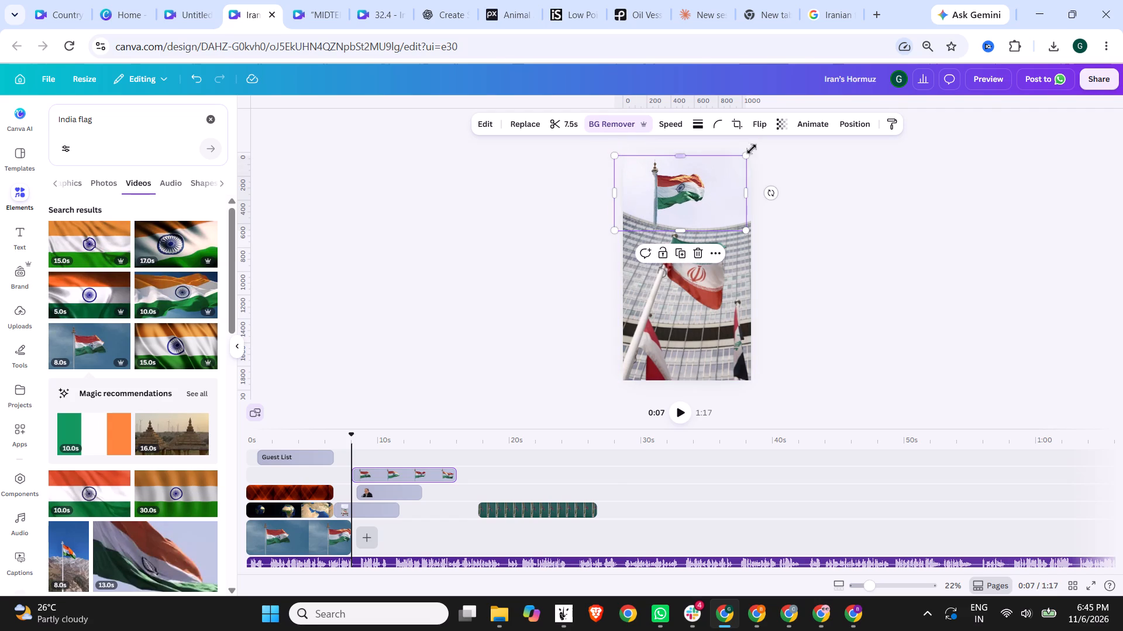
pyautogui.moveTo(745, 158); pyautogui.dragTo(755, 155)
pyautogui.moveTo(687, 188); pyautogui.dragTo(700, 189)
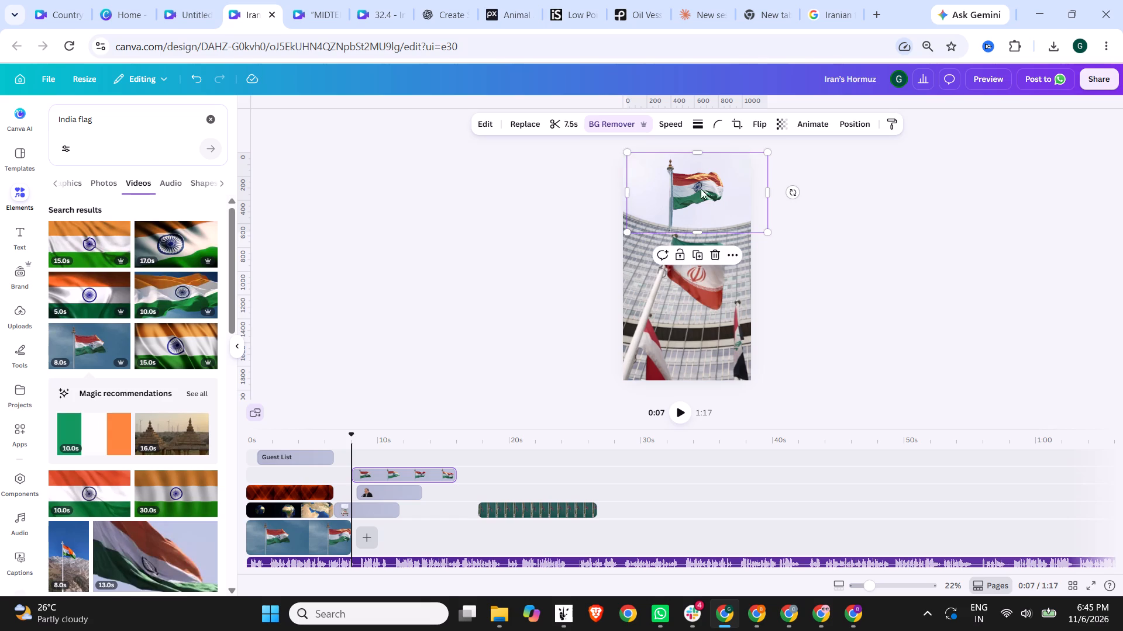
pyautogui.click(809, 200)
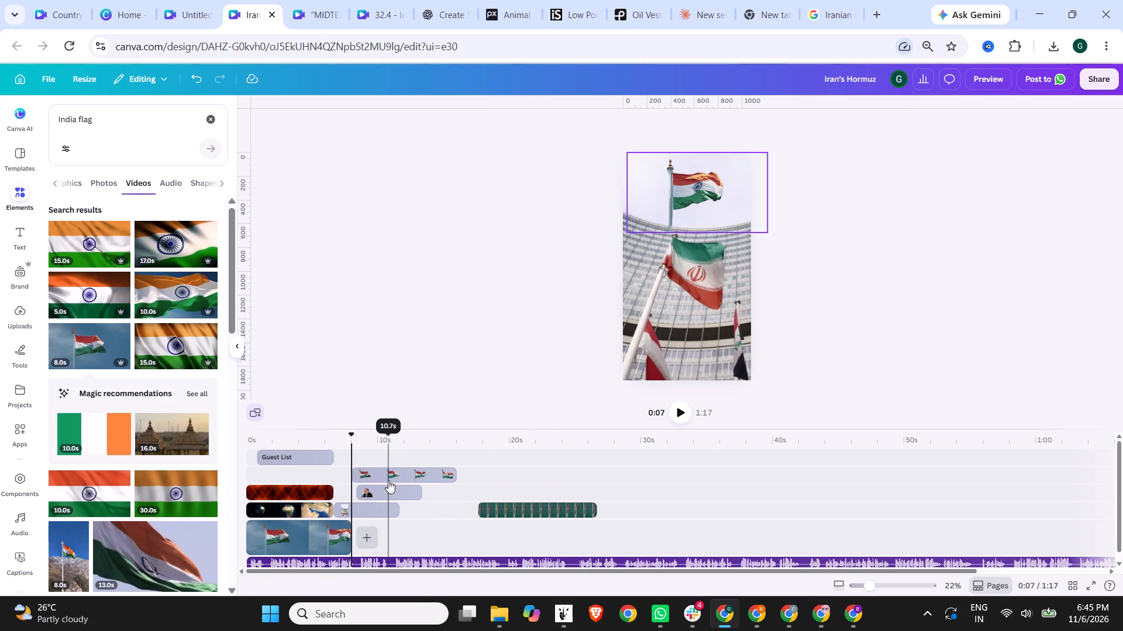
# Move the India flag overlay clip to start at about 7.3 s, trim it to 3.2 s and check the frame at 8.3 s.
pyautogui.moveTo(392, 467); pyautogui.dragTo(382, 466)
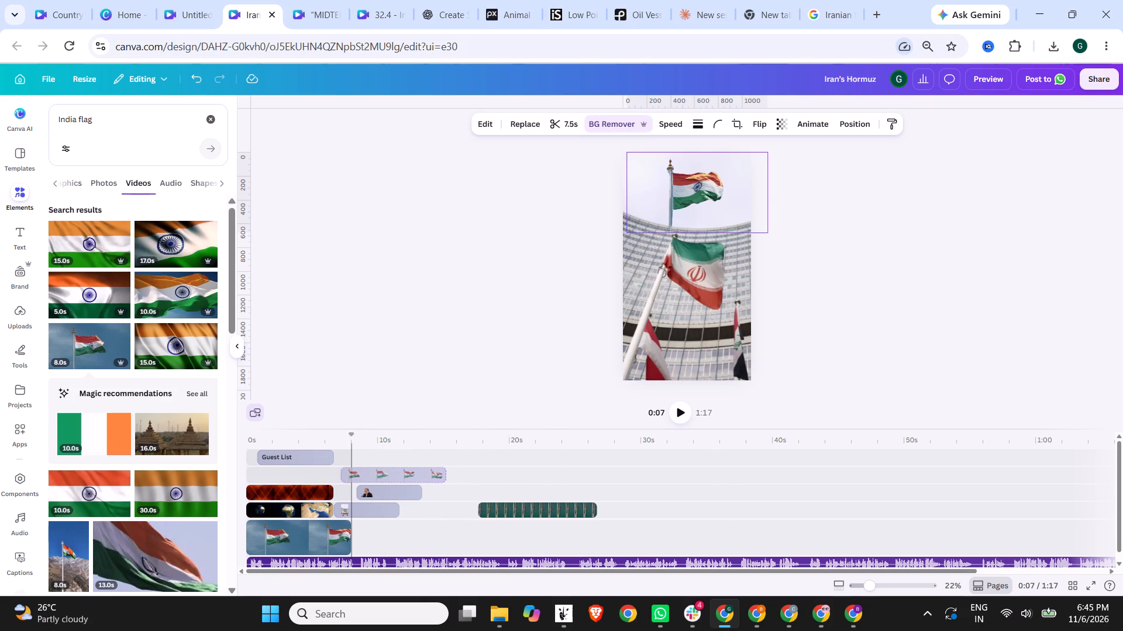
pyautogui.moveTo(382, 466); pyautogui.dragTo(383, 466)
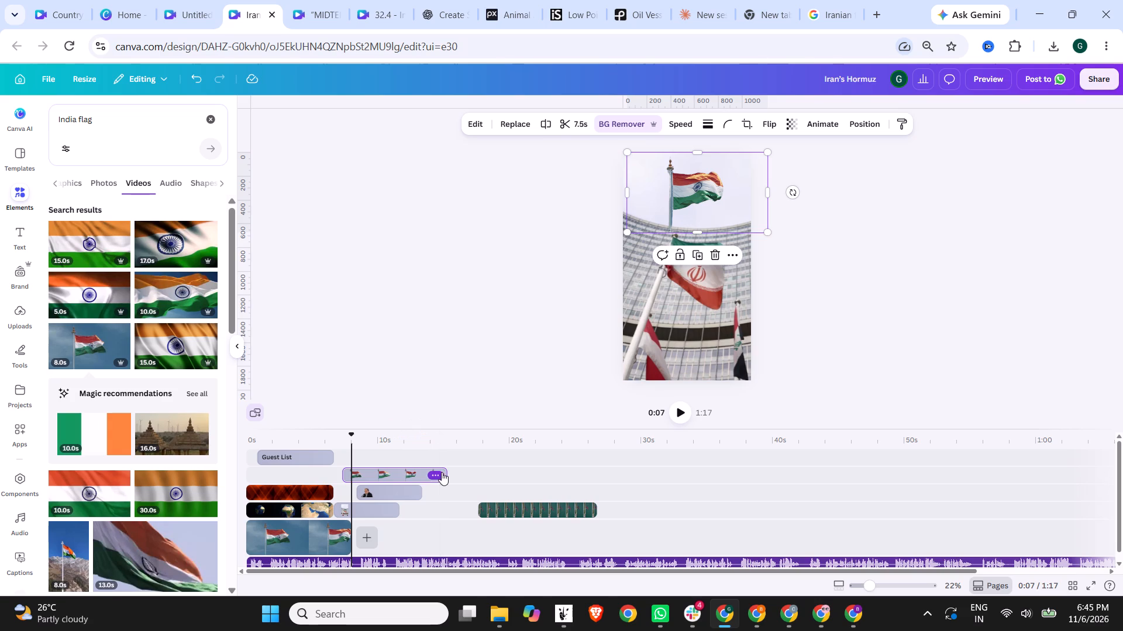
pyautogui.moveTo(444, 472); pyautogui.dragTo(382, 470)
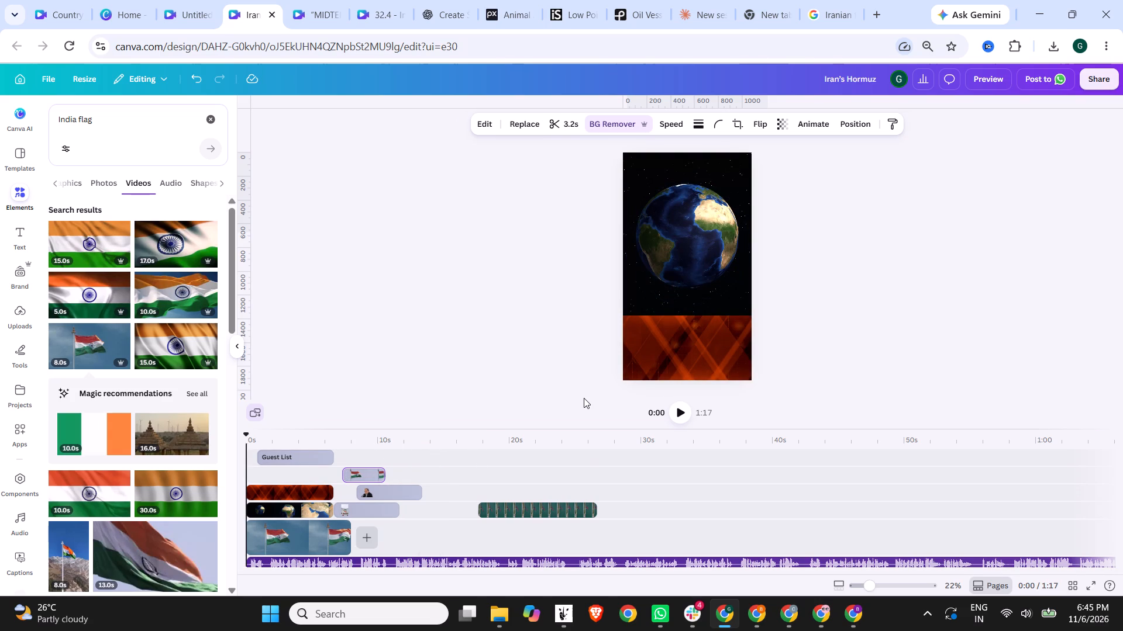
pyautogui.click(356, 447)
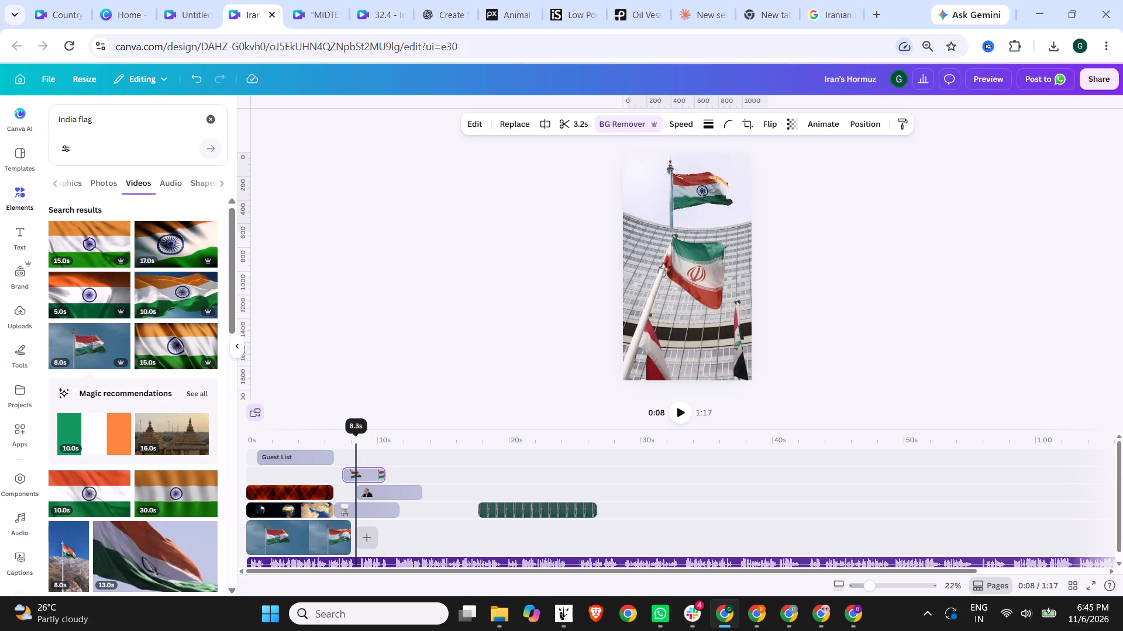
pyautogui.click(677, 182)
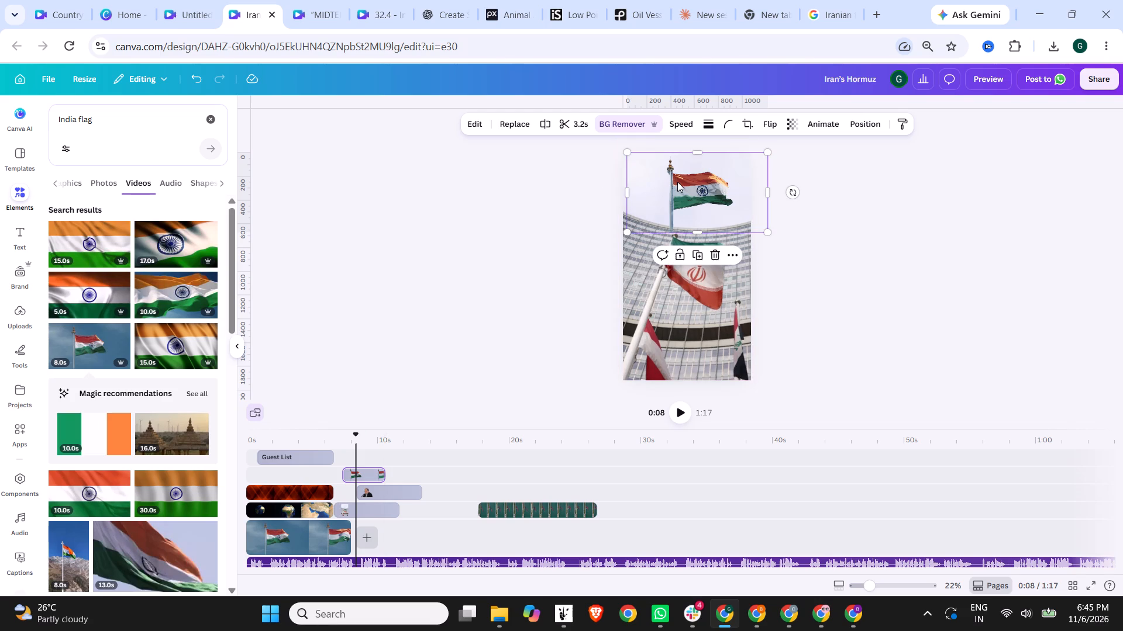
pyautogui.click(682, 190)
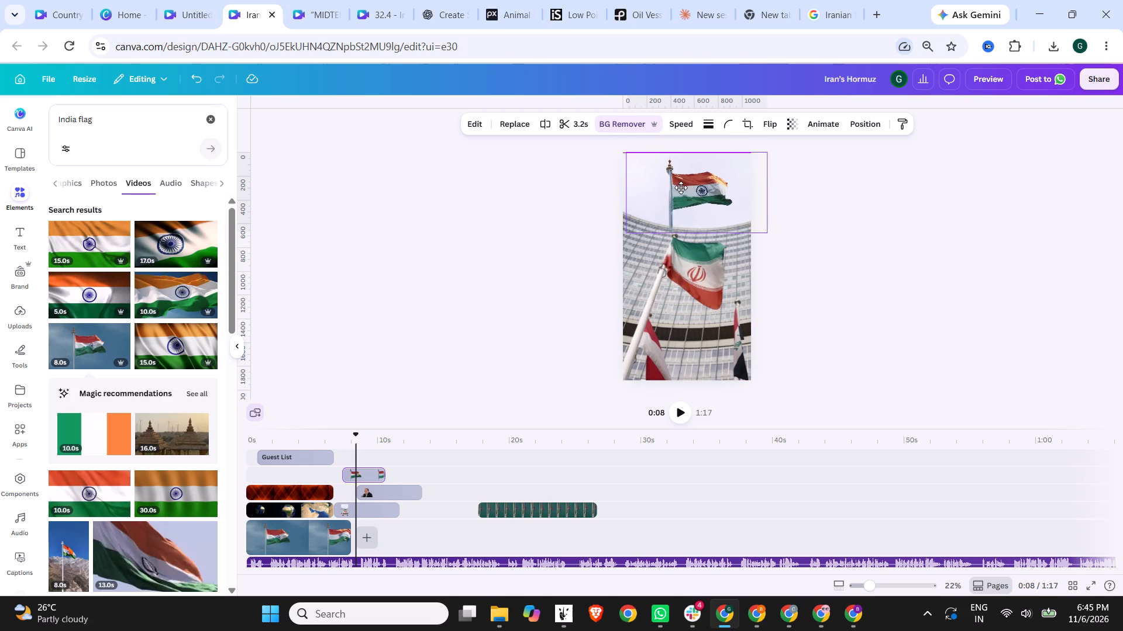
pyautogui.click(815, 244)
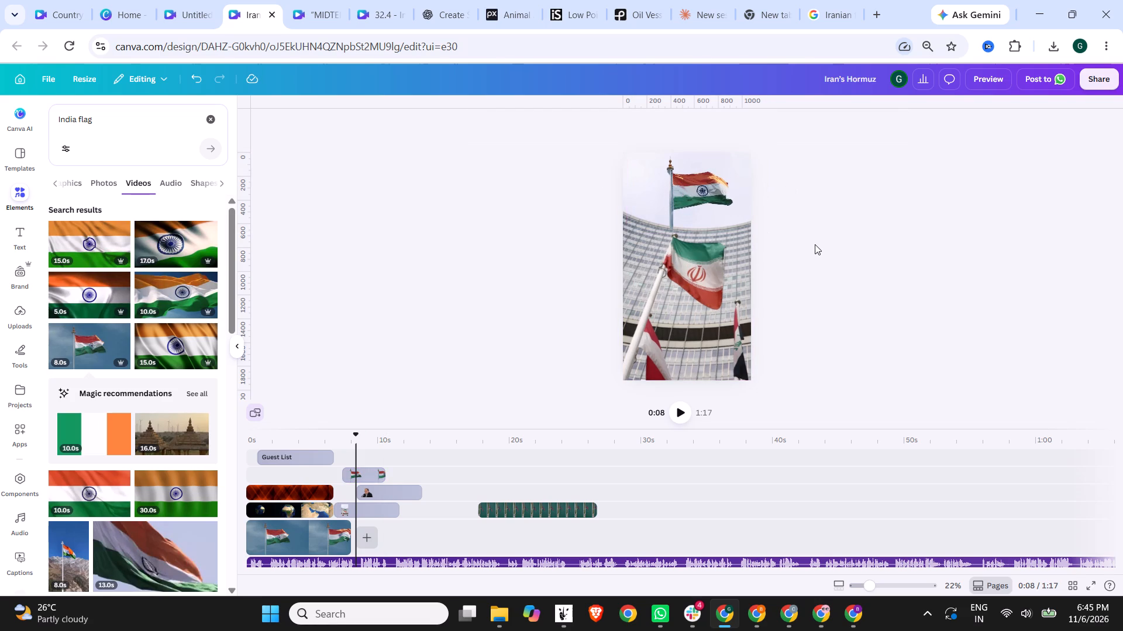
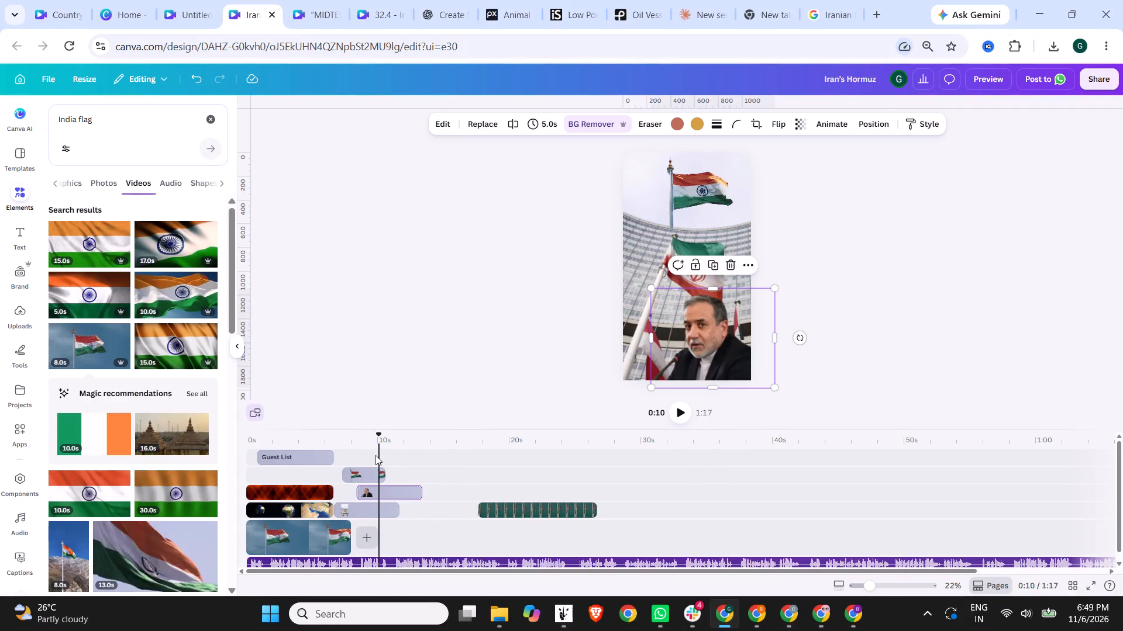
# Extend the UN-style building background clip to 6.7 s so it ends together with the man's cutout clip.
pyautogui.moveTo(393, 510); pyautogui.dragTo(413, 509)
pyautogui.click(381, 509)
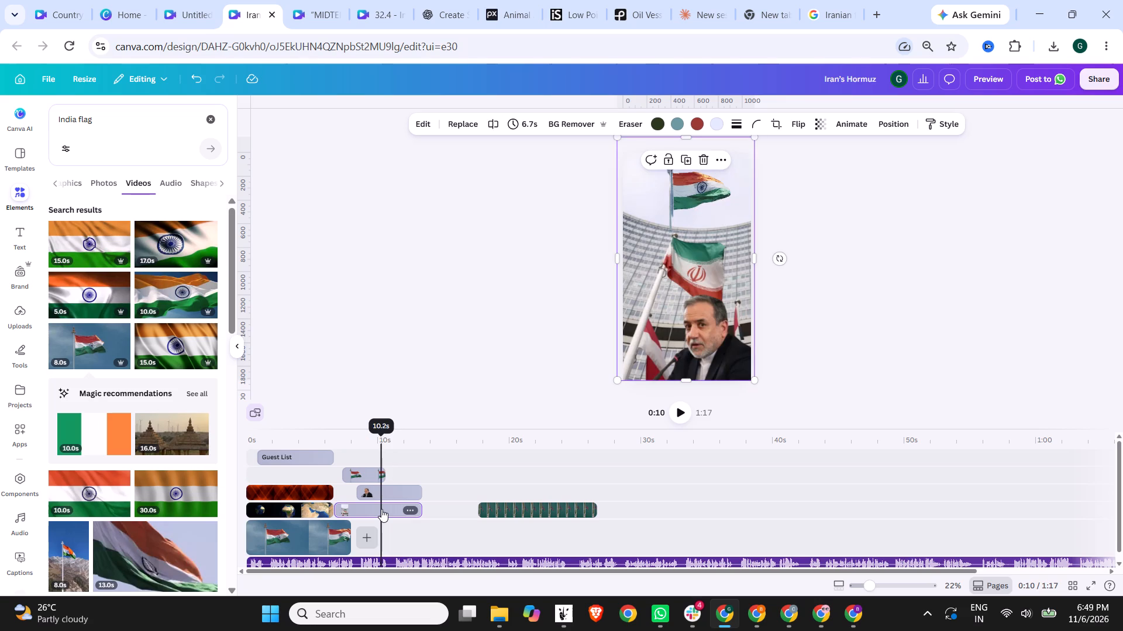
# Crop the Indian flag video's bottom edge so its frame ends just above the curved building.
pyautogui.click(724, 184)
pyautogui.click(718, 185)
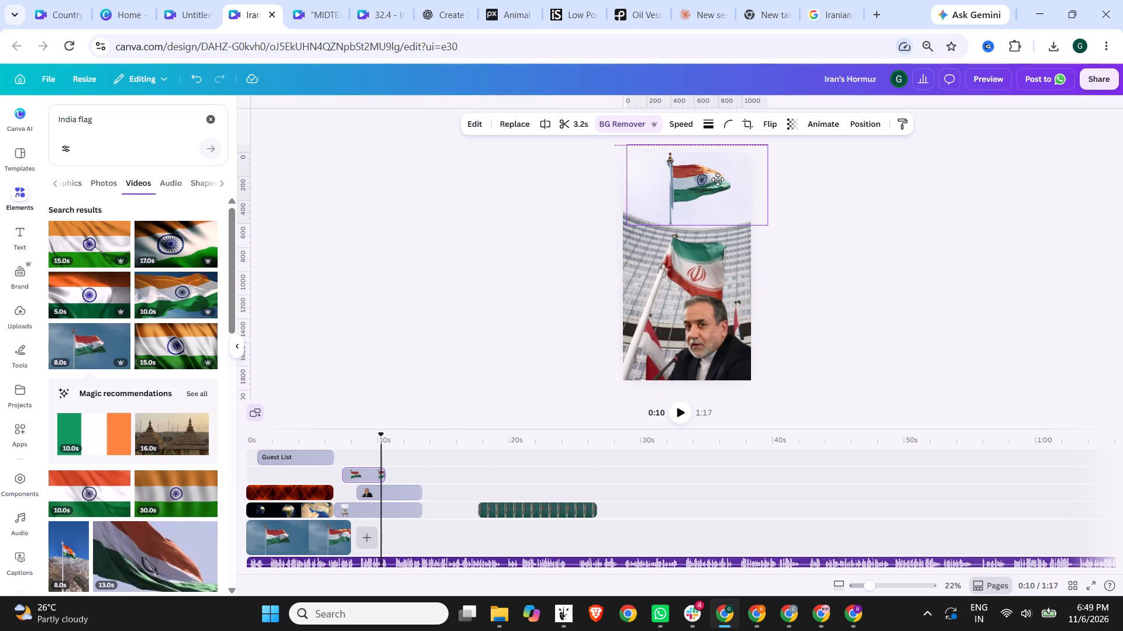
pyautogui.click(783, 200)
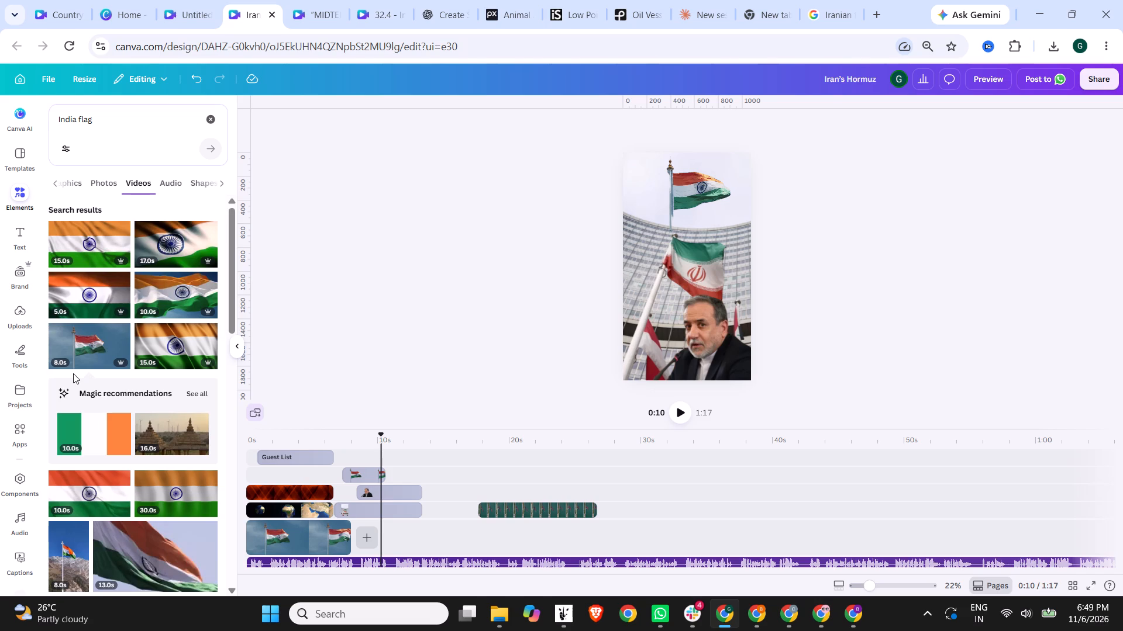
pyautogui.click(670, 173)
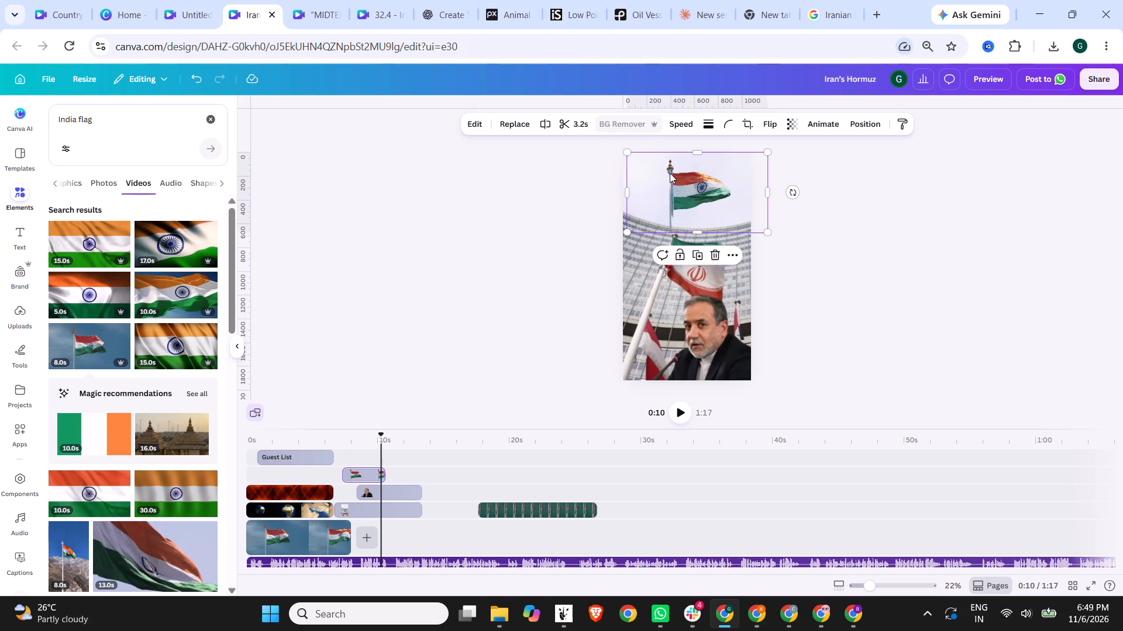
pyautogui.doubleClick(677, 180)
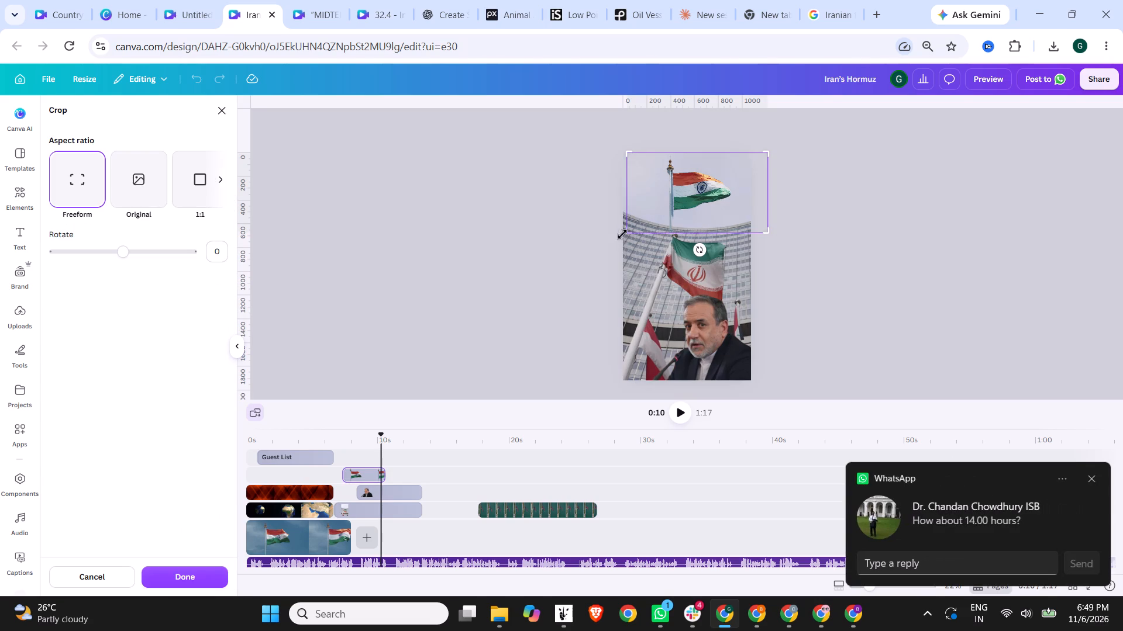
pyautogui.moveTo(626, 233); pyautogui.dragTo(627, 217)
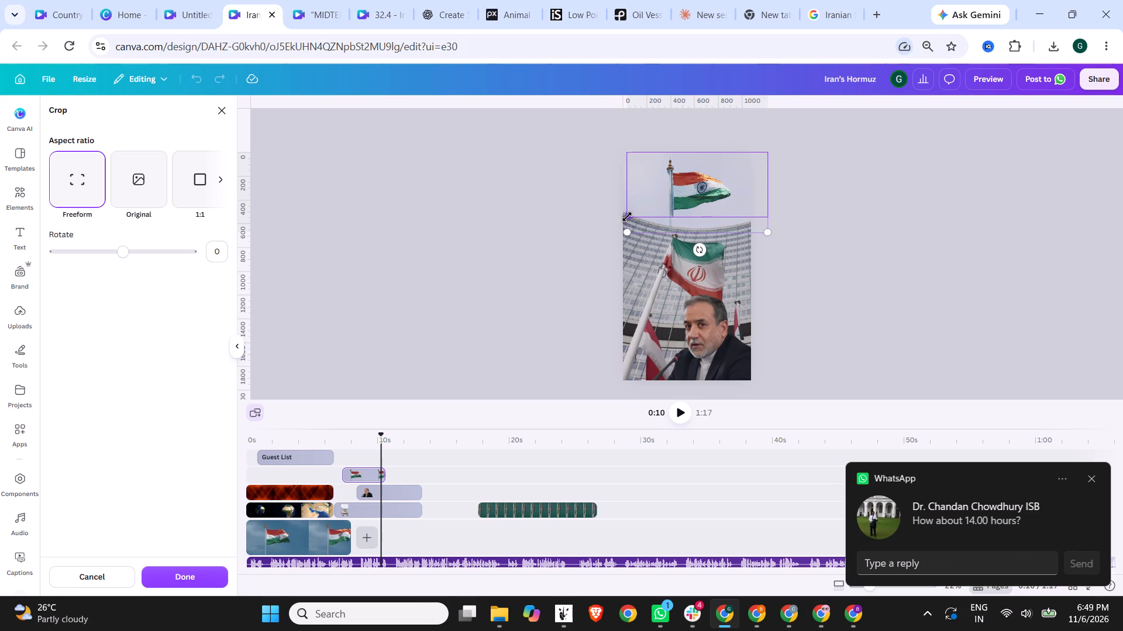
pyautogui.click(1005, 207)
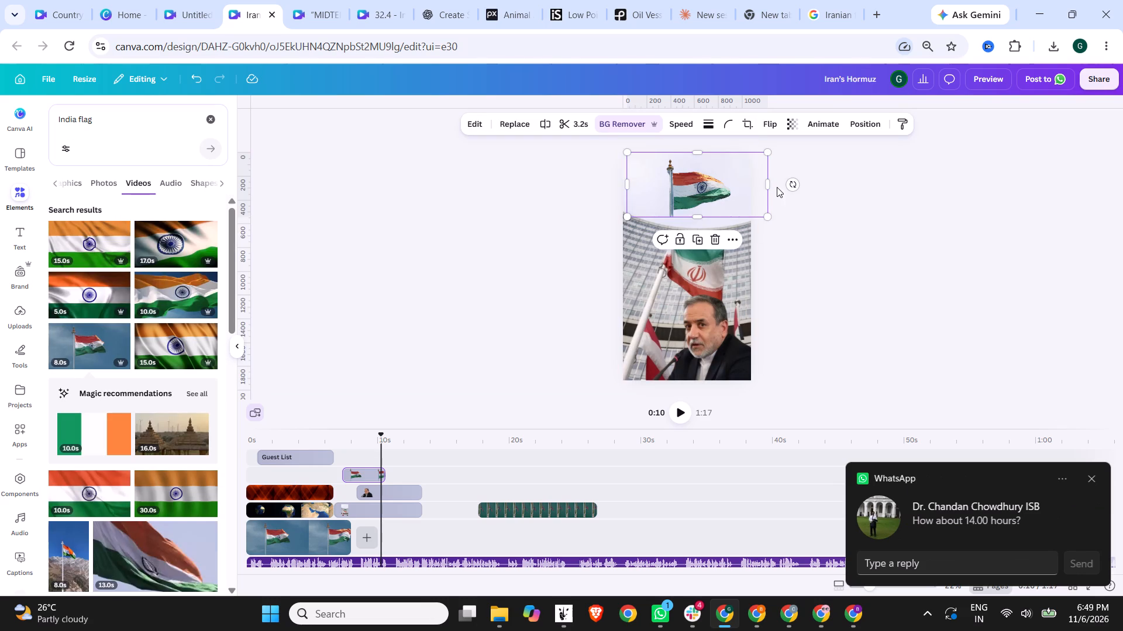
# Trim both sides of the Indian flag video's frame and move the flag slightly down and left, so its pole meets the building's roofline.
pyautogui.moveTo(769, 183); pyautogui.dragTo(760, 183)
pyautogui.moveTo(623, 183); pyautogui.dragTo(636, 183)
pyautogui.click(893, 204)
pyautogui.moveTo(719, 188); pyautogui.dragTo(714, 193)
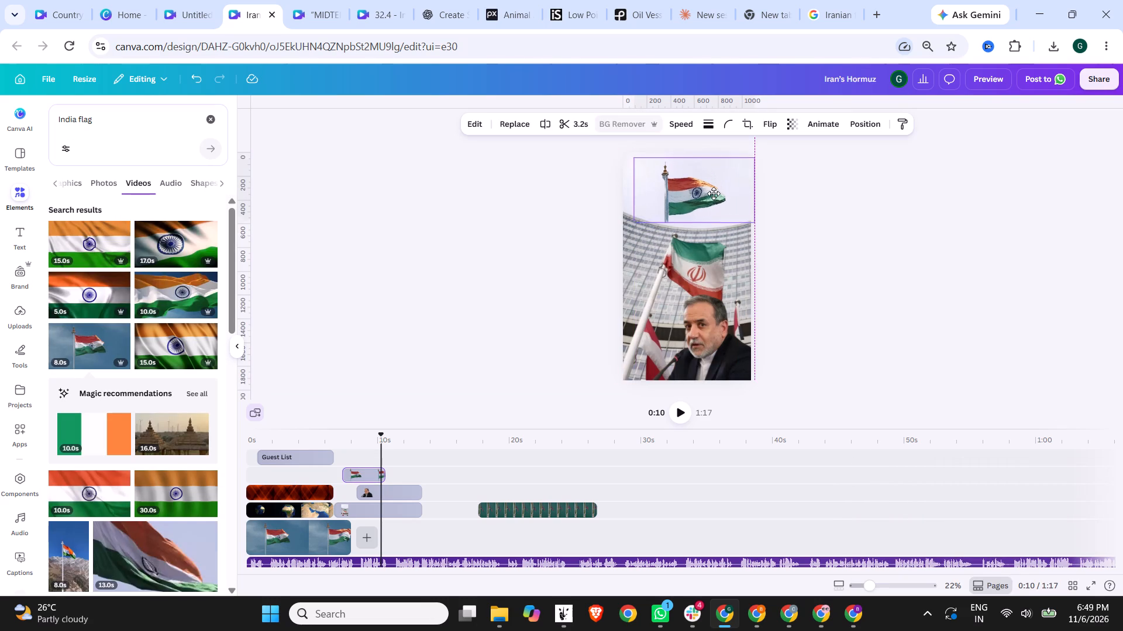
pyautogui.moveTo(714, 193); pyautogui.dragTo(714, 197)
pyautogui.click(828, 214)
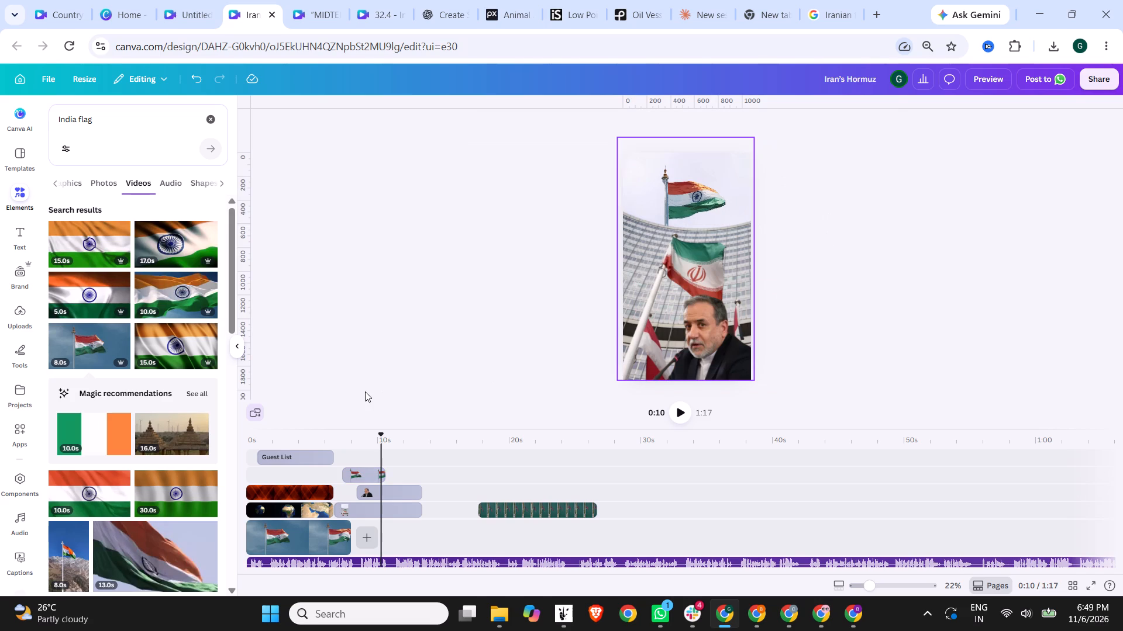
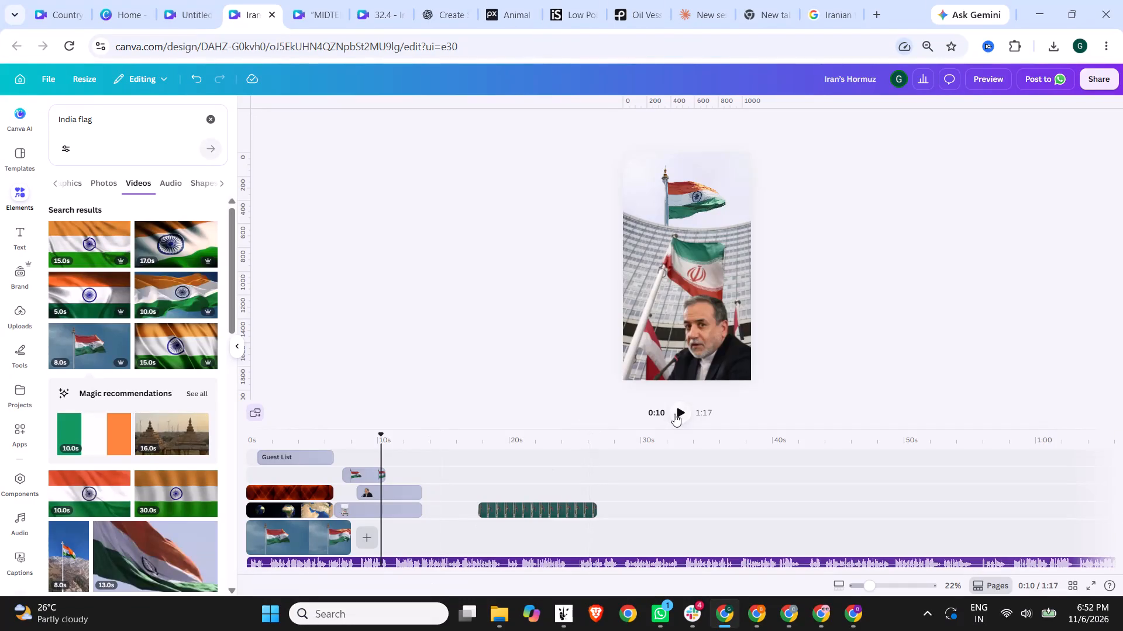
# Move the Indian flag clip earlier on the timeline, to start at about 5.5 s, and extend its duration to 5.5 s.
pyautogui.click(674, 414)
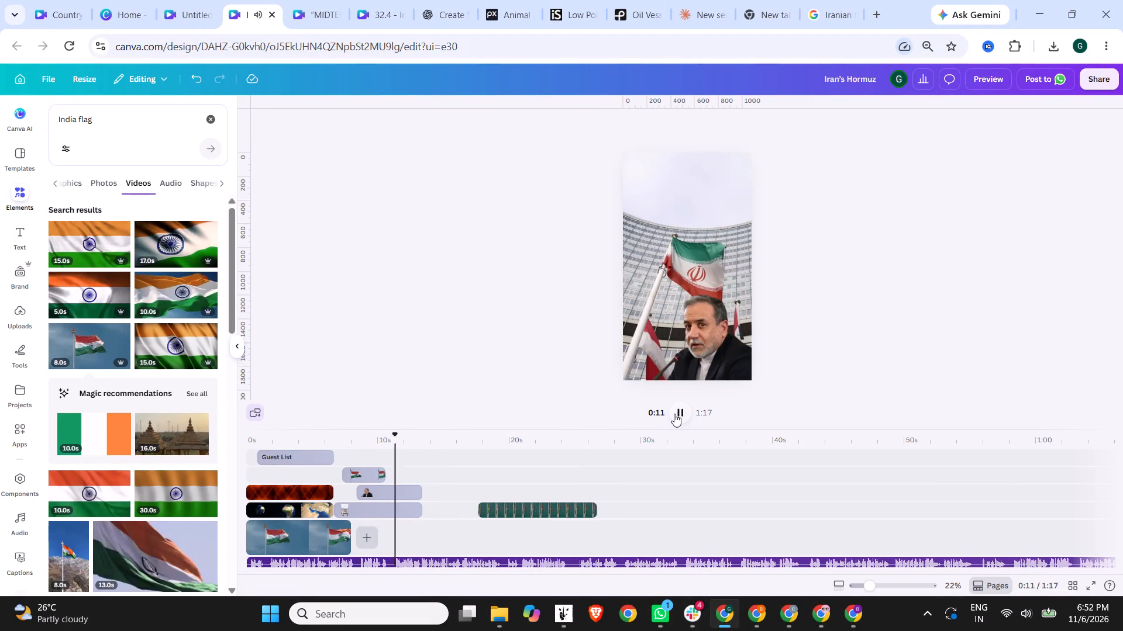
pyautogui.click(674, 414)
pyautogui.click(335, 440)
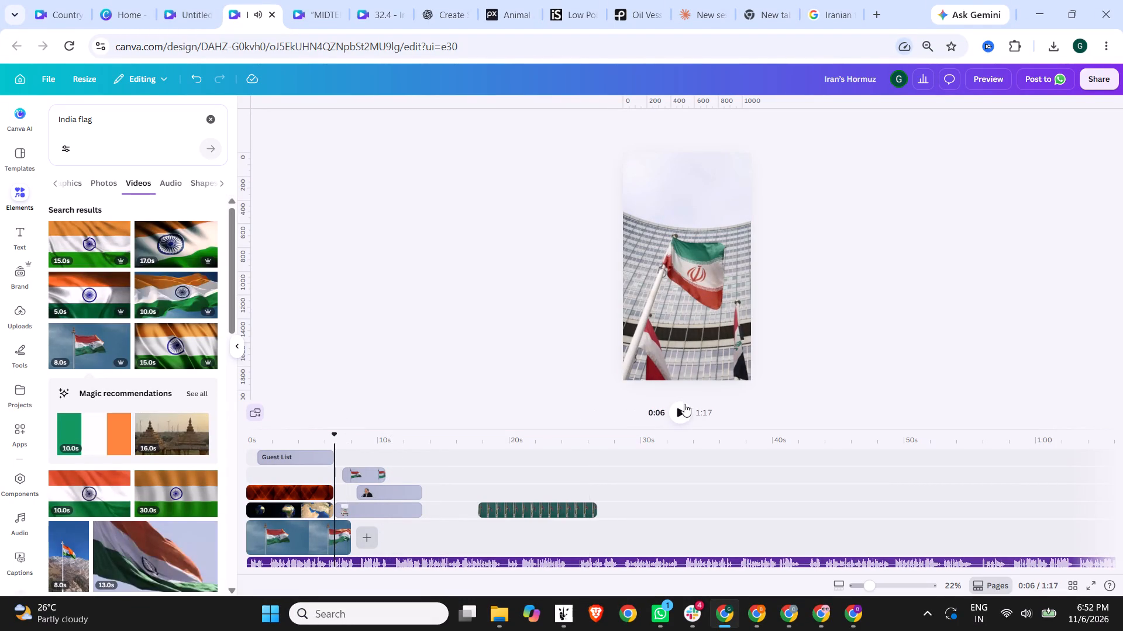
pyautogui.click(682, 410)
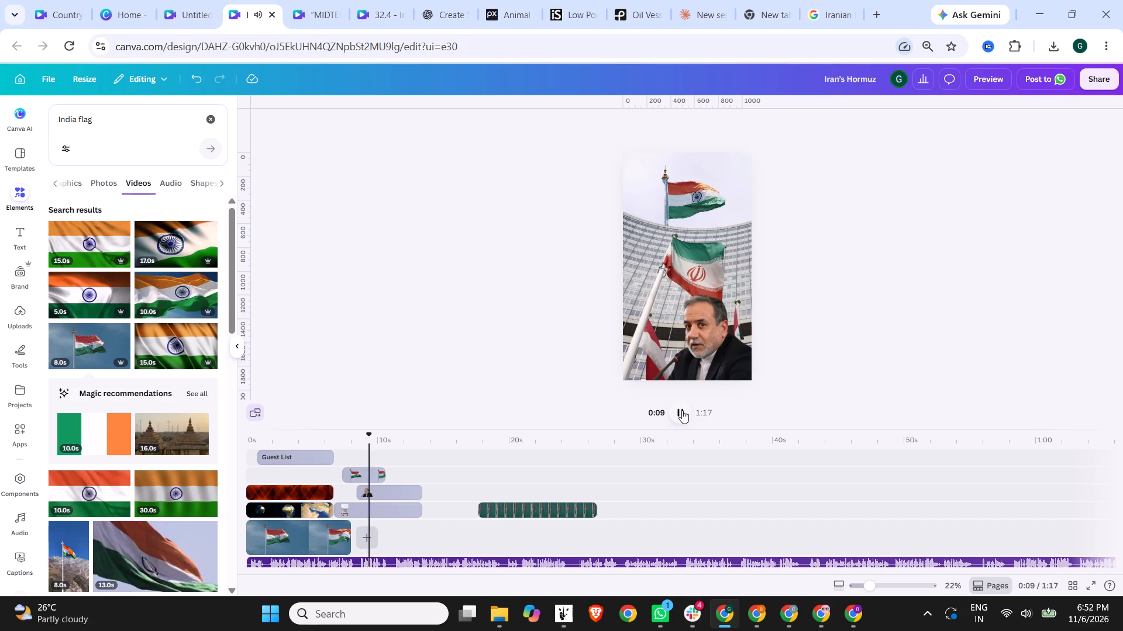
pyautogui.click(682, 410)
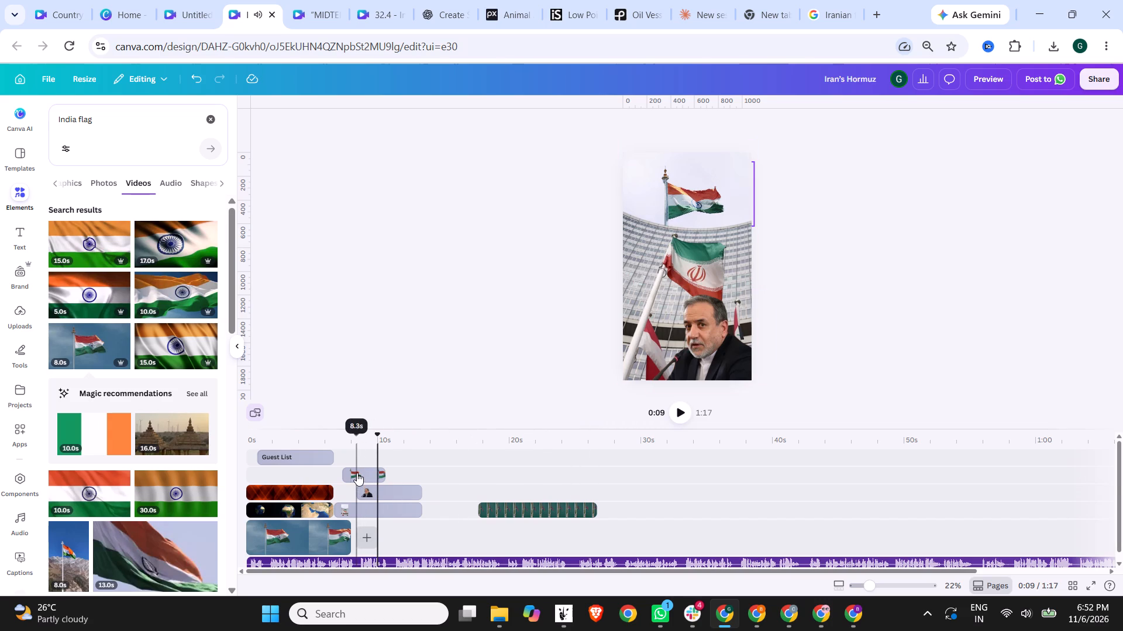
pyautogui.moveTo(357, 473); pyautogui.dragTo(333, 472)
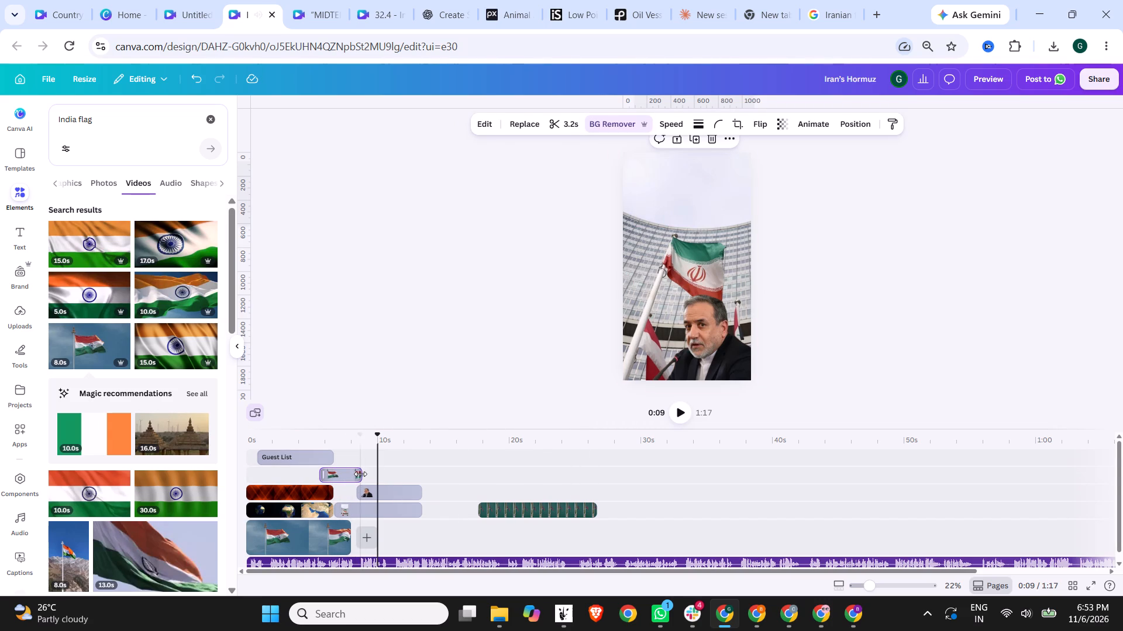
pyautogui.moveTo(360, 474); pyautogui.dragTo(390, 469)
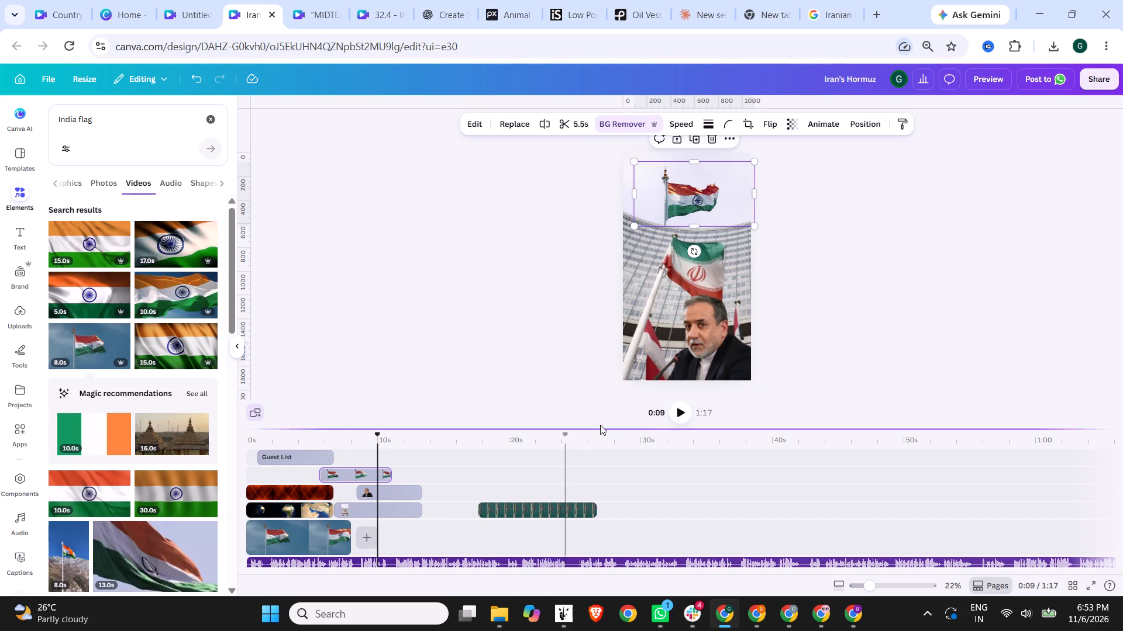
# Play the opening against the voiceover and trim the end of the Indian flag clip to a 3.8 s duration.
pyautogui.click(311, 439)
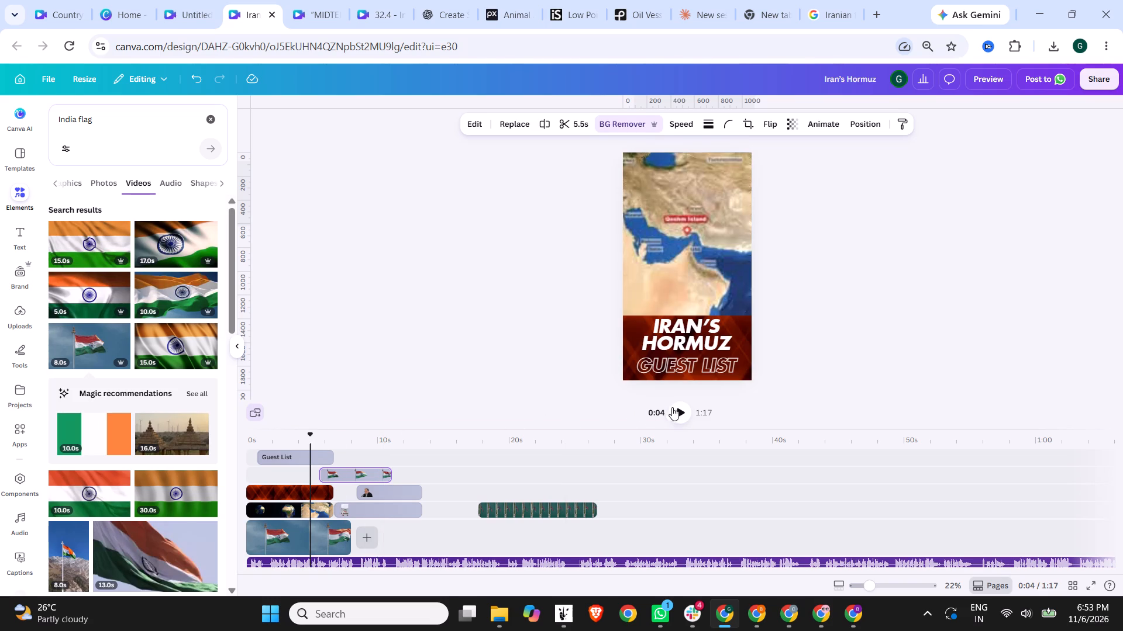
pyautogui.click(677, 407)
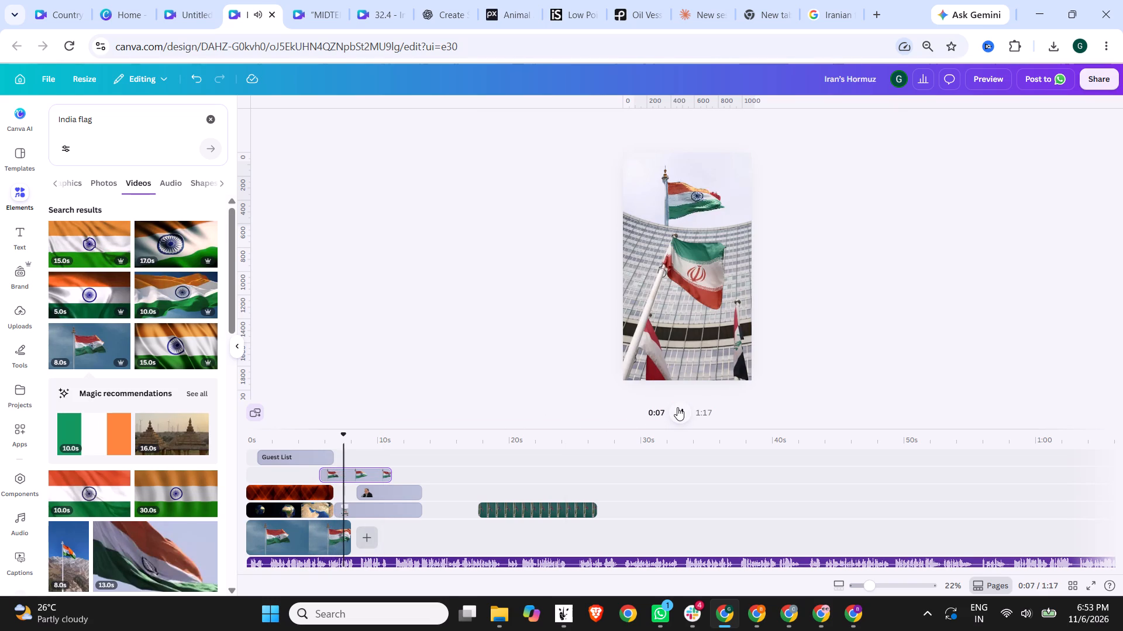
pyautogui.click(677, 407)
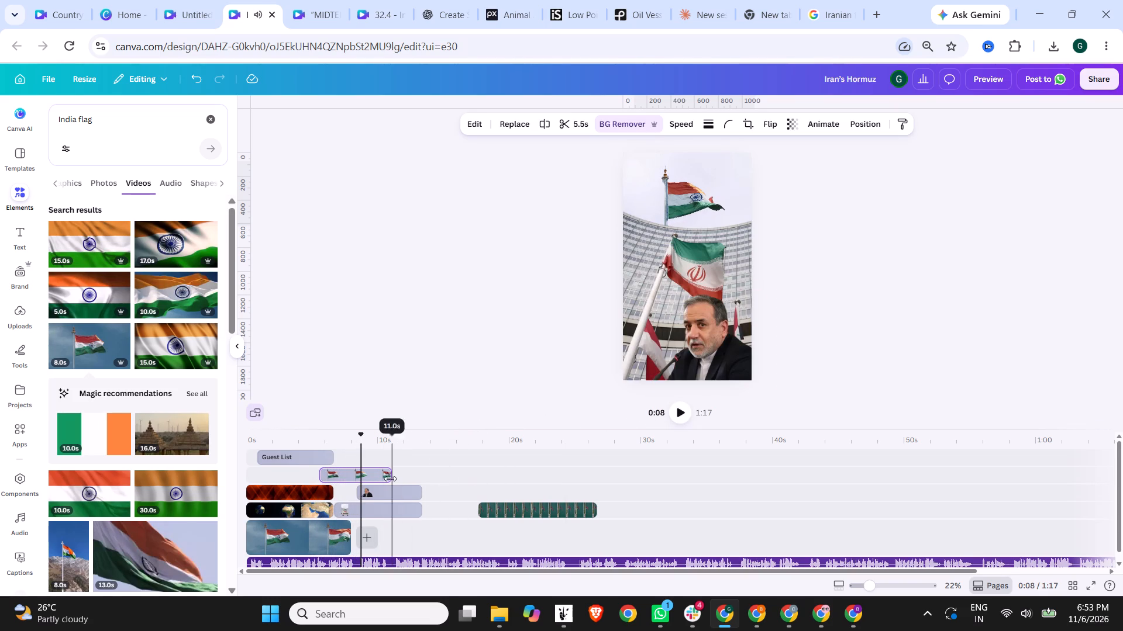
pyautogui.moveTo(389, 478); pyautogui.dragTo(367, 477)
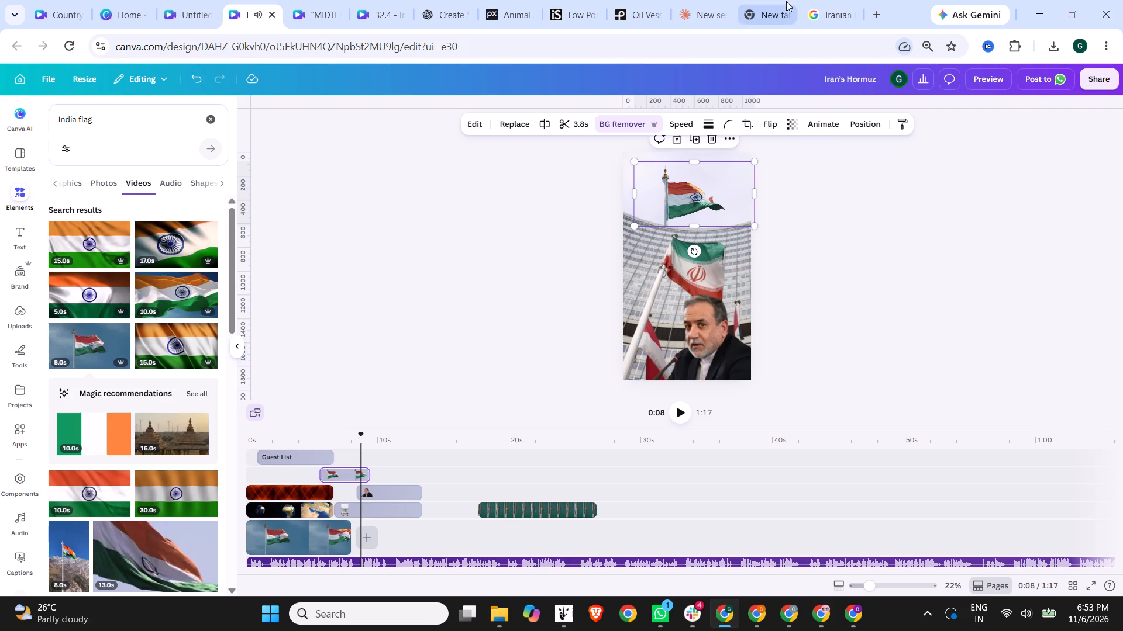
# Apply the Pan animation to the Indian flag clip and play back its exit.
pyautogui.click(813, 115)
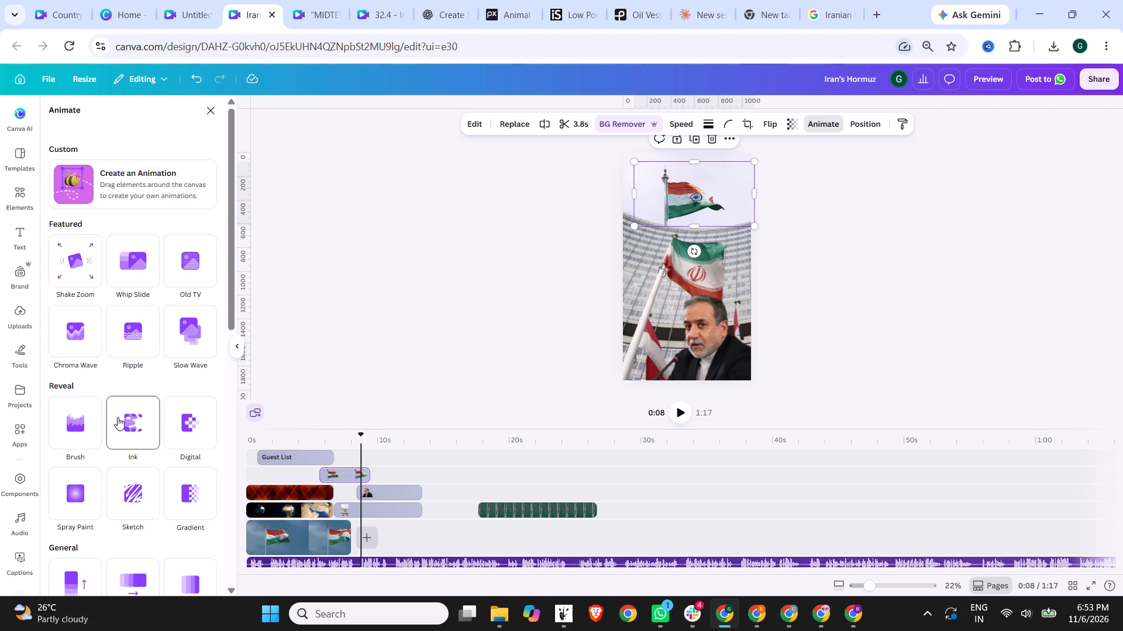
pyautogui.scroll(-2, 105, 422)
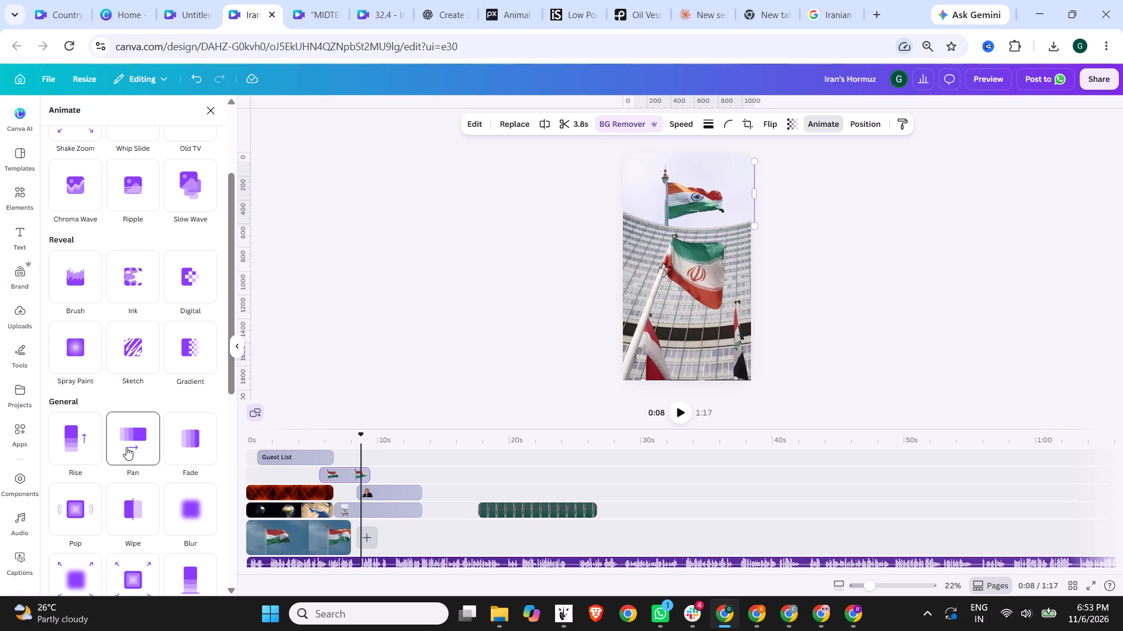
pyautogui.click(126, 447)
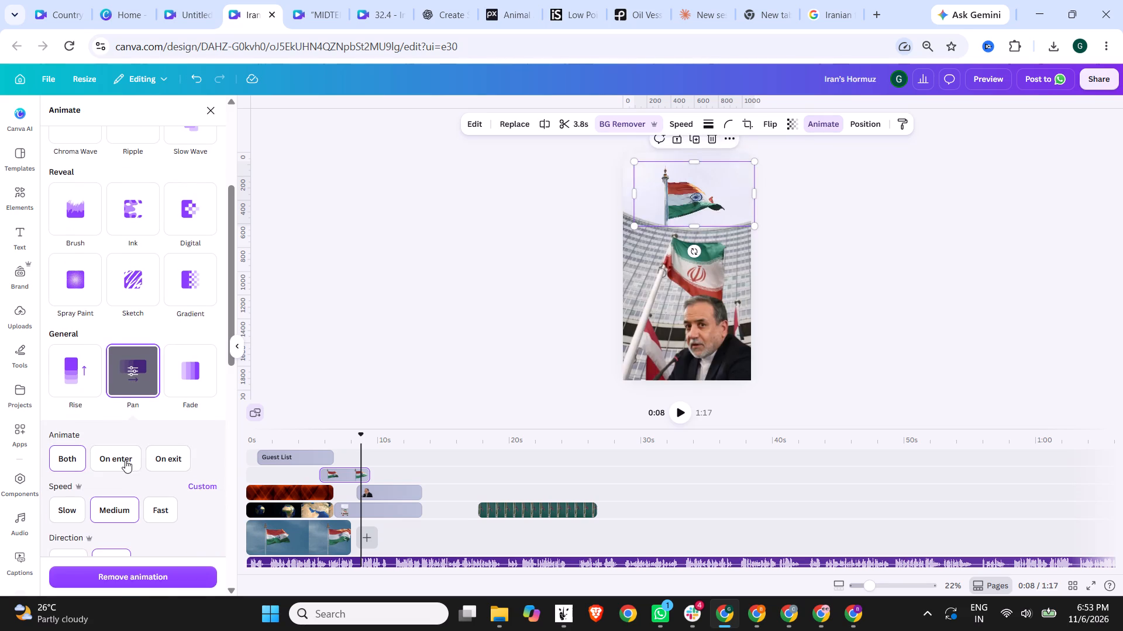
pyautogui.scroll(-2, 140, 502)
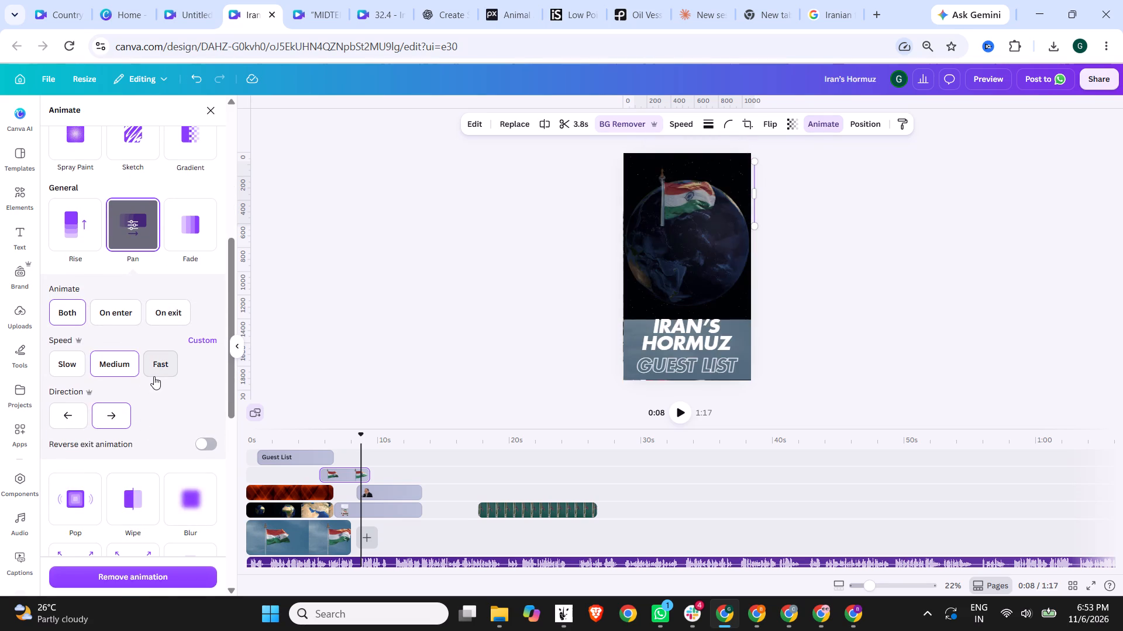
pyautogui.click(423, 328)
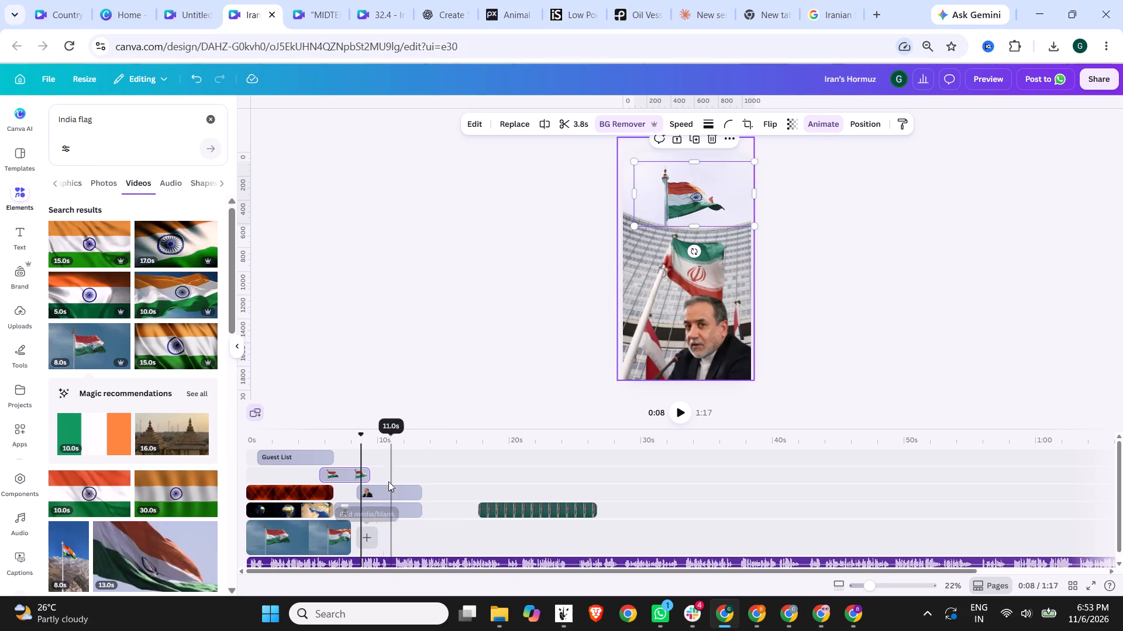
pyautogui.click(678, 410)
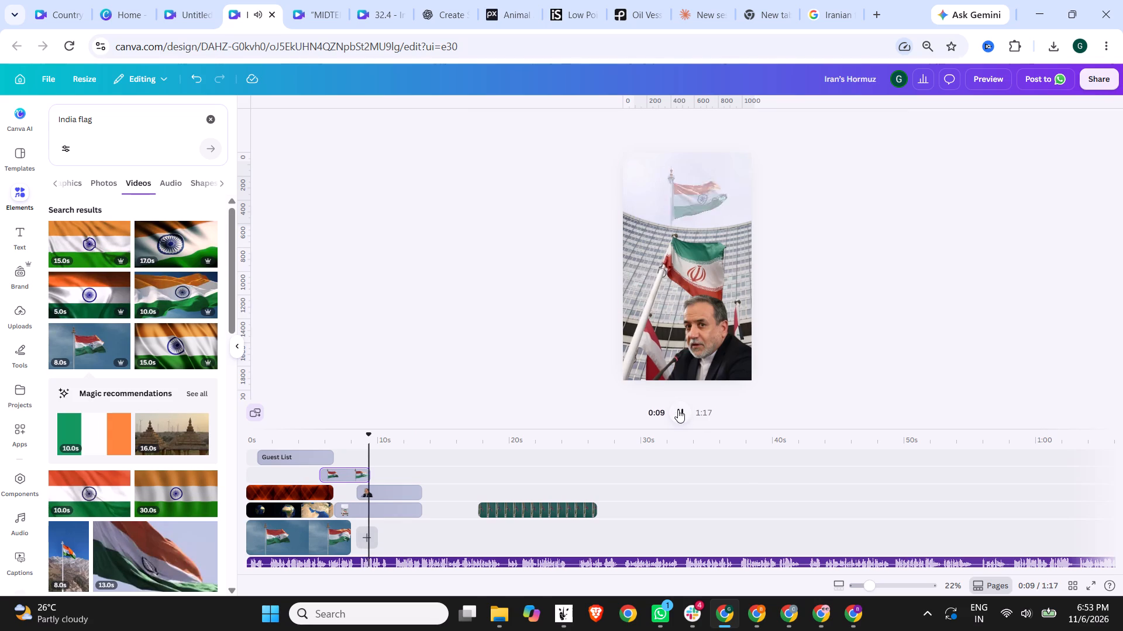
pyautogui.click(678, 410)
# Apply the Rise animation to the man's cutout and play the scene through past the end of the building clip.
pyautogui.click(390, 493)
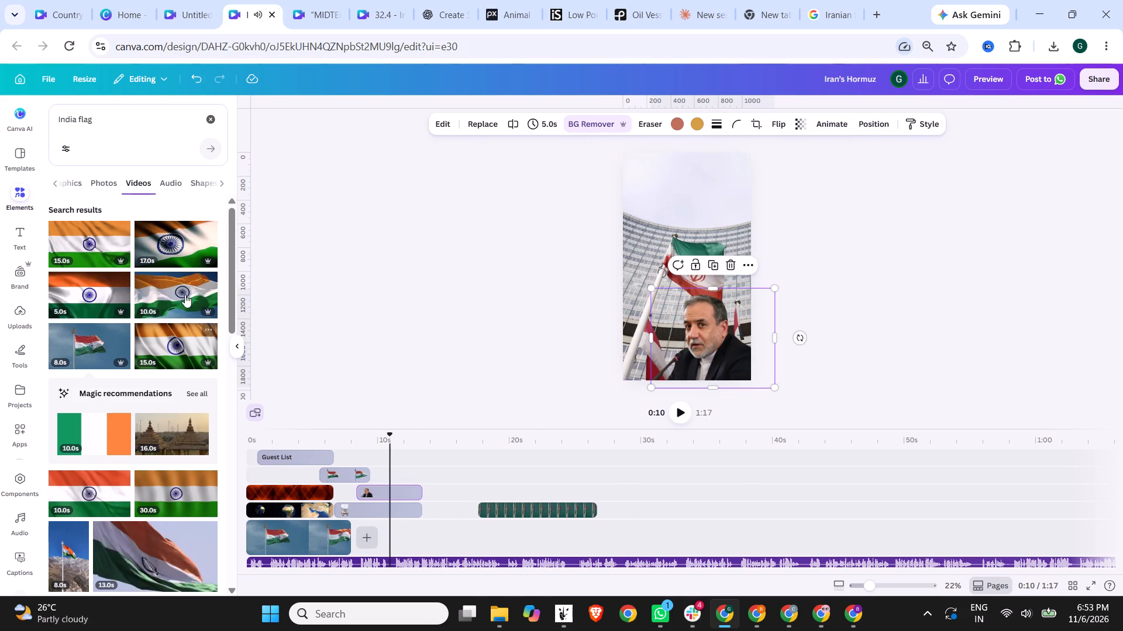
pyautogui.click(822, 122)
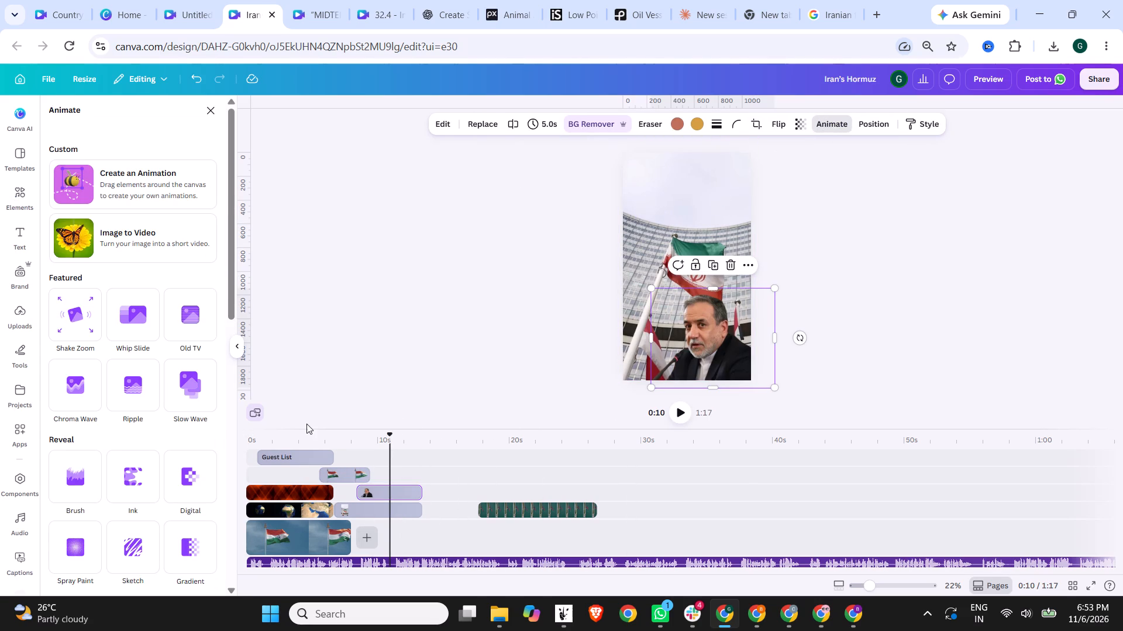
pyautogui.scroll(-2, 139, 486)
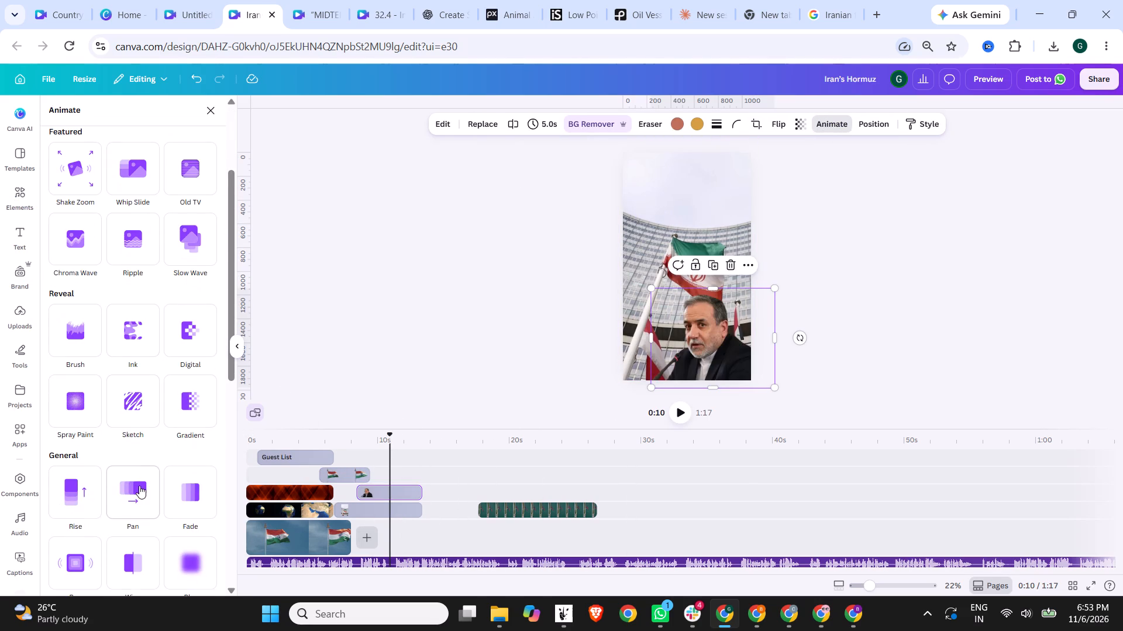
pyautogui.click(74, 489)
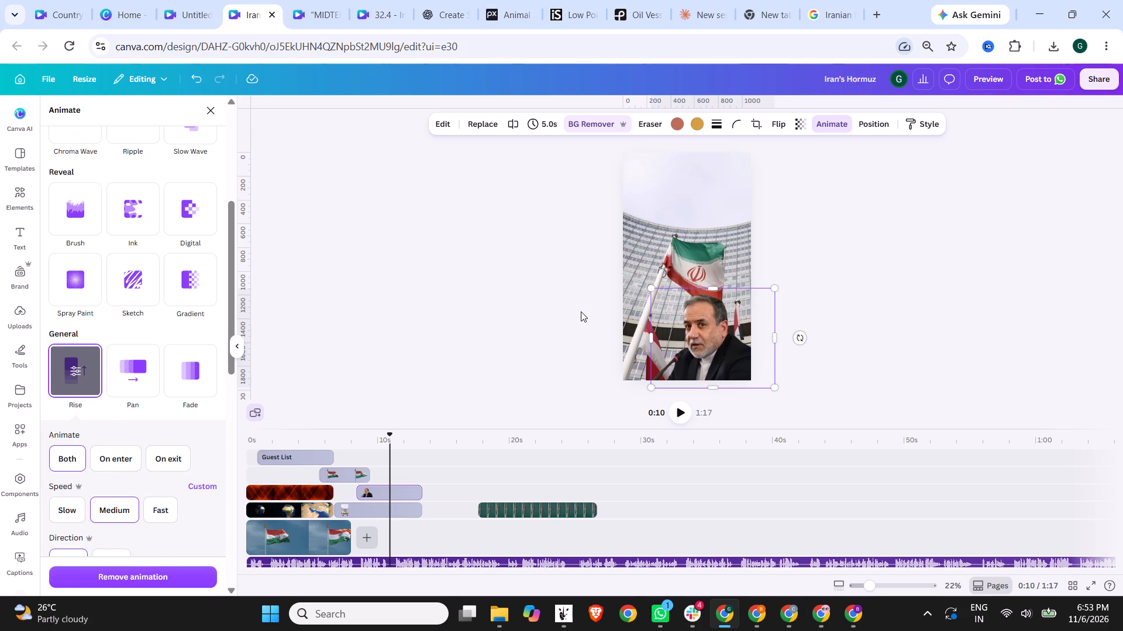
pyautogui.click(578, 310)
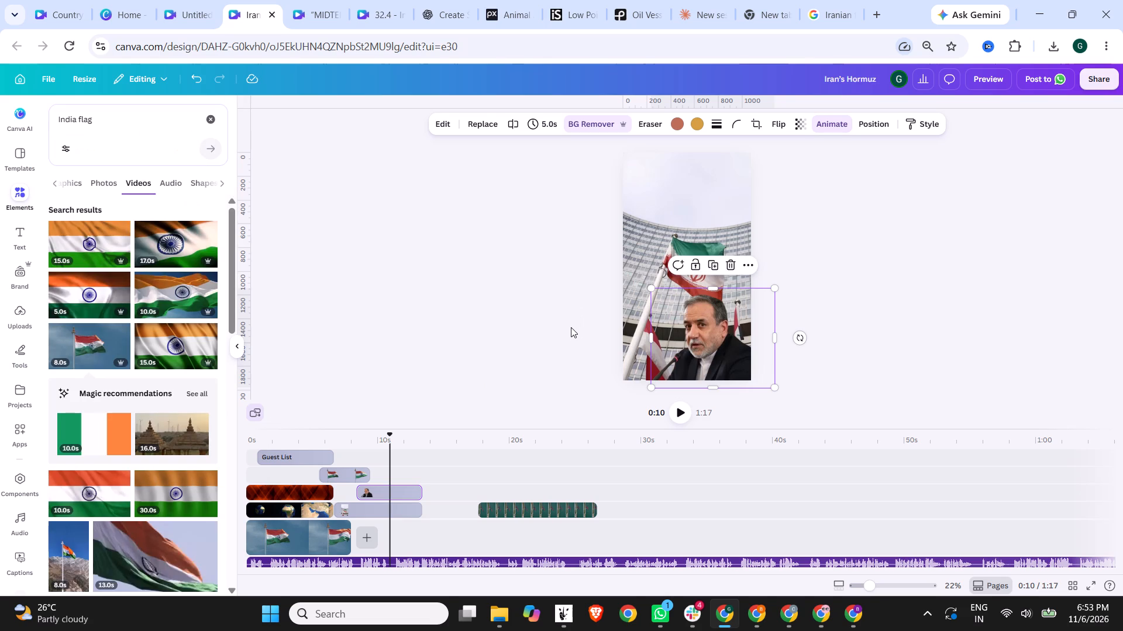
pyautogui.click(501, 331)
pyautogui.click(678, 412)
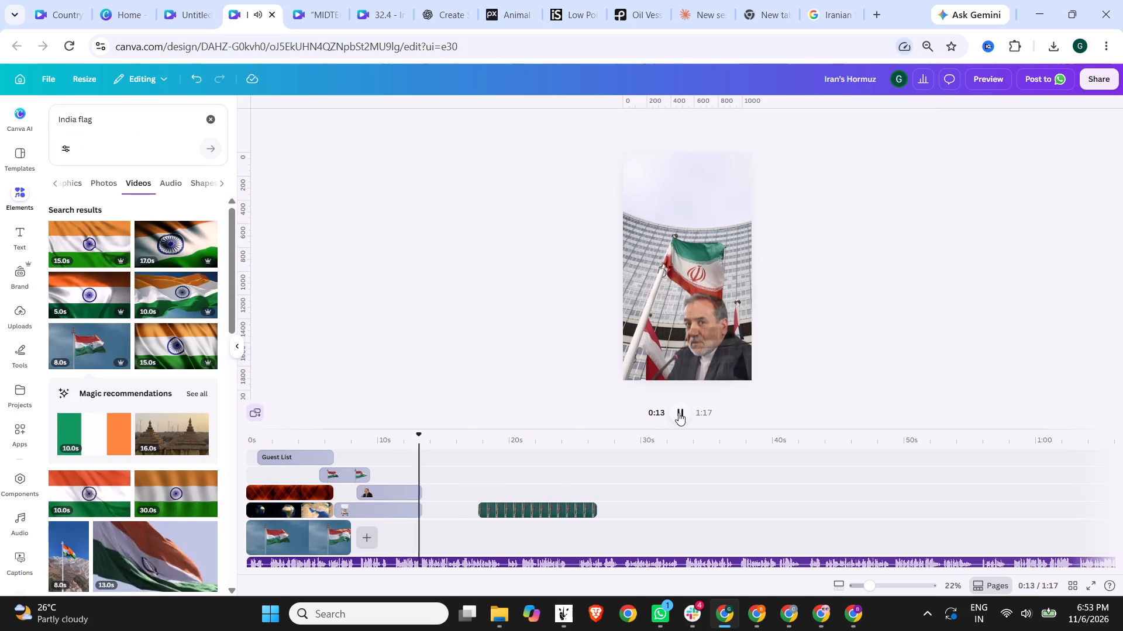
pyautogui.click(678, 412)
pyautogui.click(678, 412)
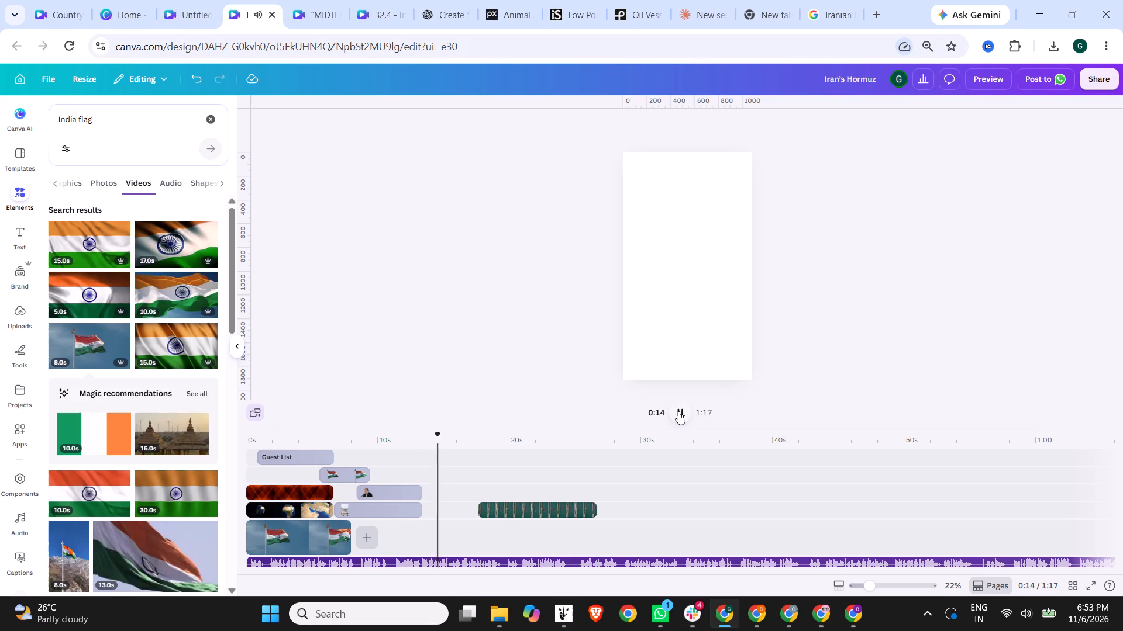
pyautogui.click(678, 411)
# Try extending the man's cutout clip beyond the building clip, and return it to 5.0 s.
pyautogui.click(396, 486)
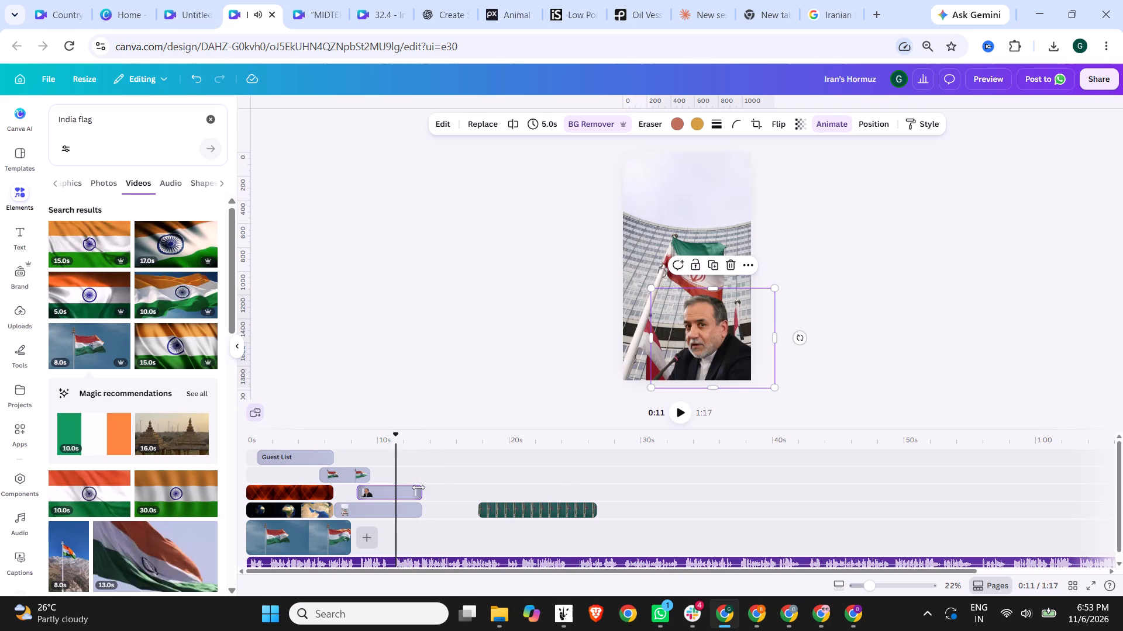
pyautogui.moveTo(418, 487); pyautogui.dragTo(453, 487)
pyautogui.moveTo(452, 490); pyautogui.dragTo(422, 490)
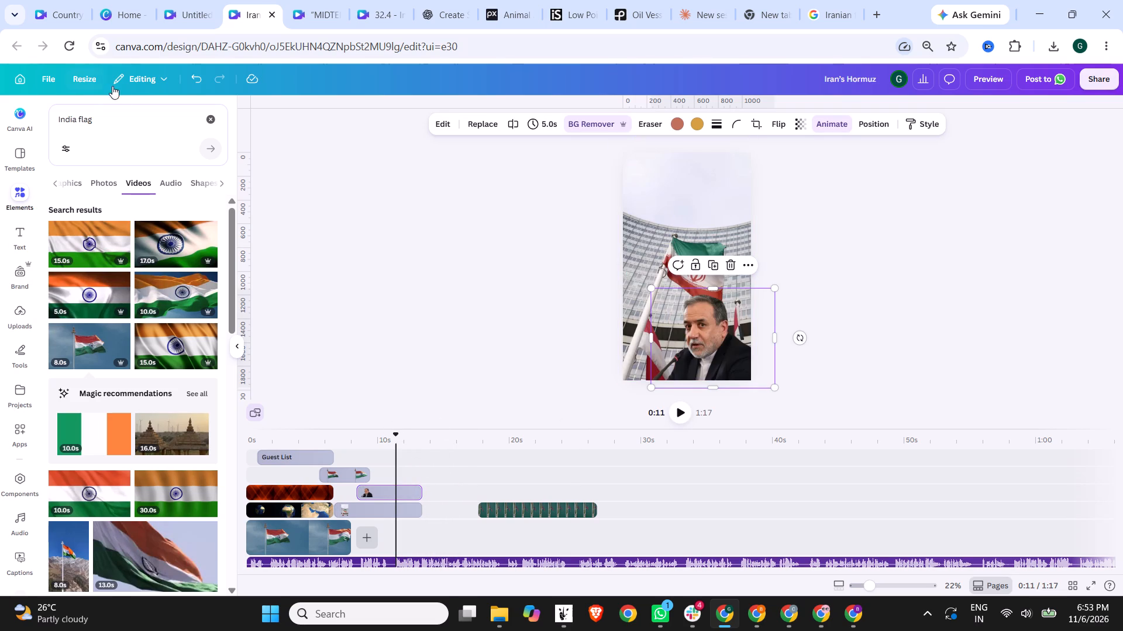
# Look through the Pexels results for oil vessel ship aerial view for another ship clip that suits the reel.
pyautogui.moveTo(120, 123); pyautogui.dragTo(33, 124)
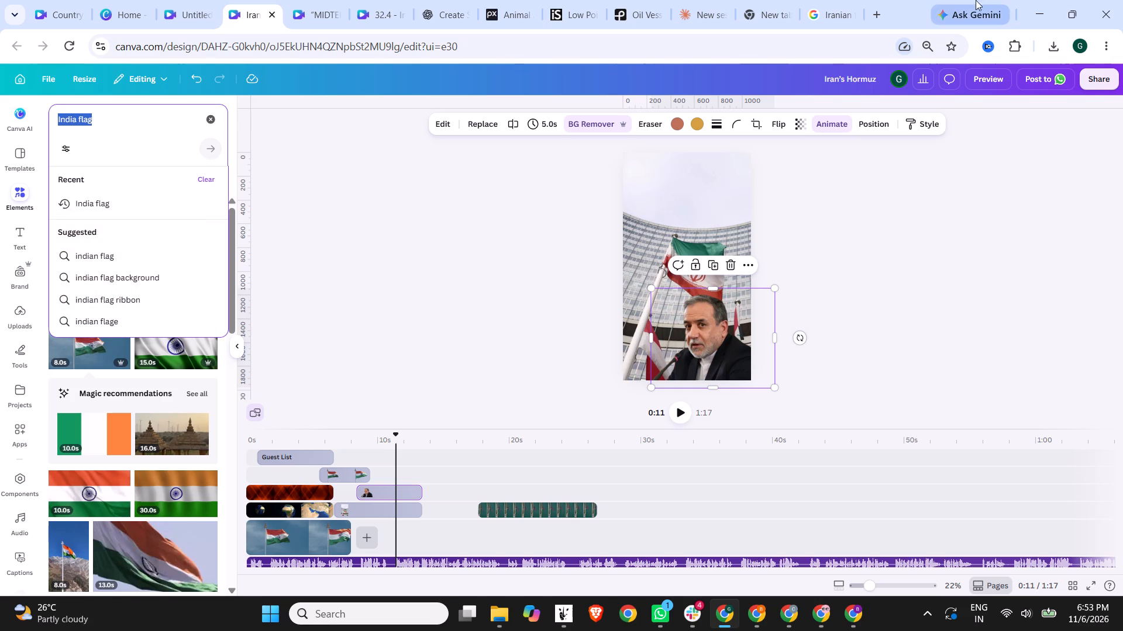
pyautogui.click(643, 0)
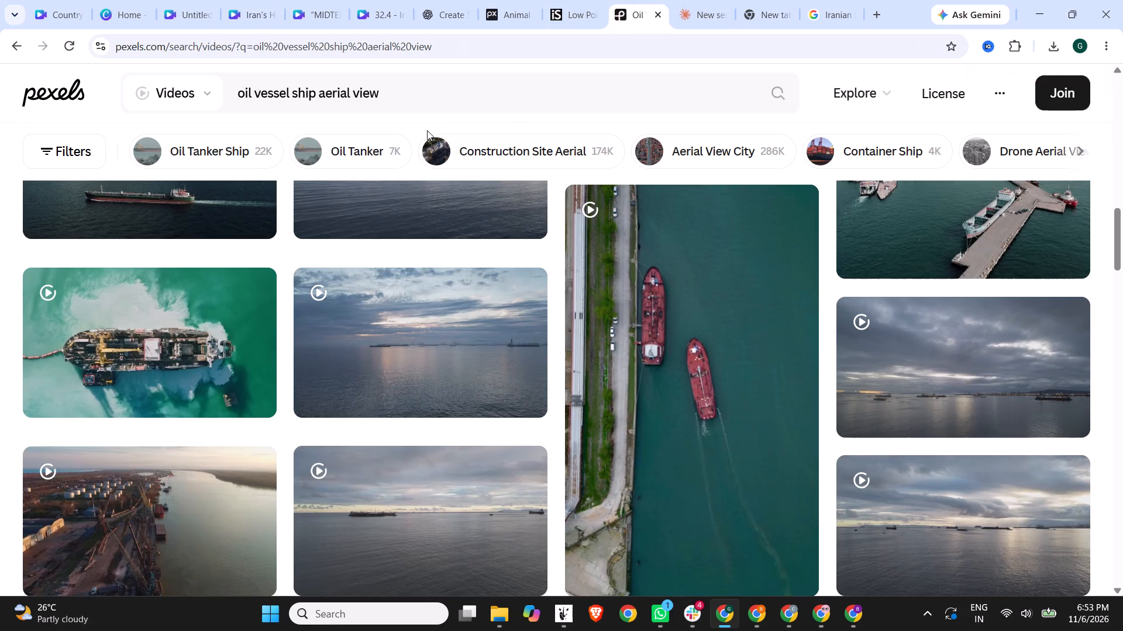
pyautogui.scroll(5, 783, 422)
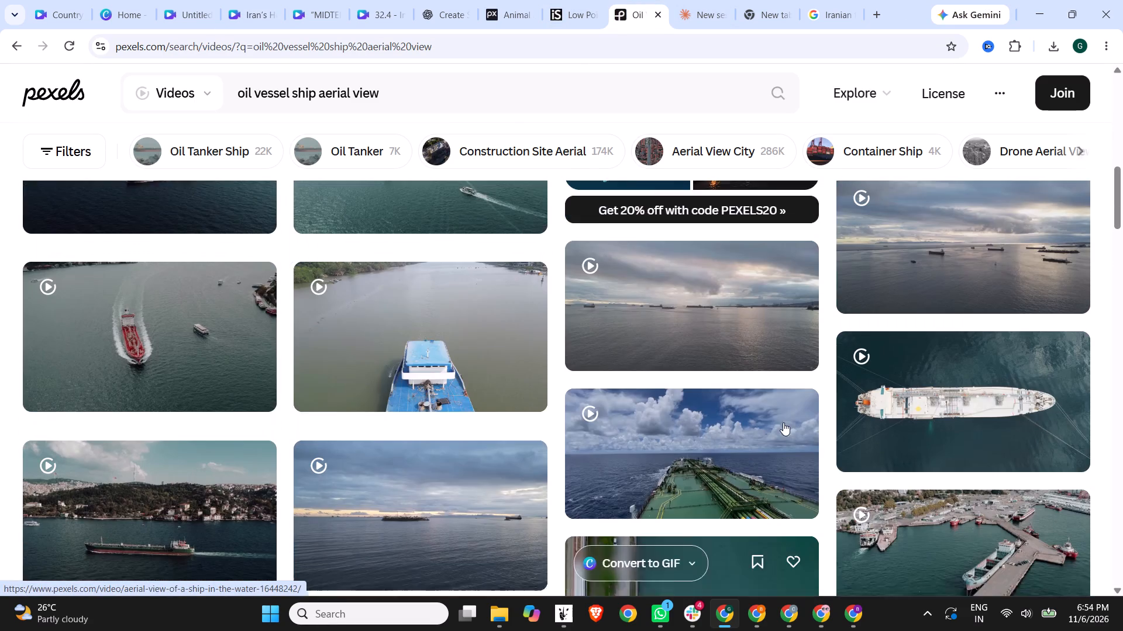
pyautogui.scroll(5, 399, 410)
pyautogui.scroll(3, 284, 356)
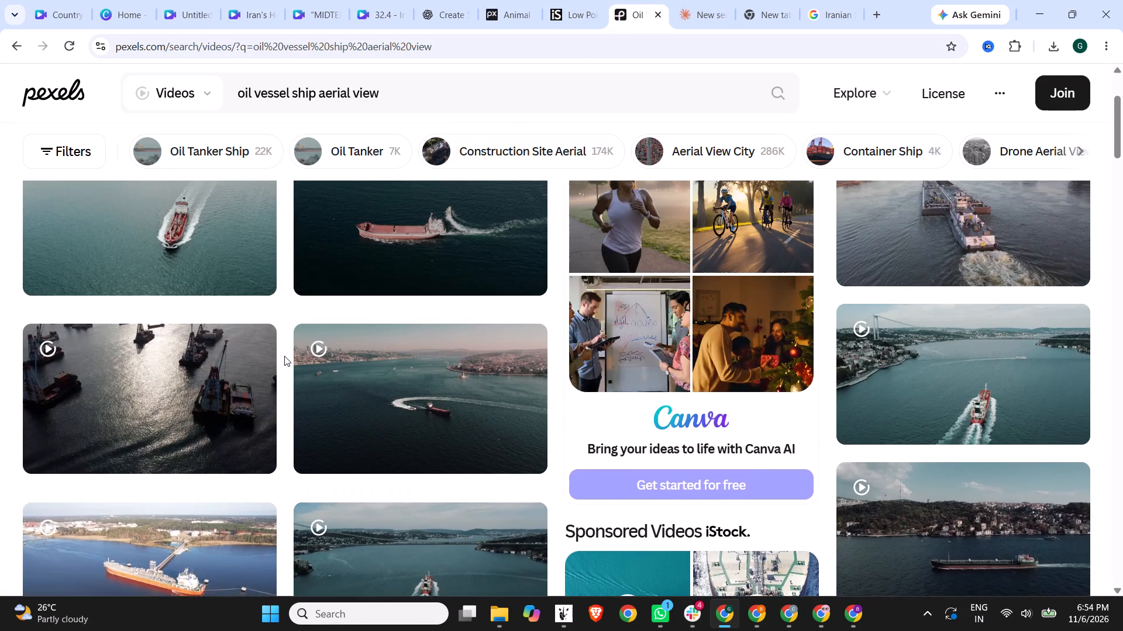
pyautogui.scroll(5, 284, 356)
pyautogui.scroll(-2, 183, 393)
pyautogui.scroll(-4, 385, 391)
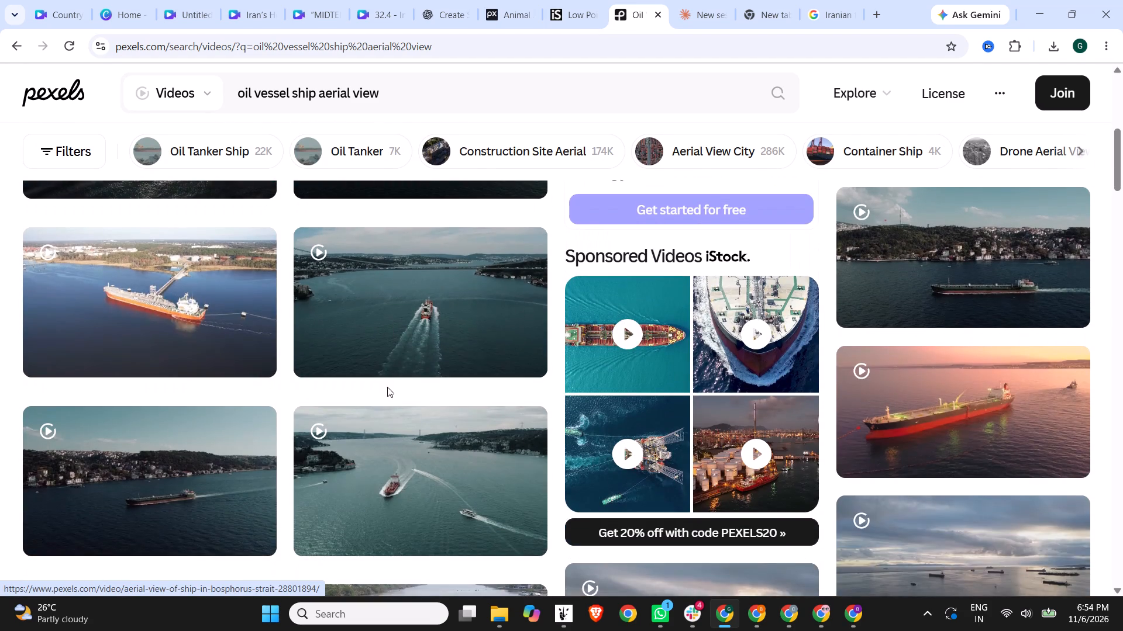
pyautogui.scroll(-5, 385, 332)
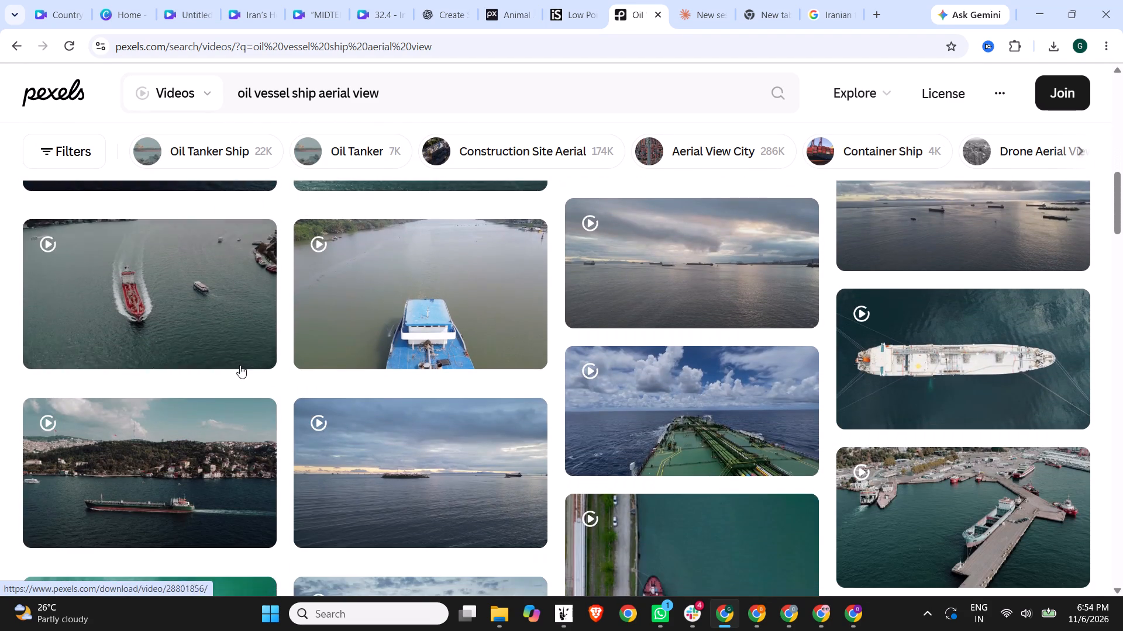
pyautogui.scroll(-5, 350, 360)
pyautogui.scroll(-2, 508, 371)
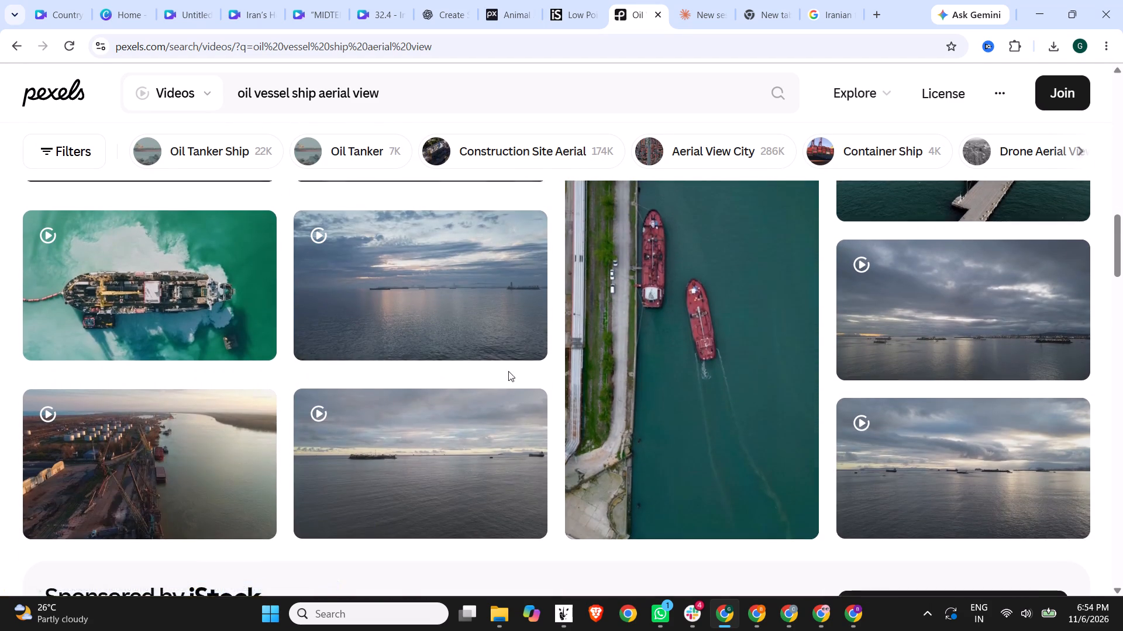
pyautogui.scroll(-11, 508, 371)
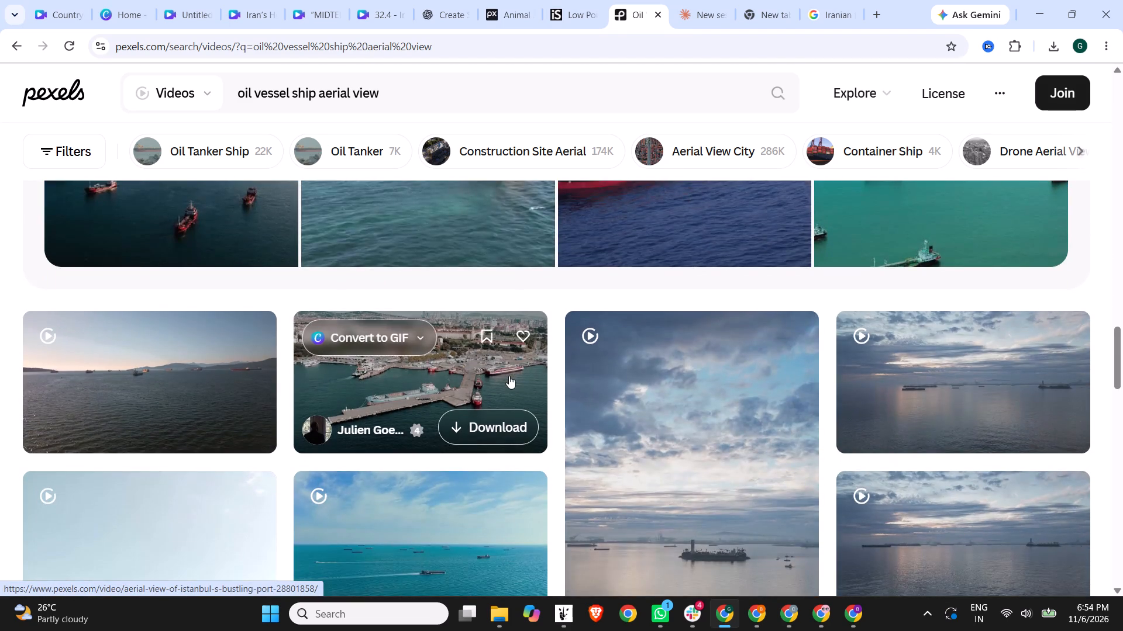
pyautogui.scroll(-4, 509, 376)
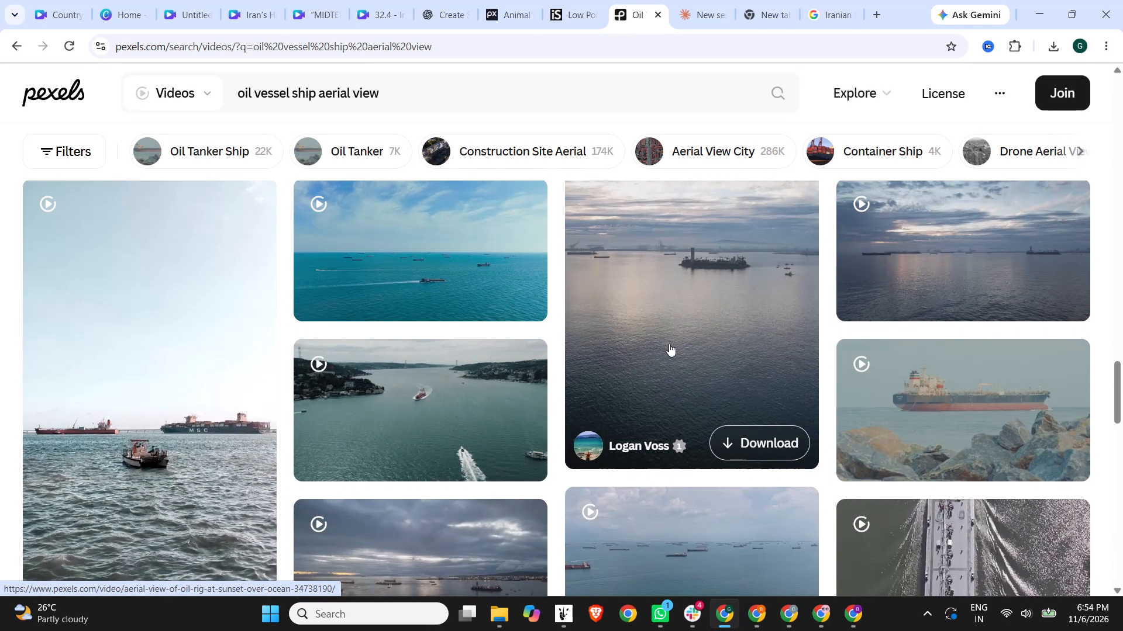
pyautogui.scroll(-3, 669, 344)
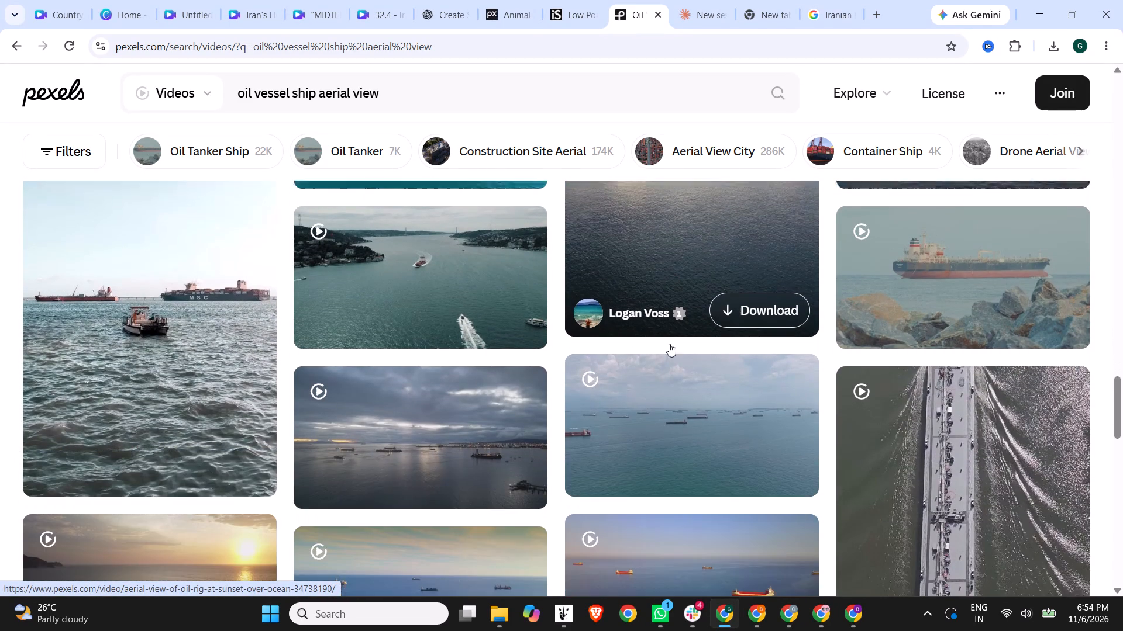
pyautogui.scroll(-4, 669, 344)
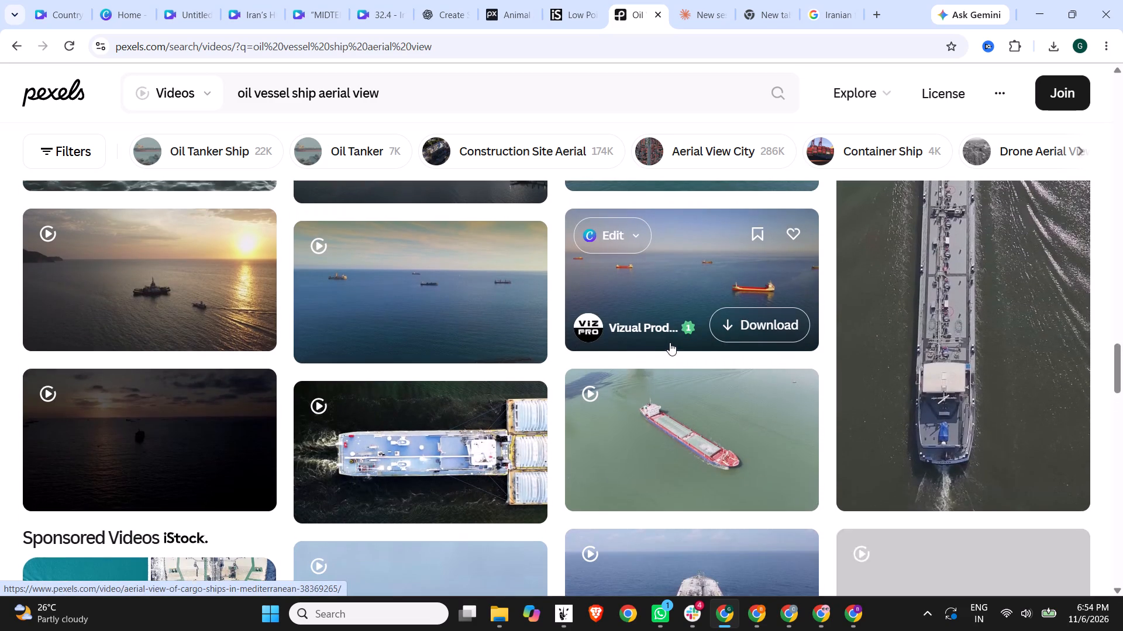
pyautogui.scroll(-4, 670, 343)
pyautogui.scroll(6, 870, 337)
pyautogui.scroll(-6, 835, 342)
pyautogui.scroll(-1, 527, 358)
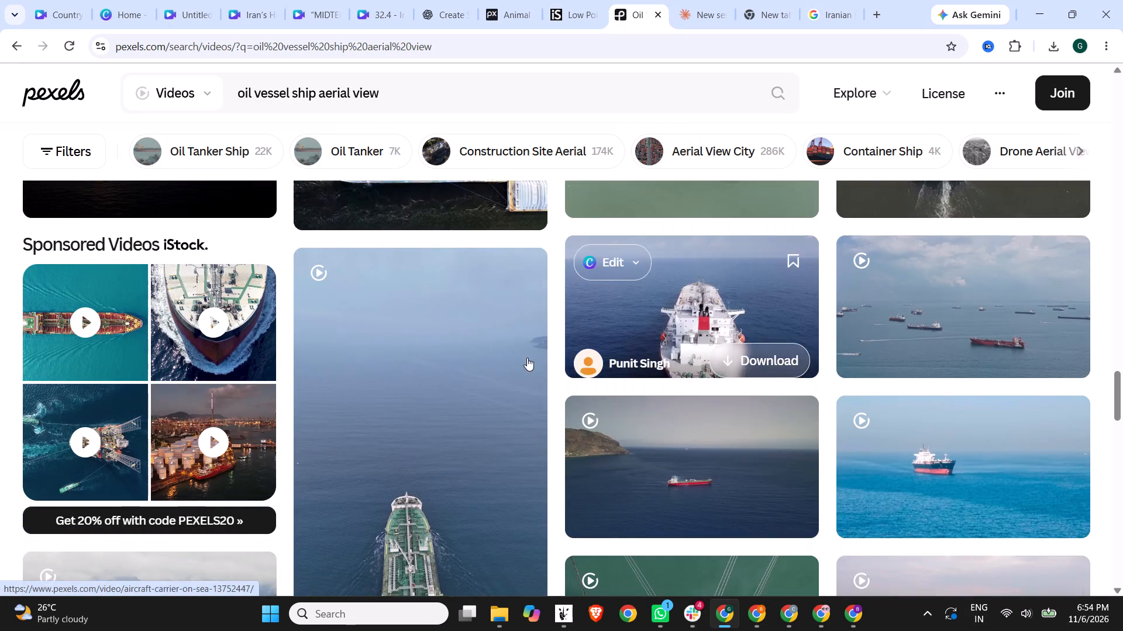
pyautogui.scroll(-2, 527, 358)
# Download the vertical aerial video of a green-decked cargo ship sailing in calm ocean waters.
pyautogui.click(483, 356)
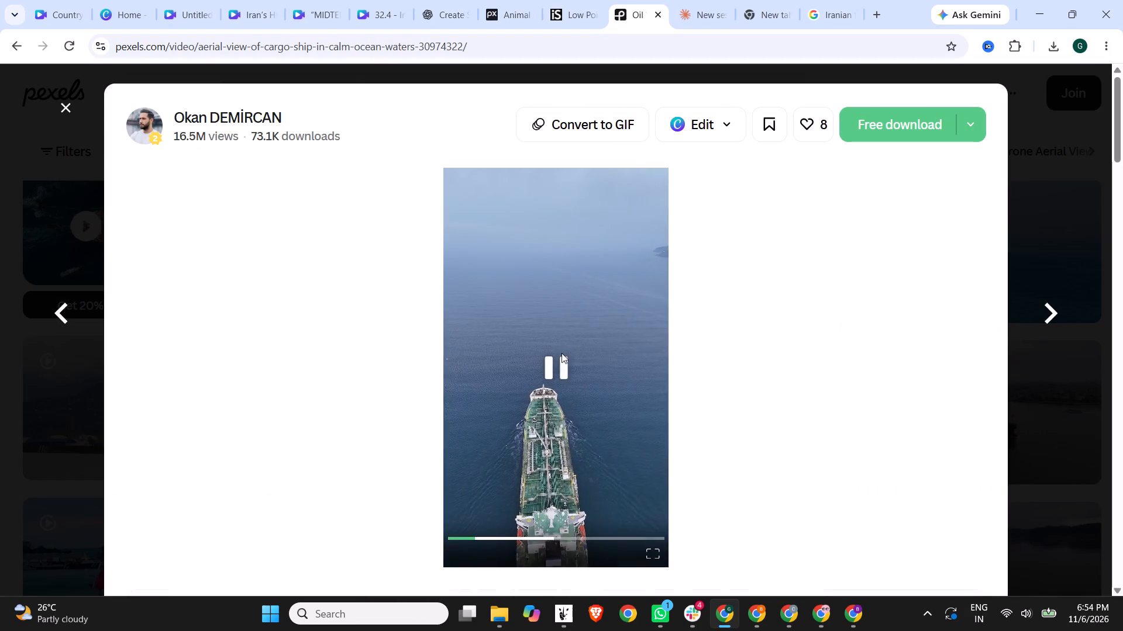
pyautogui.click(883, 117)
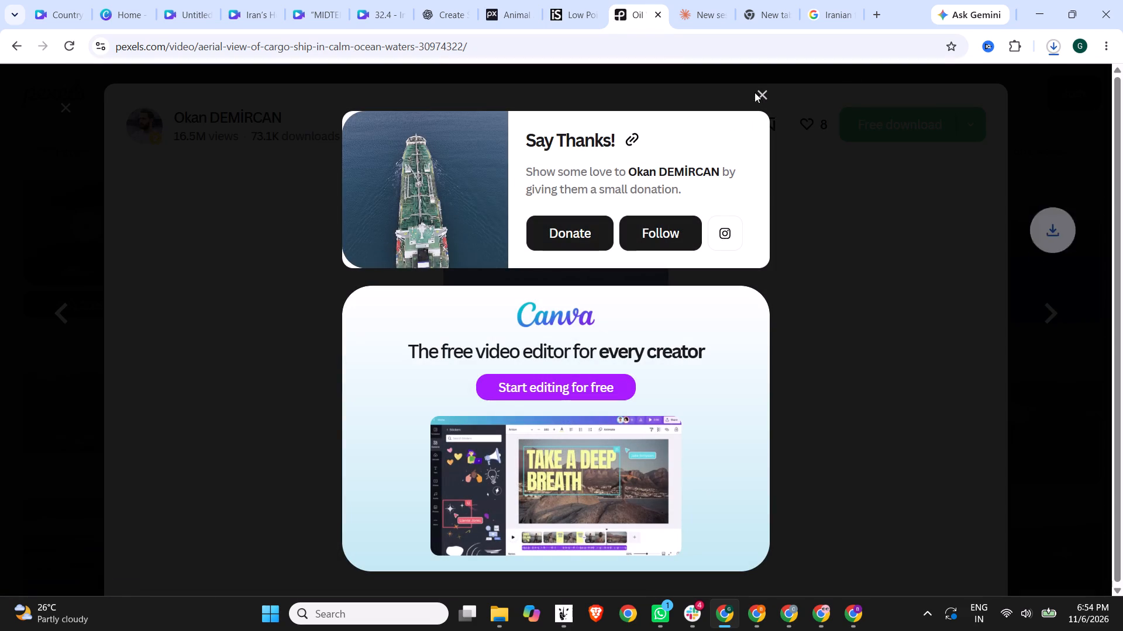
pyautogui.click(761, 93)
# Copy the cargo ship video creator's name and append it after a comma to the credits text kept in the blank browser tab.
pyautogui.moveTo(287, 119); pyautogui.dragTo(209, 119)
pyautogui.moveTo(164, 104); pyautogui.dragTo(220, 113)
pyautogui.click(174, 102)
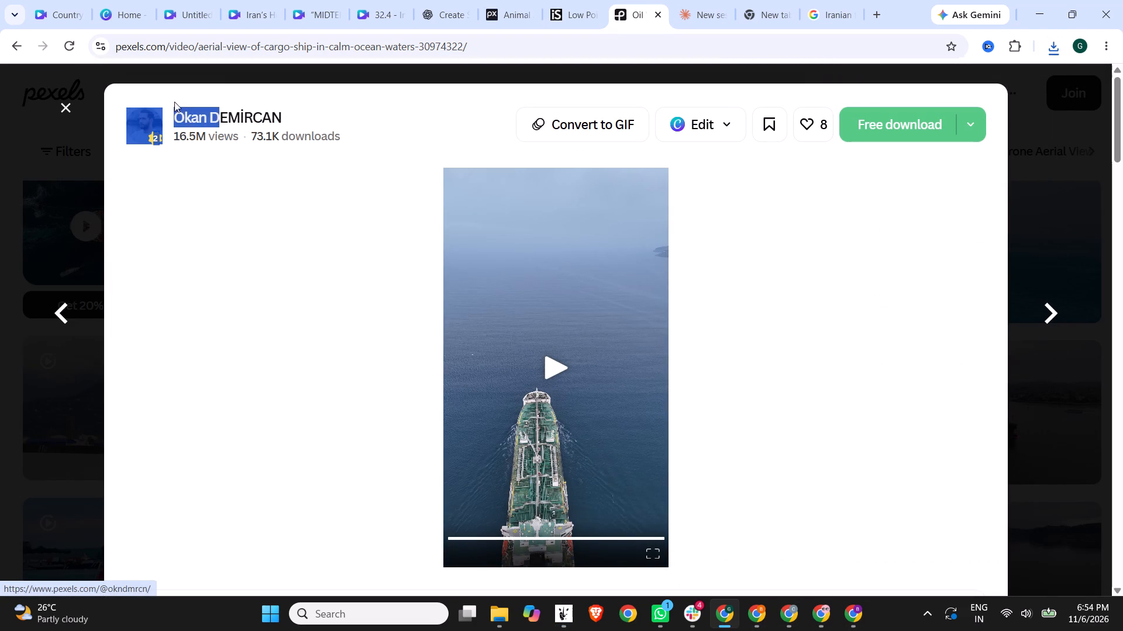
pyautogui.moveTo(173, 104); pyautogui.dragTo(285, 119)
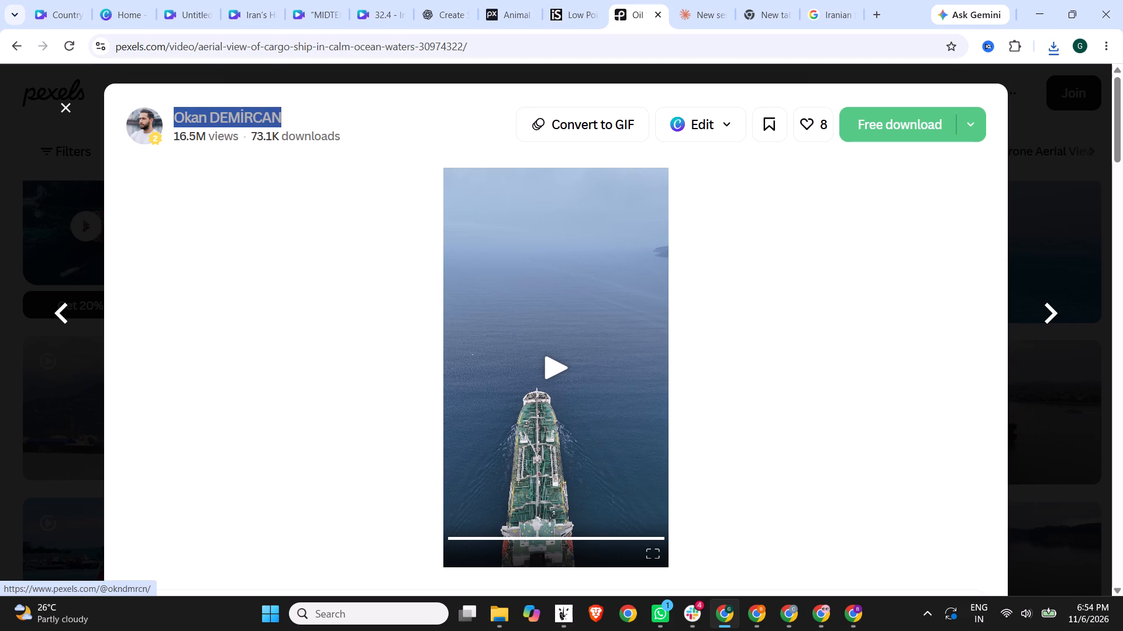
pyautogui.hotkey('ctrl', 'c')
pyautogui.click(730, 0)
pyautogui.click(747, 0)
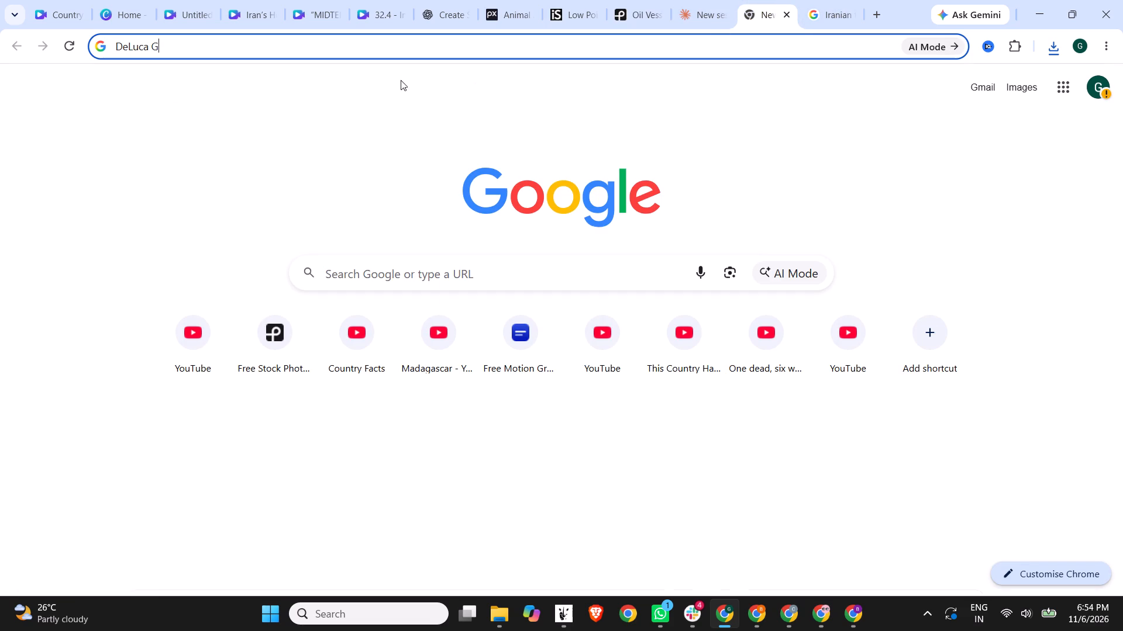
pyautogui.write(',')
pyautogui.press('space')
pyautogui.hotkey('ctrl', 'v')
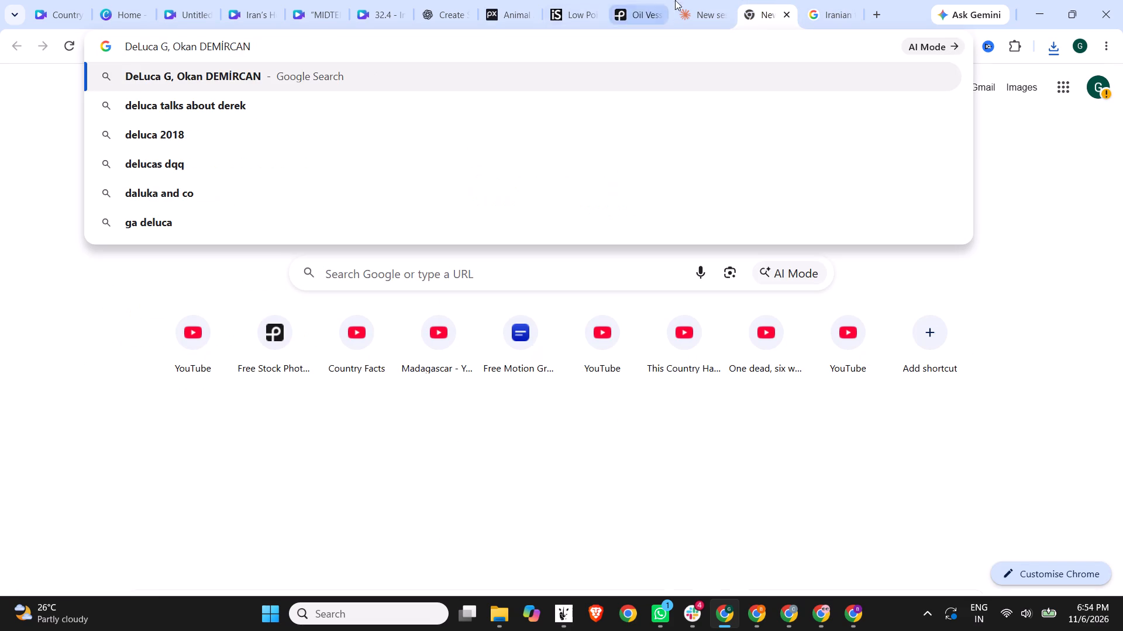
# Return to the Iran's Hormuz design in Canva and move the red ships clip to start where the building clip ends.
pyautogui.click(640, 0)
pyautogui.click(1057, 82)
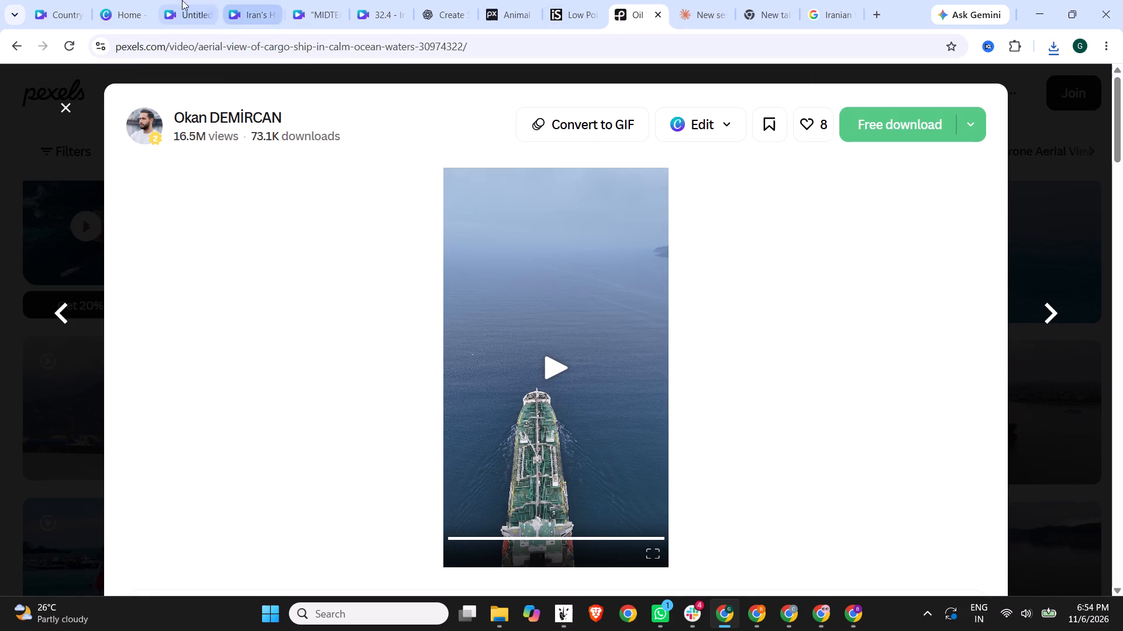
pyautogui.click(128, 0)
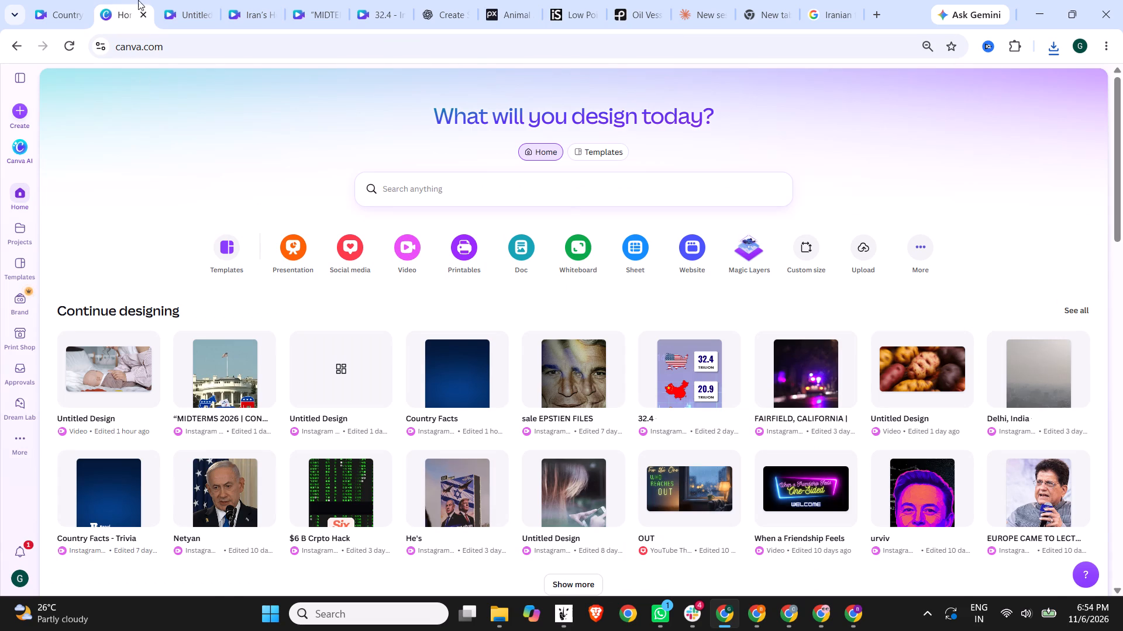
pyautogui.click(195, 0)
pyautogui.click(253, 0)
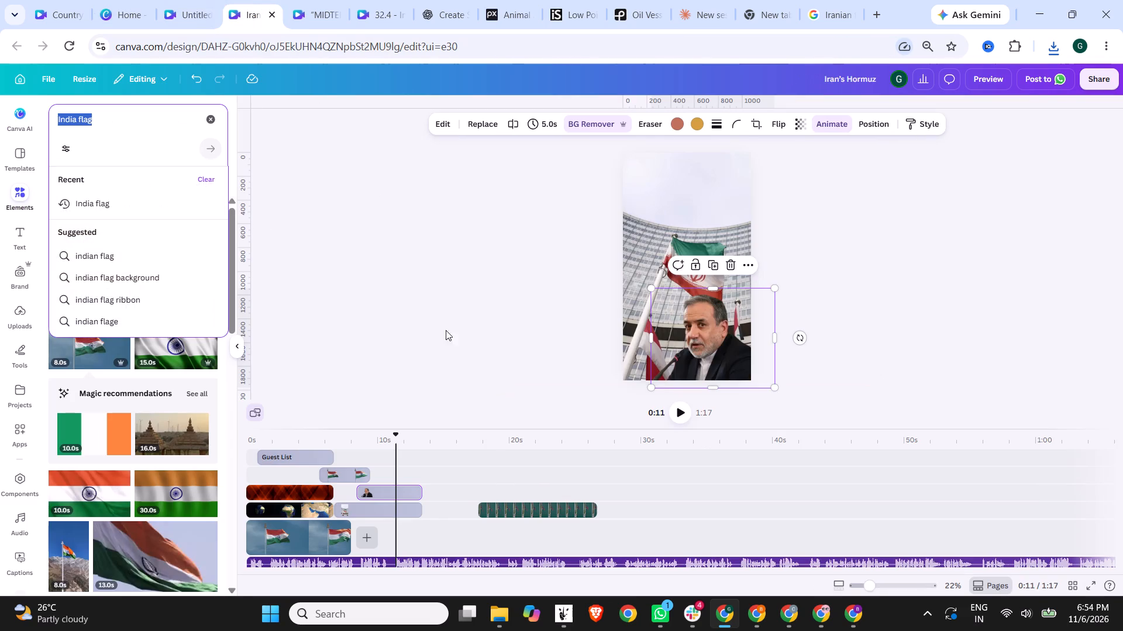
pyautogui.click(512, 508)
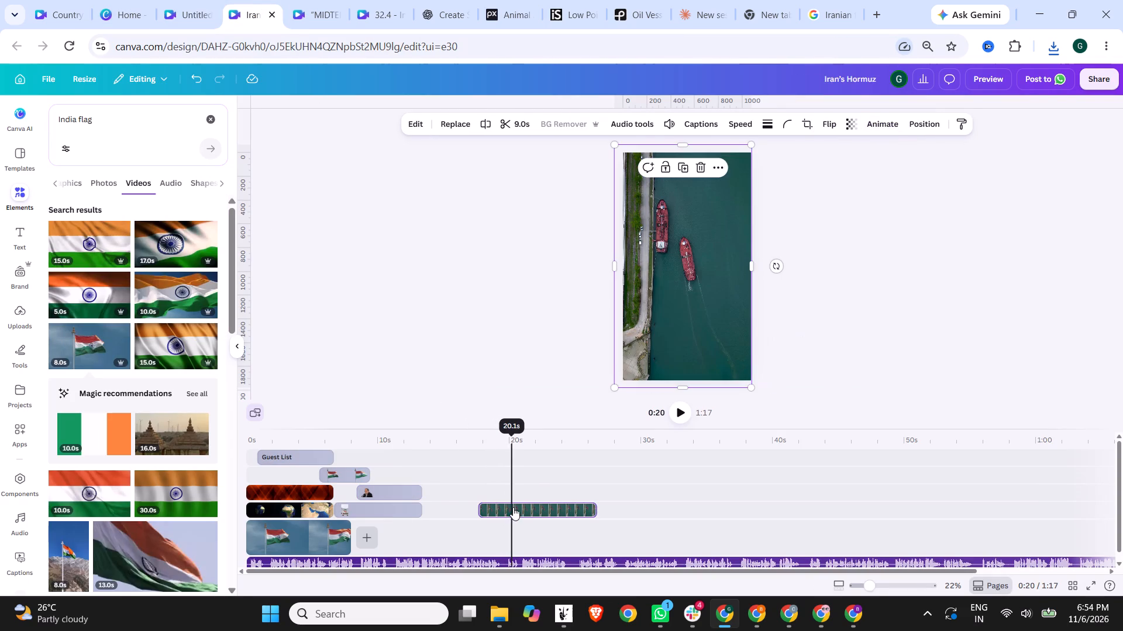
pyautogui.moveTo(519, 507); pyautogui.dragTo(467, 503)
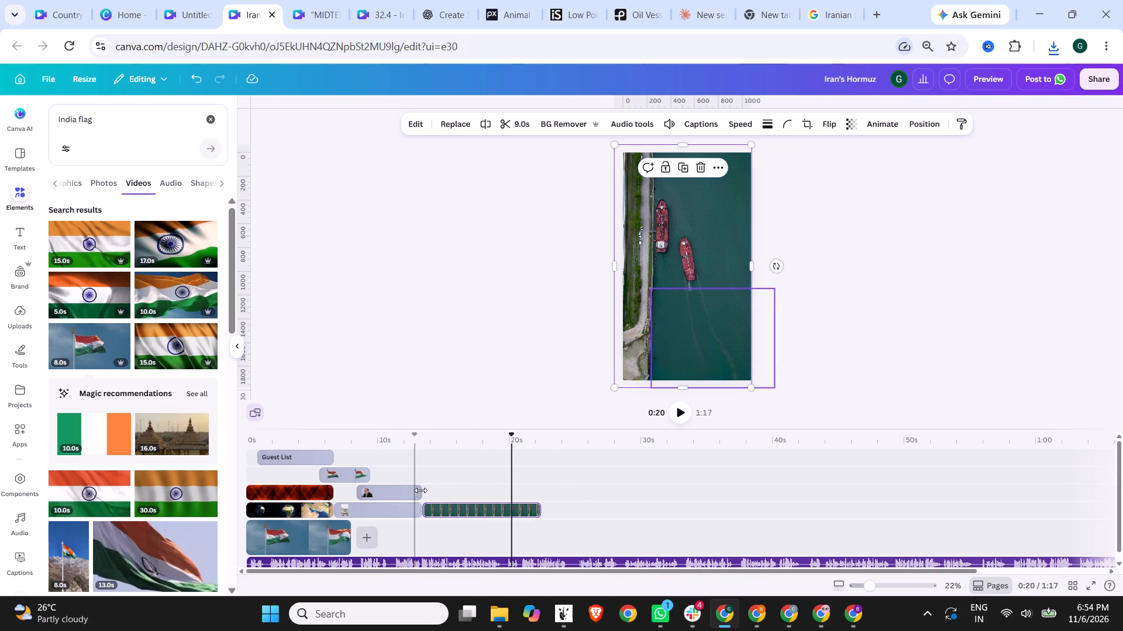
# Play the voiceover to about 0:14 and add the 15.0 s Indian flag video there, shrunk and placed near the top of the ship scene.
pyautogui.click(401, 441)
pyautogui.click(671, 410)
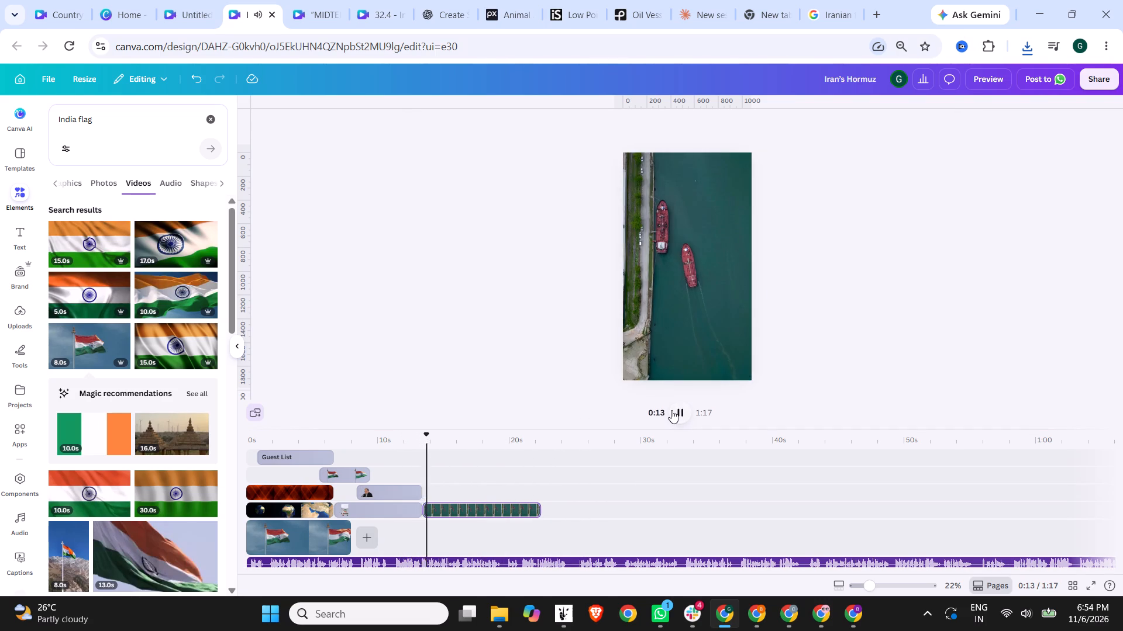
pyautogui.click(671, 410)
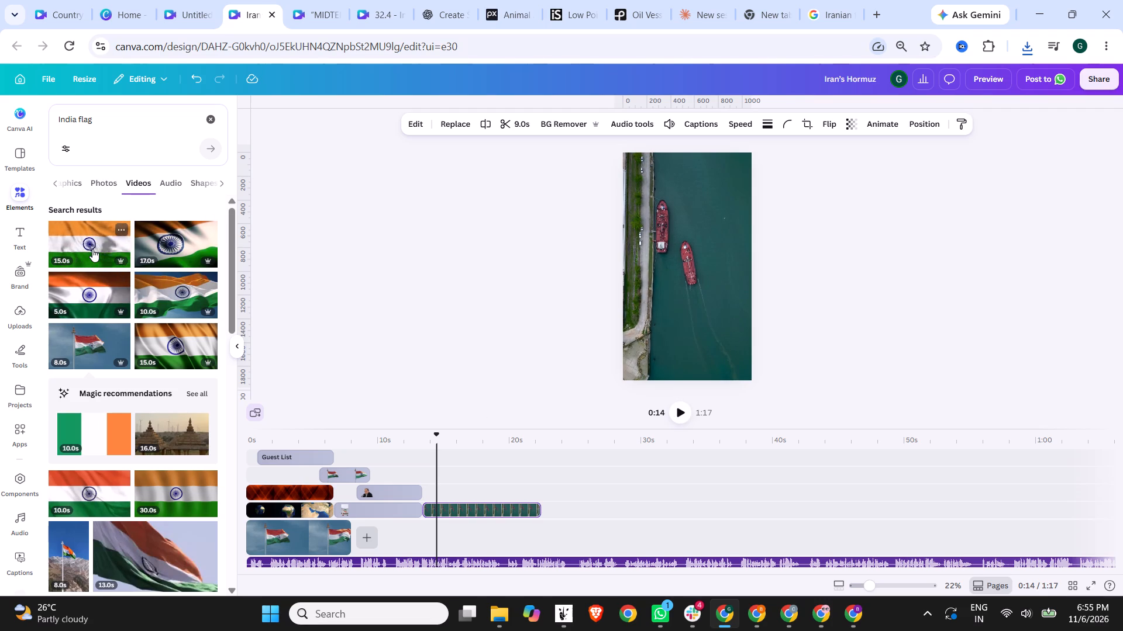
pyautogui.moveTo(92, 249); pyautogui.dragTo(669, 242)
pyautogui.moveTo(729, 273); pyautogui.dragTo(685, 241)
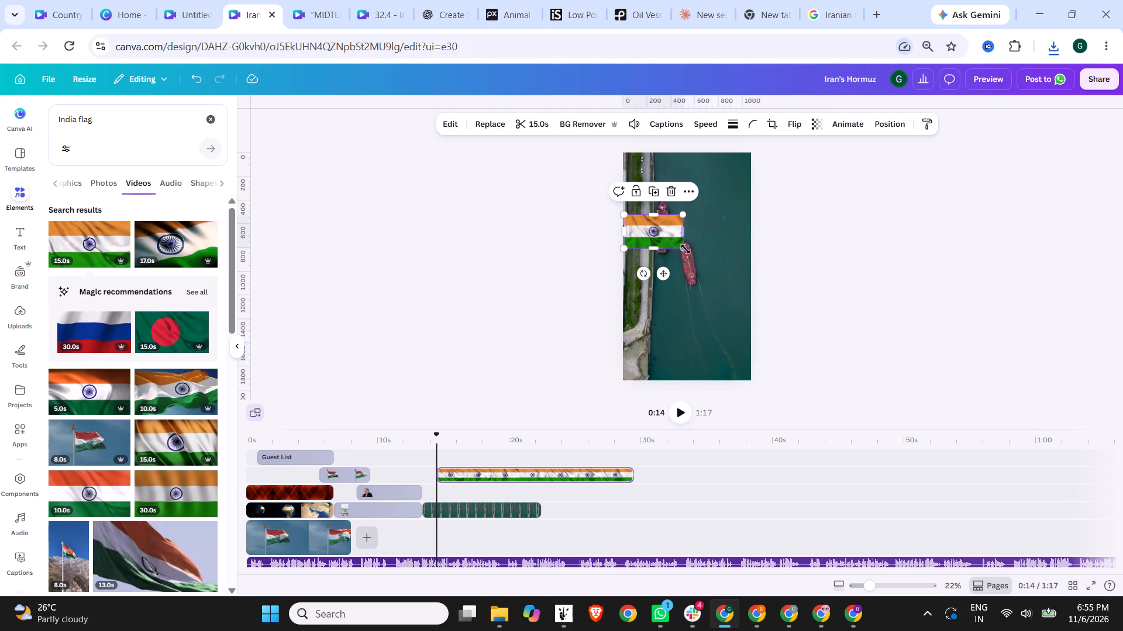
pyautogui.moveTo(659, 230); pyautogui.dragTo(671, 199)
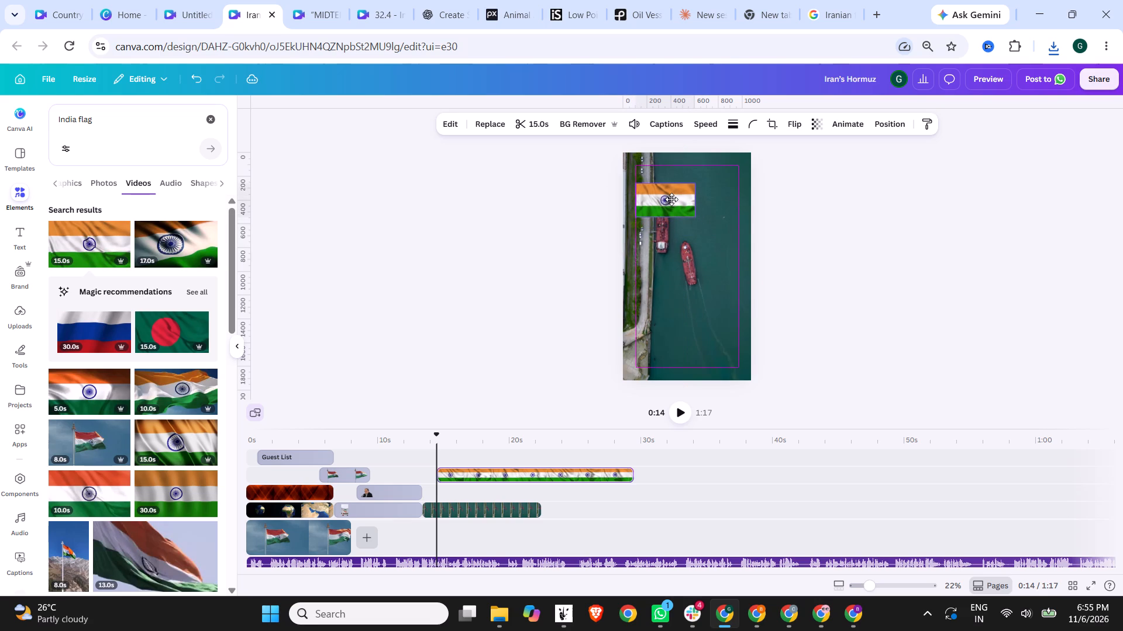
pyautogui.moveTo(671, 199); pyautogui.dragTo(690, 190)
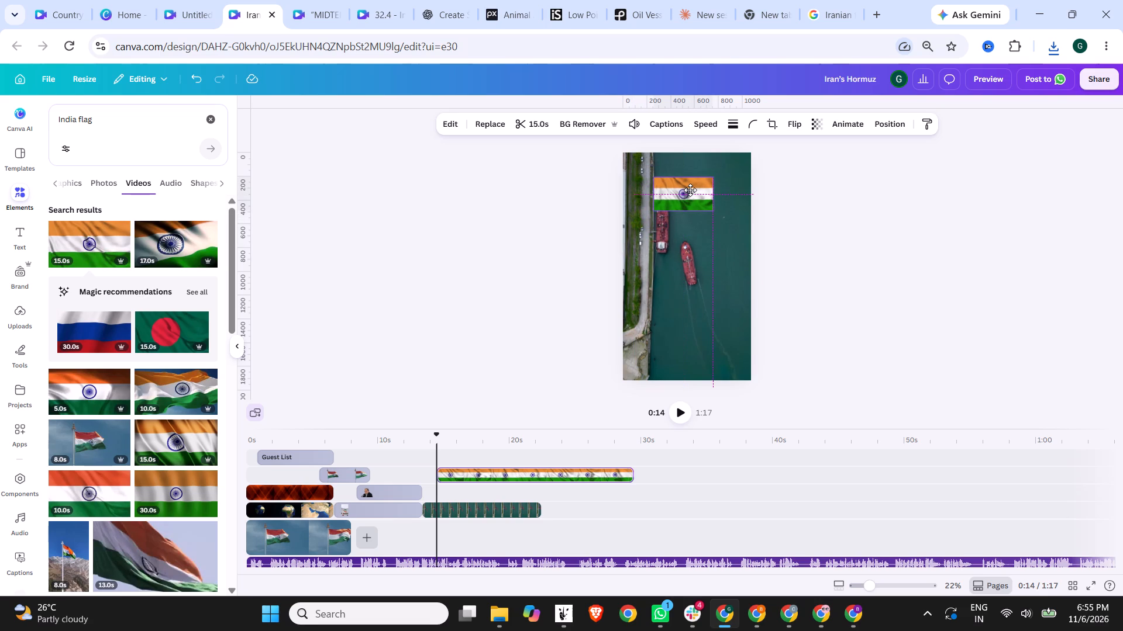
pyautogui.moveTo(690, 190); pyautogui.dragTo(691, 183)
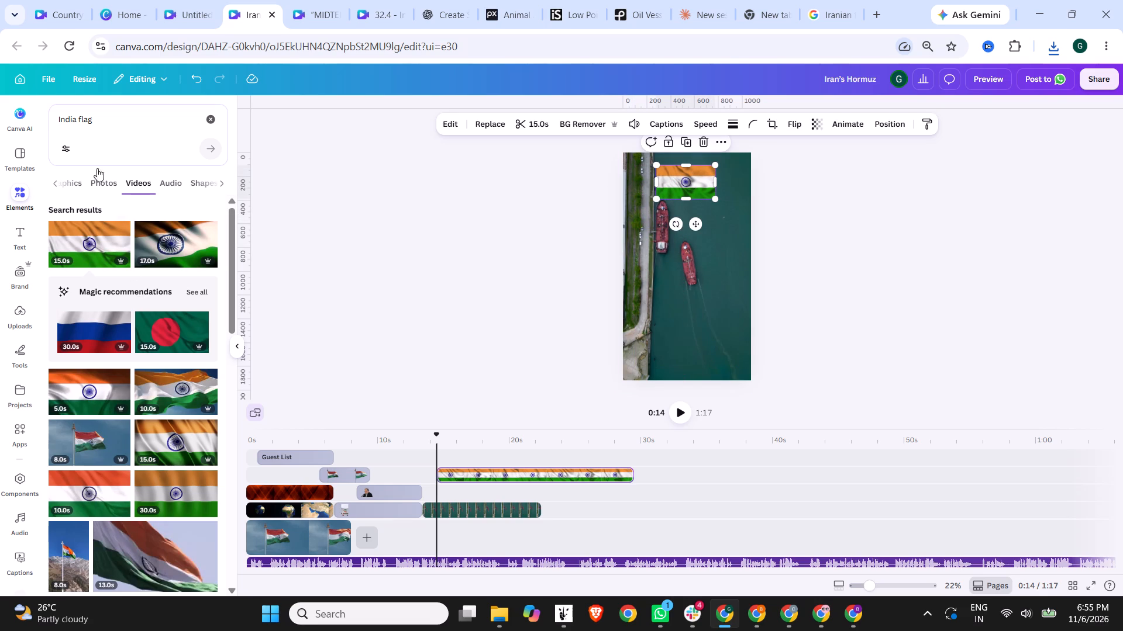
# Search for China flag and add the 30.0 s flag video directly below the Indian flag, scaled to the same size.
pyautogui.moveTo(102, 115); pyautogui.dragTo(39, 114)
pyautogui.write('China flag')
pyautogui.press('Return')
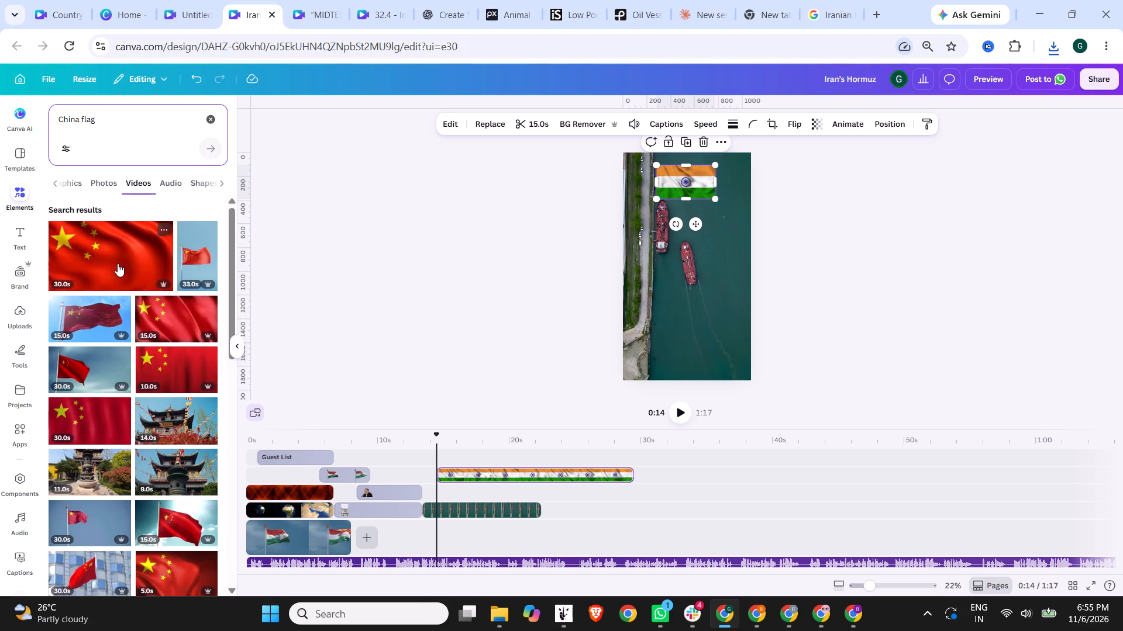
pyautogui.moveTo(117, 262); pyautogui.dragTo(715, 255)
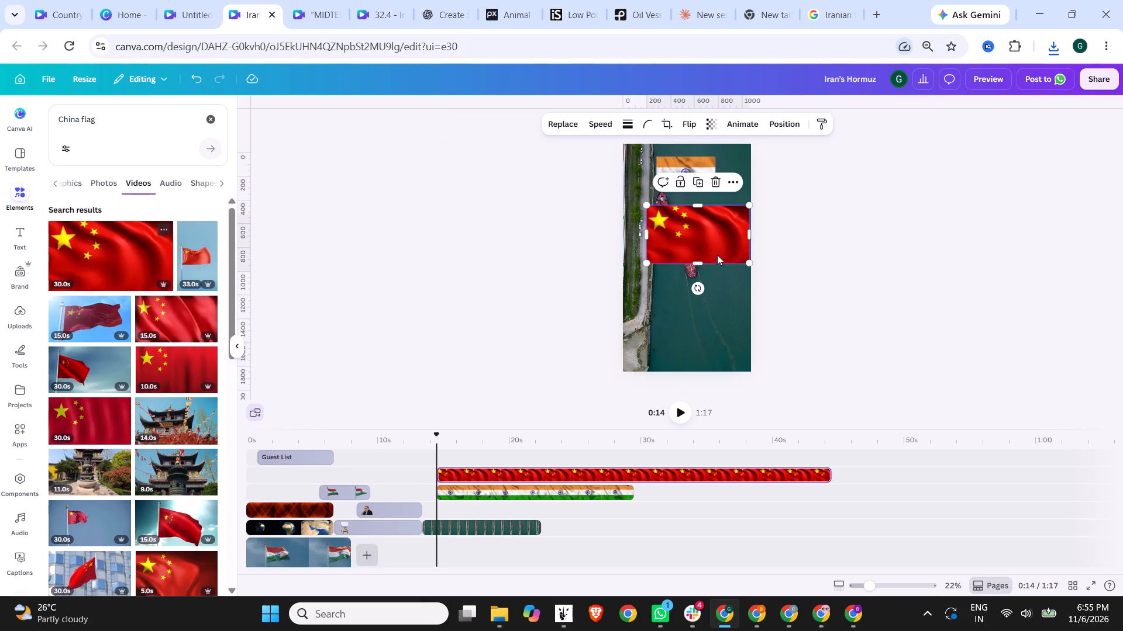
pyautogui.moveTo(701, 240); pyautogui.dragTo(711, 233)
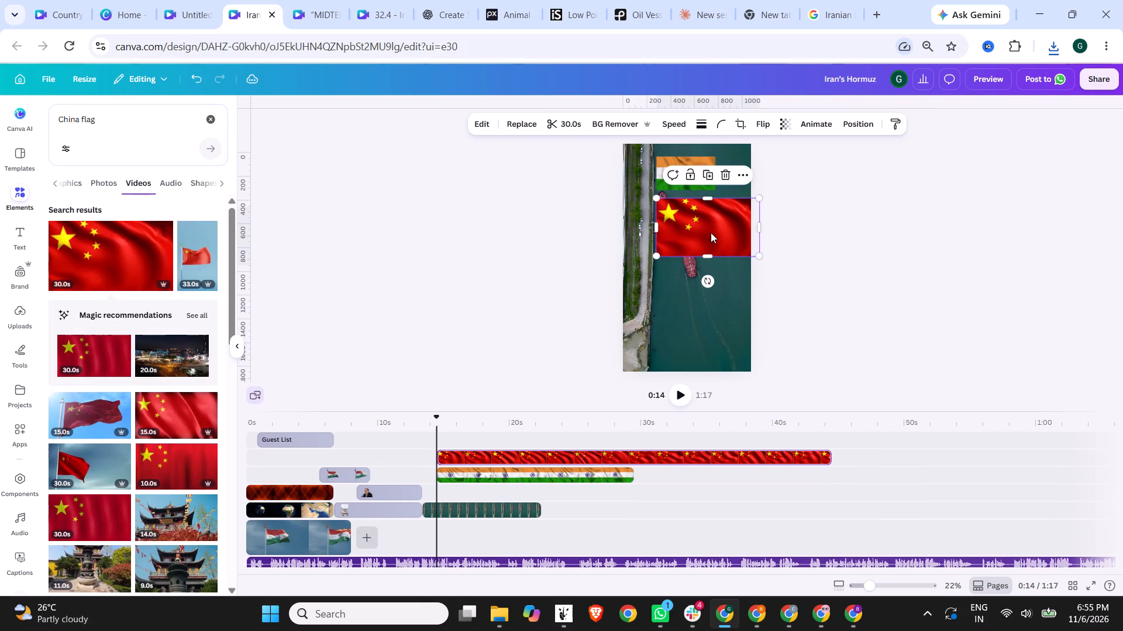
pyautogui.moveTo(760, 258); pyautogui.dragTo(714, 237)
pyautogui.click(830, 238)
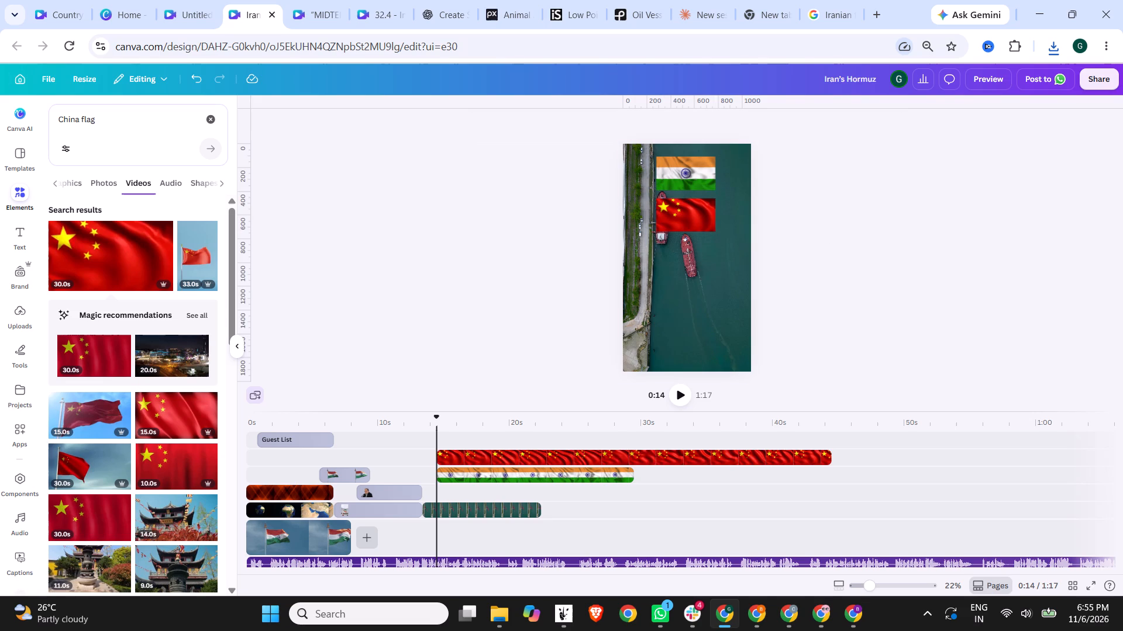
# Play the voiceover to about 0:16, search for Iraq and add the 15.0 s flag video directly below the Chinese flag, scaled to match.
pyautogui.moveTo(99, 124); pyautogui.dragTo(0, 124)
pyautogui.click(684, 391)
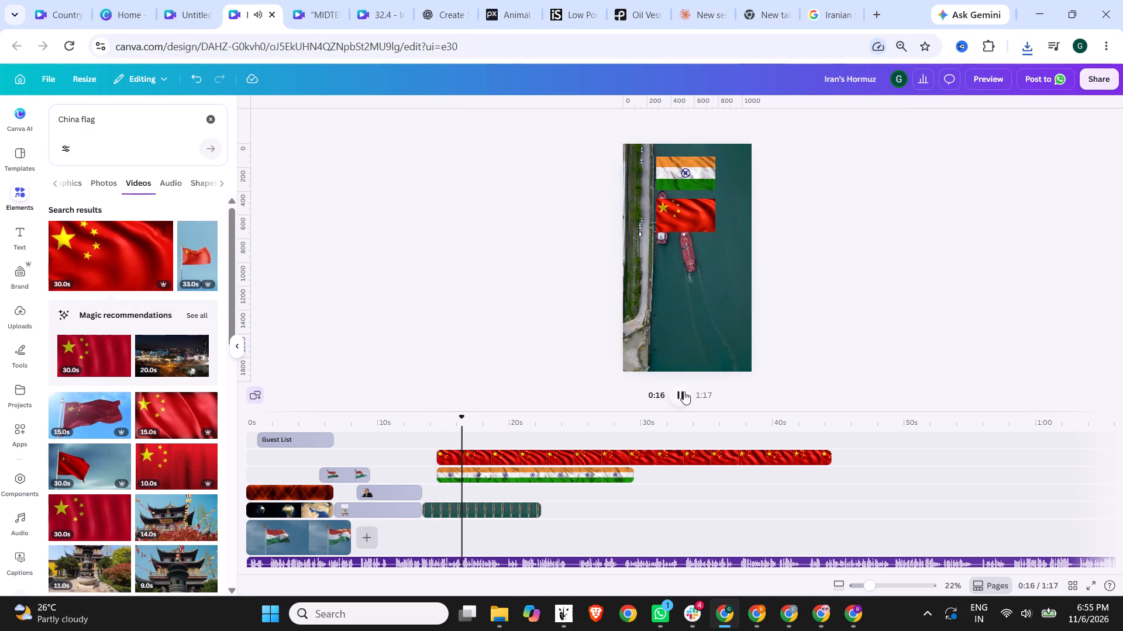
pyautogui.click(684, 391)
pyautogui.moveTo(128, 119); pyautogui.dragTo(0, 126)
pyautogui.write('Iraq')
pyautogui.press('Return')
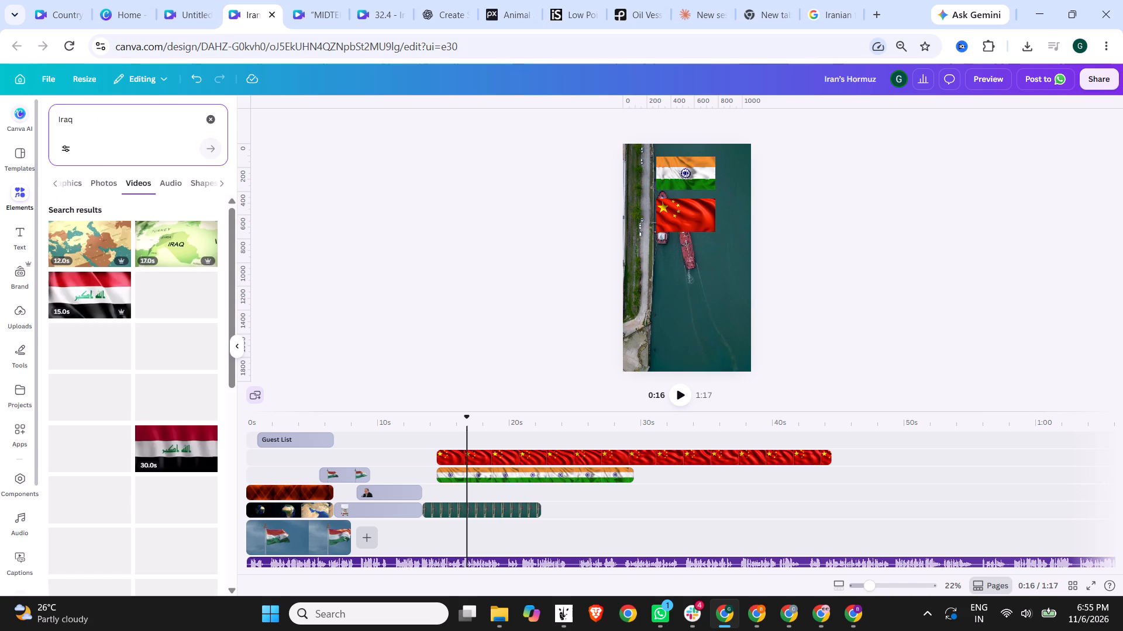
pyautogui.moveTo(86, 294); pyautogui.dragTo(715, 256)
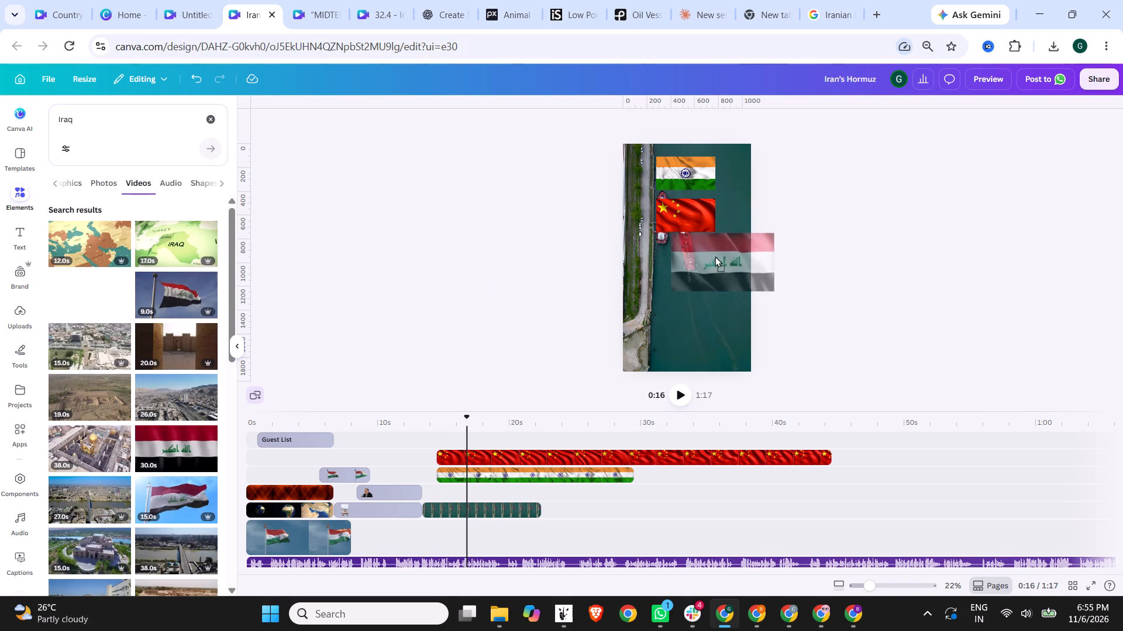
pyautogui.moveTo(715, 256); pyautogui.dragTo(692, 270)
pyautogui.click(711, 272)
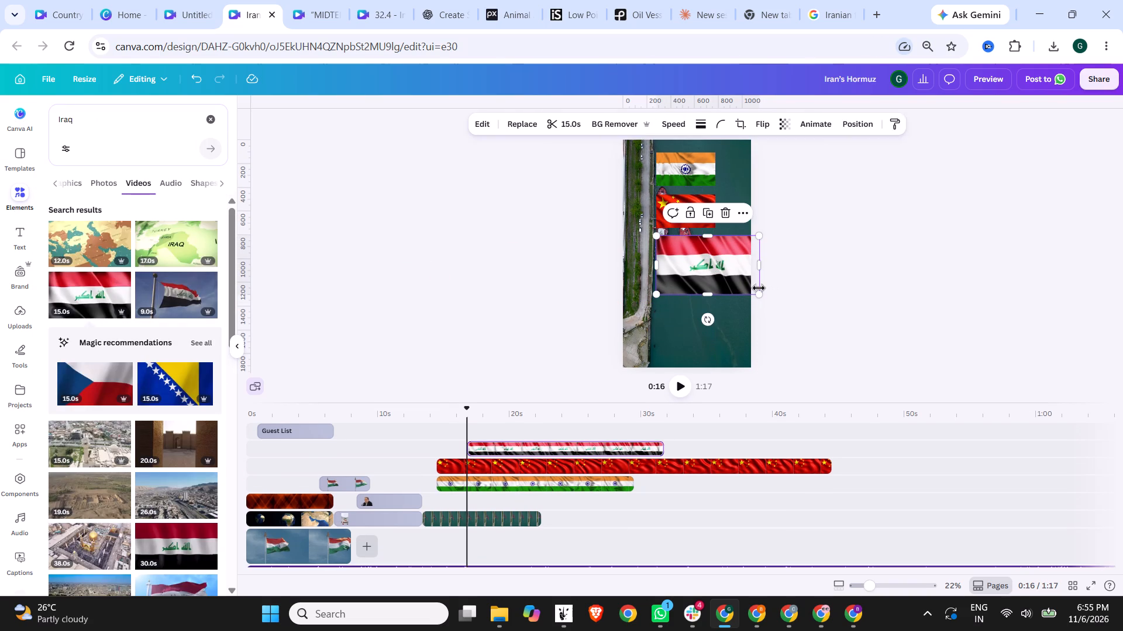
pyautogui.click(758, 289)
pyautogui.moveTo(760, 294); pyautogui.dragTo(725, 286)
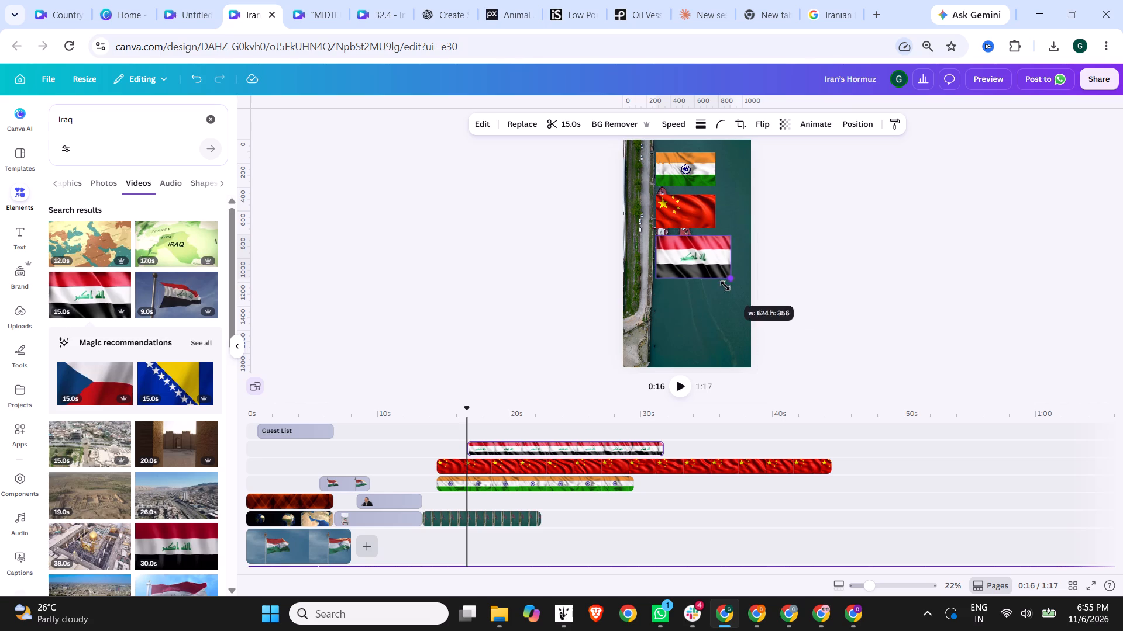
pyautogui.moveTo(725, 286); pyautogui.dragTo(711, 282)
pyautogui.click(815, 265)
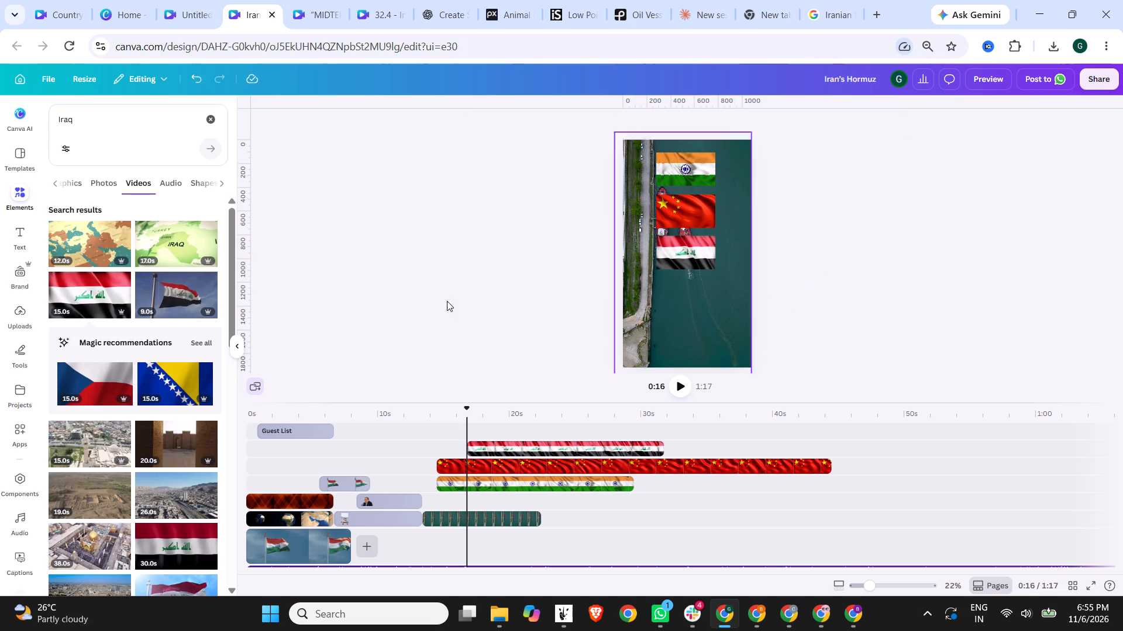
# Search for Qatar and add the 30.0 s flag video directly below the Iraqi flag, scaled to the same size.
pyautogui.moveTo(101, 124); pyautogui.dragTo(41, 124)
pyautogui.press('BackSpace')
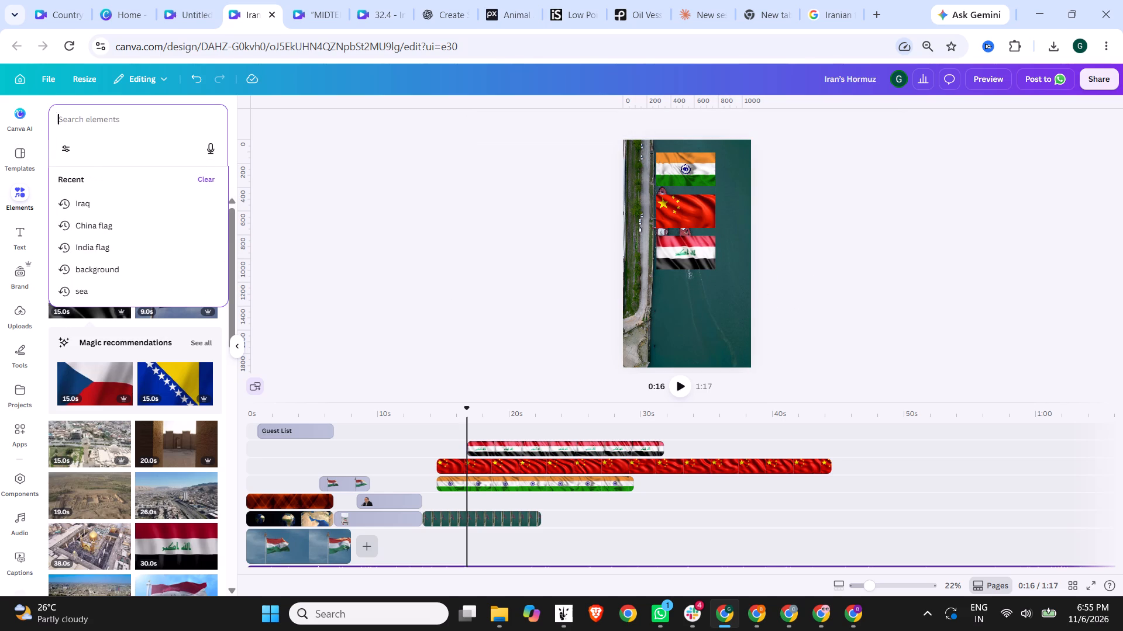
pyautogui.write('Qatar')
pyautogui.press('Return')
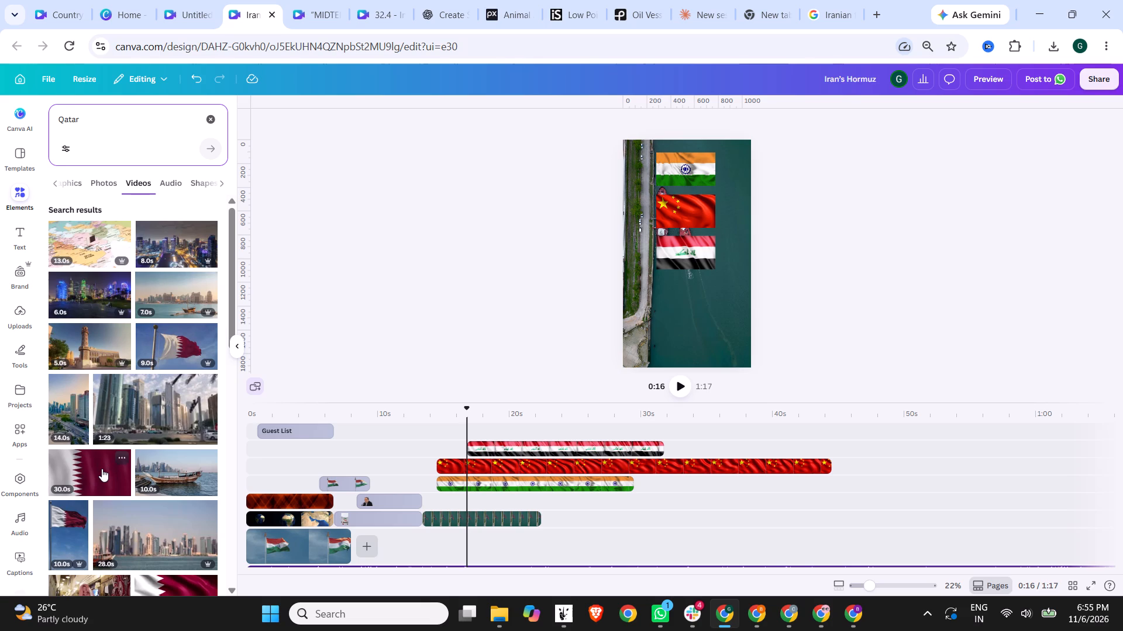
pyautogui.moveTo(95, 470); pyautogui.dragTo(705, 297)
pyautogui.click(701, 304)
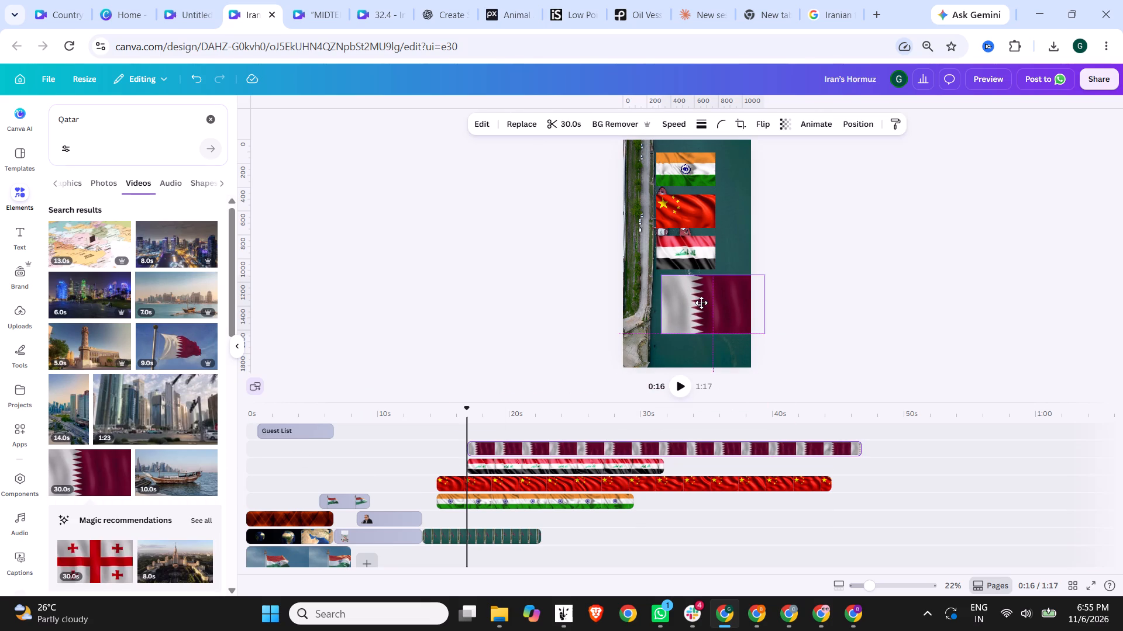
pyautogui.moveTo(759, 333); pyautogui.dragTo(723, 320)
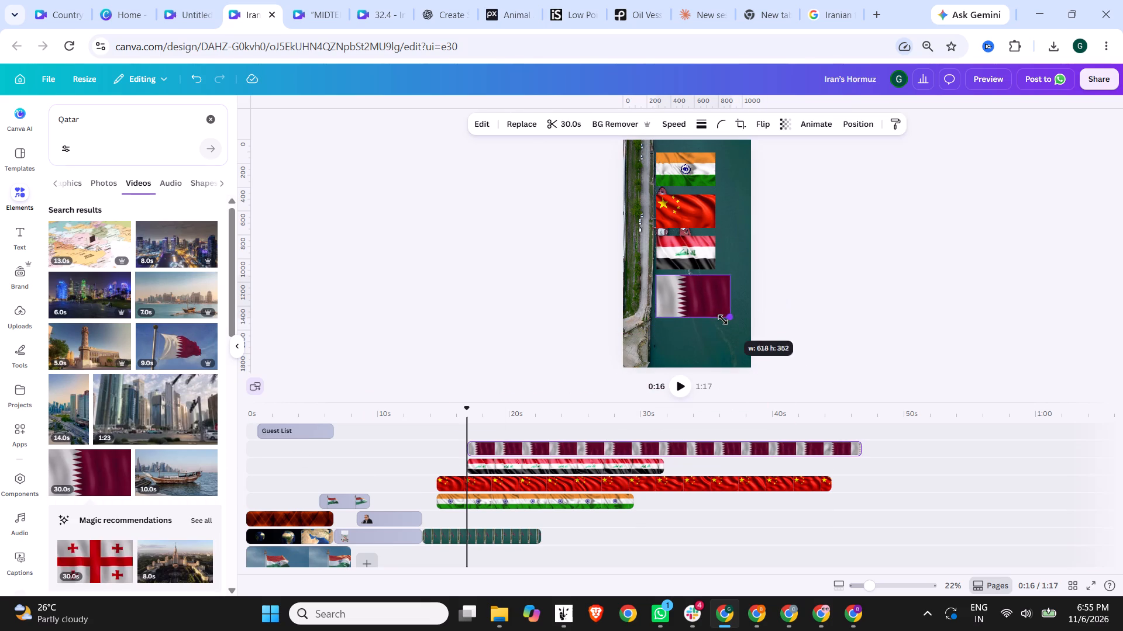
pyautogui.moveTo(723, 320); pyautogui.dragTo(711, 317)
pyautogui.click(829, 292)
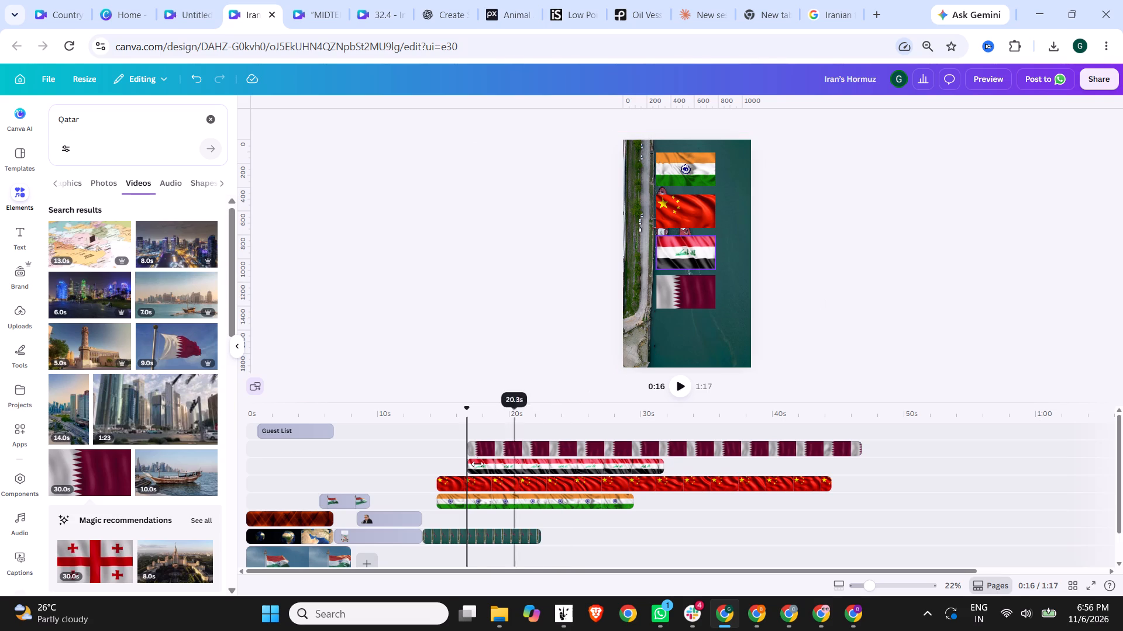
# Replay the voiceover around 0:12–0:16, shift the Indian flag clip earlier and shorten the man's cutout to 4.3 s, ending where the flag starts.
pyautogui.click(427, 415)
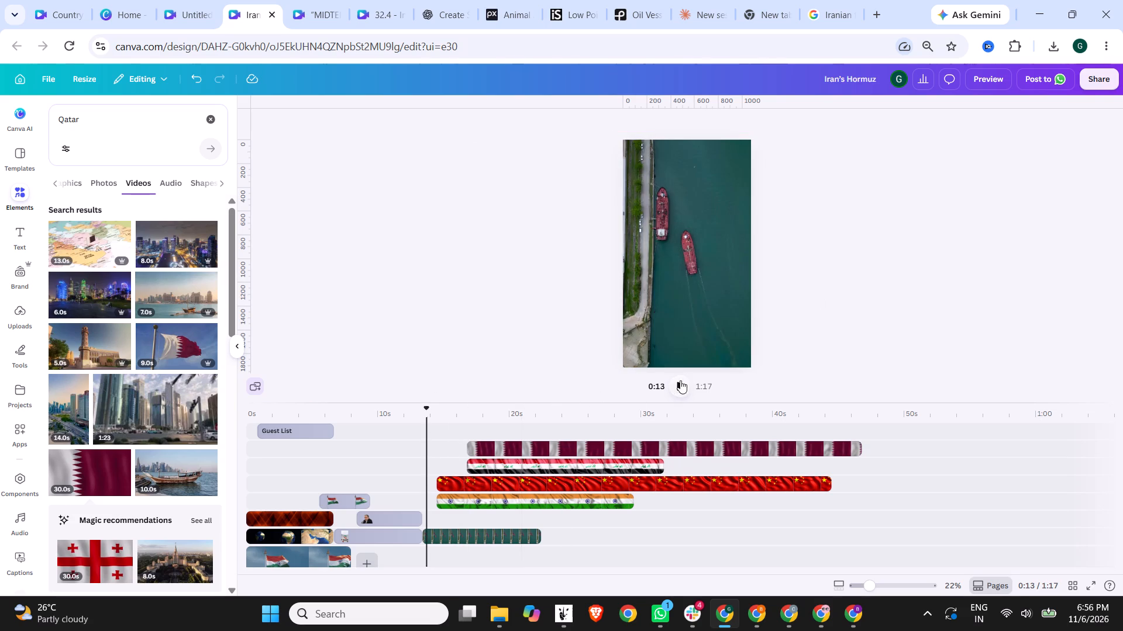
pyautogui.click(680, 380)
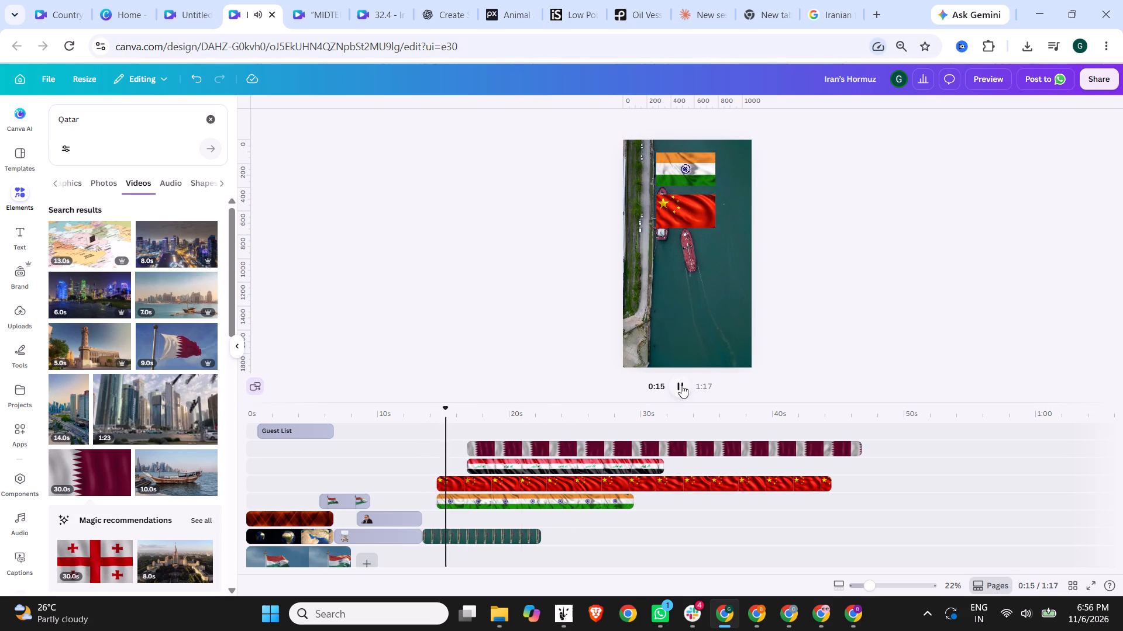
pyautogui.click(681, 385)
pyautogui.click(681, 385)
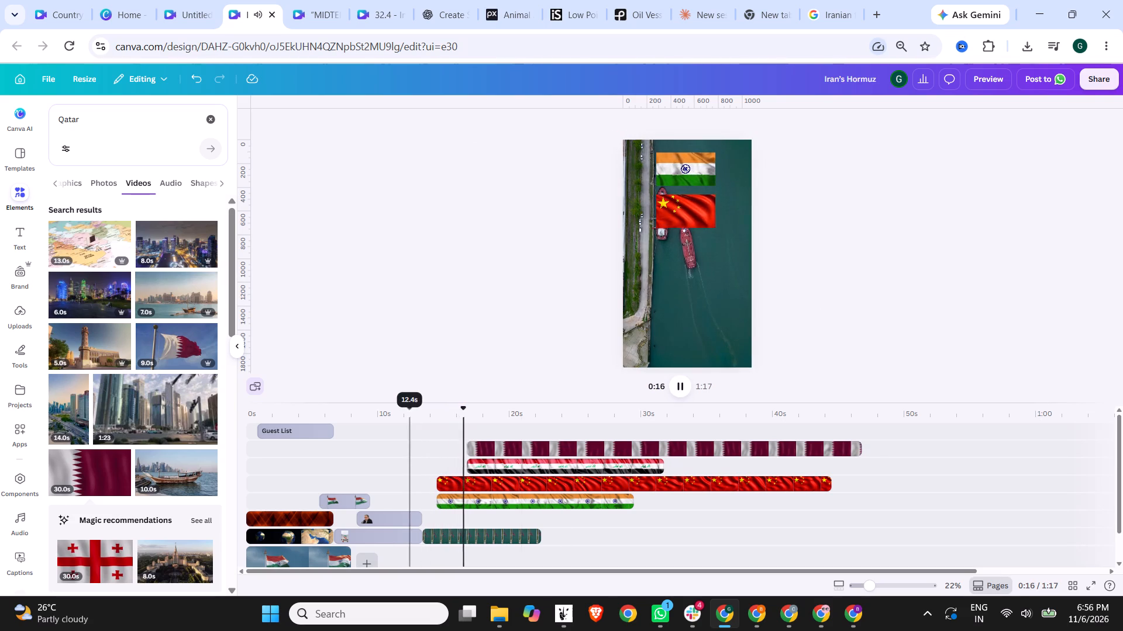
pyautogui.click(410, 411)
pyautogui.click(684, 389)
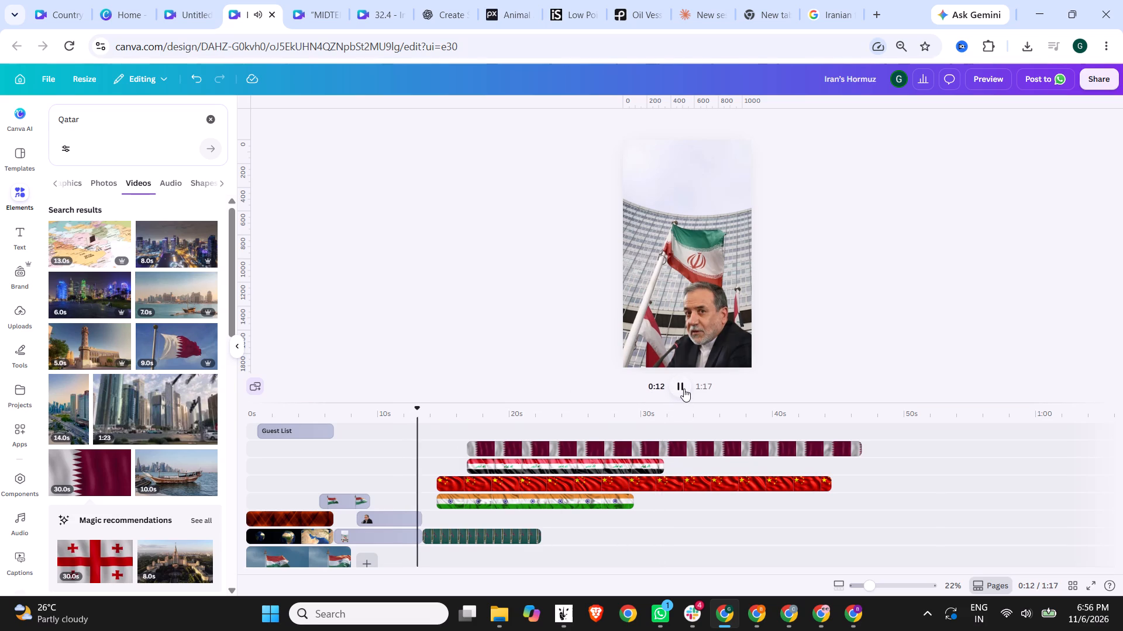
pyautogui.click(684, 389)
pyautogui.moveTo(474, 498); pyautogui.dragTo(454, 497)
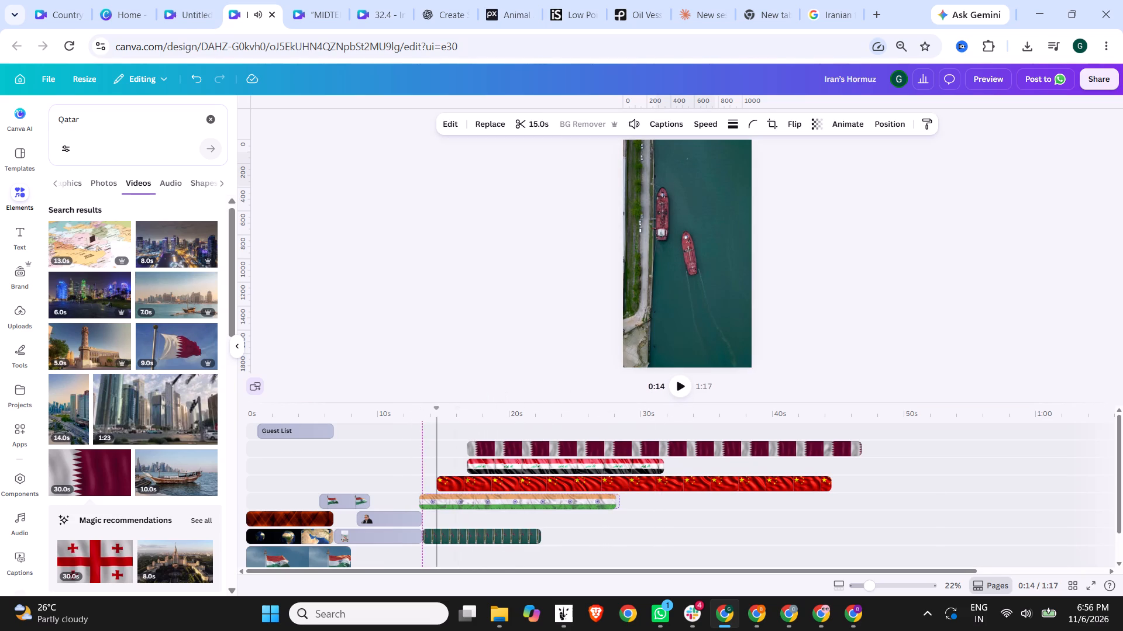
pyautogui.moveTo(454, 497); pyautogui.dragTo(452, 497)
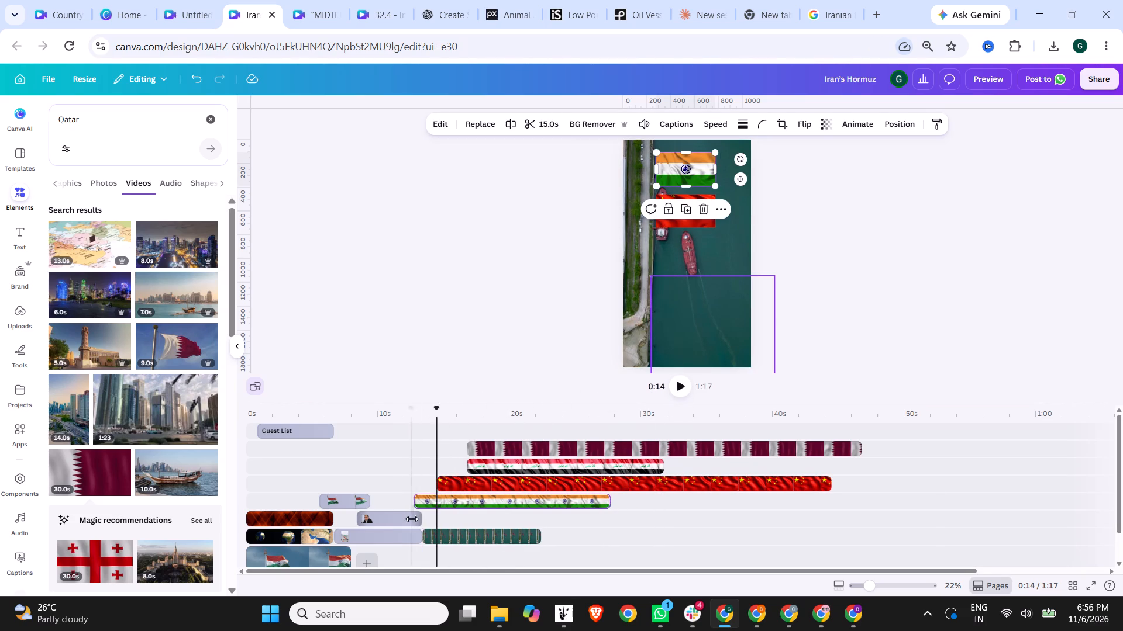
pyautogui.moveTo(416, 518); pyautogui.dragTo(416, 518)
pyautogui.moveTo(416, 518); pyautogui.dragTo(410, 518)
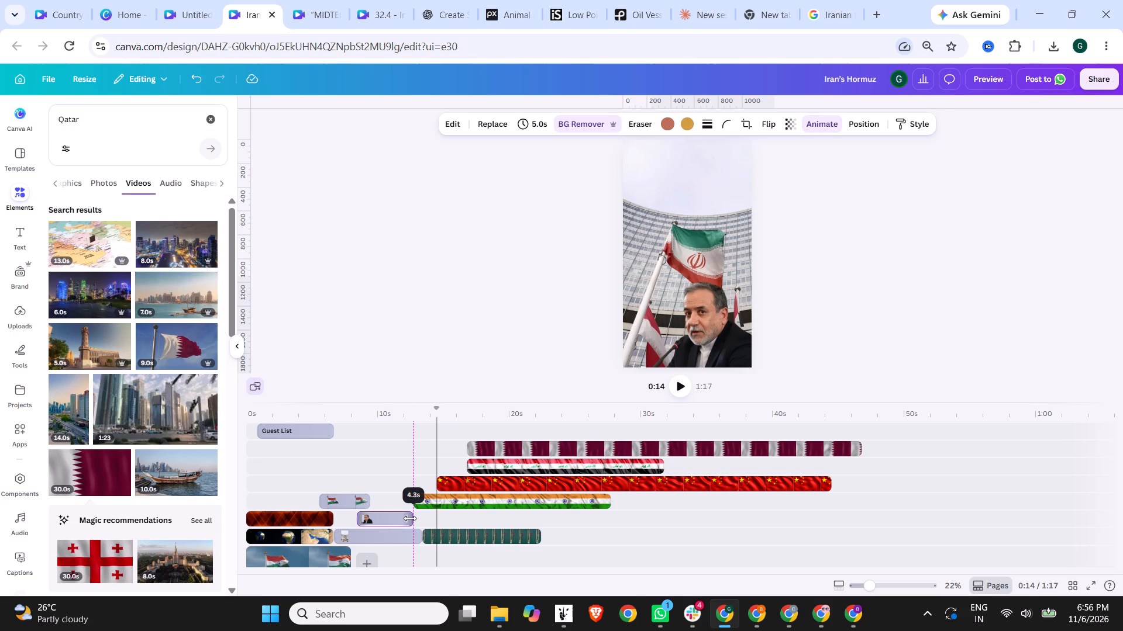
# Replay from about 0:12 and shorten both the building clip and the man's cutout to end at about 12 s, making the cutout 3.7 s.
pyautogui.click(415, 414)
pyautogui.click(685, 390)
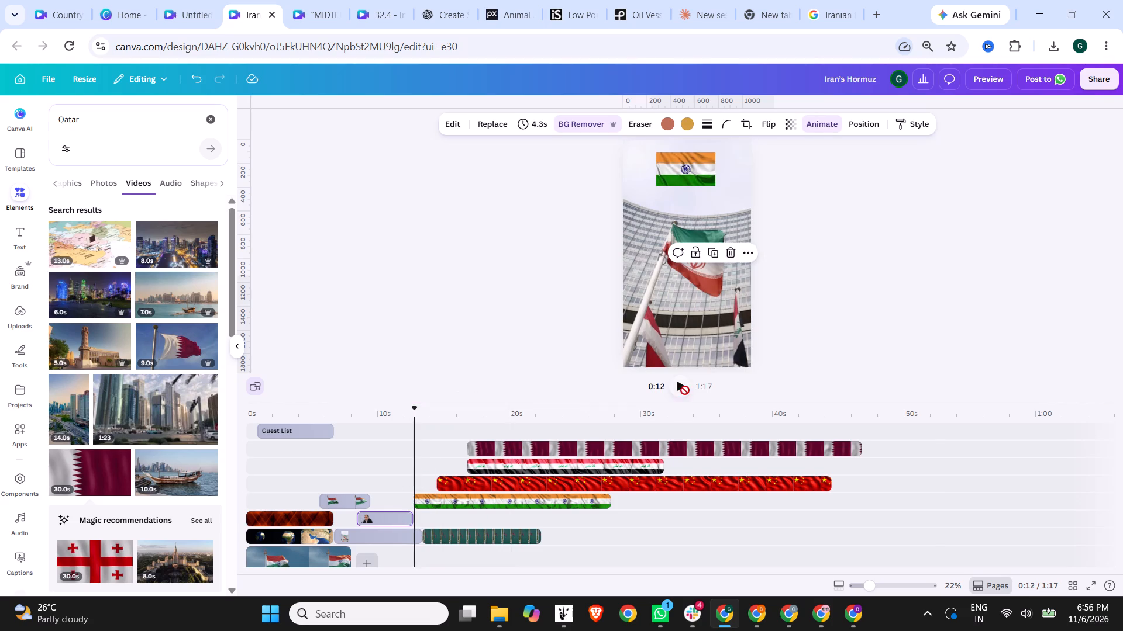
pyautogui.click(685, 390)
pyautogui.click(414, 498)
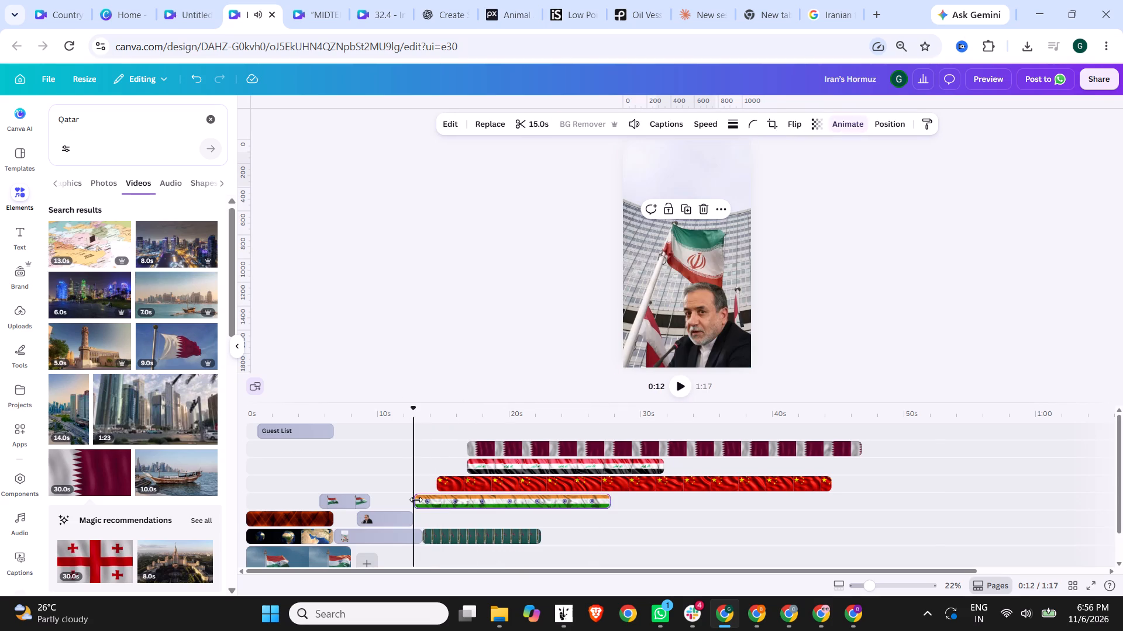
pyautogui.click(417, 501)
pyautogui.click(407, 538)
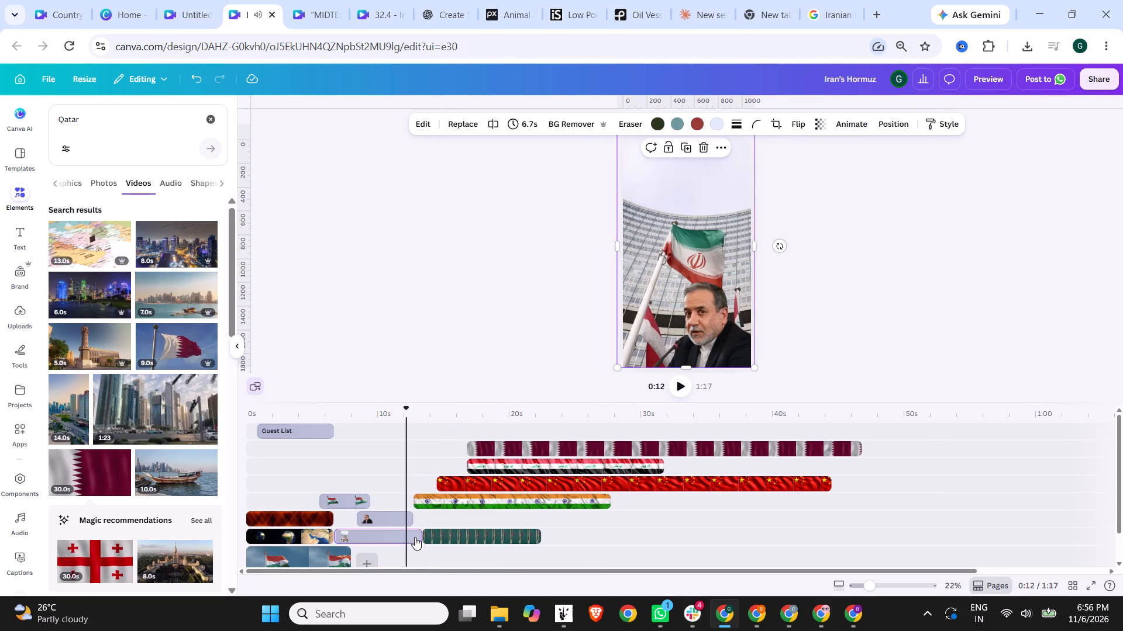
pyautogui.moveTo(421, 536); pyautogui.dragTo(407, 536)
pyautogui.moveTo(413, 514); pyautogui.dragTo(405, 515)
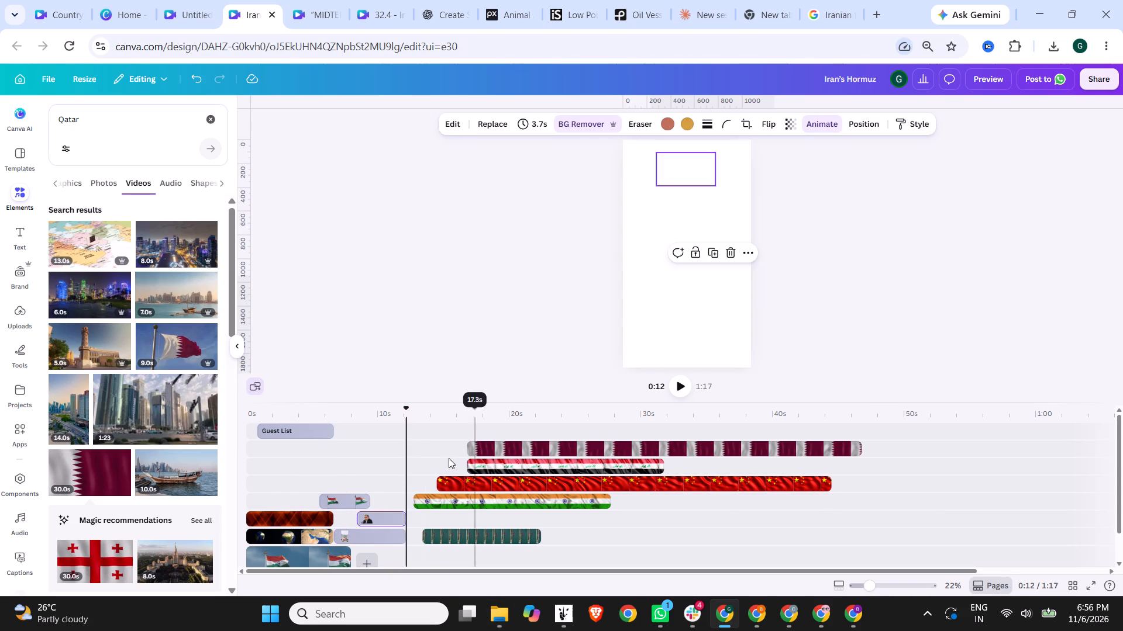
# Move the Indian flag clip and the red ships clip earlier to start where the shortened building clip ends.
pyautogui.click(358, 405)
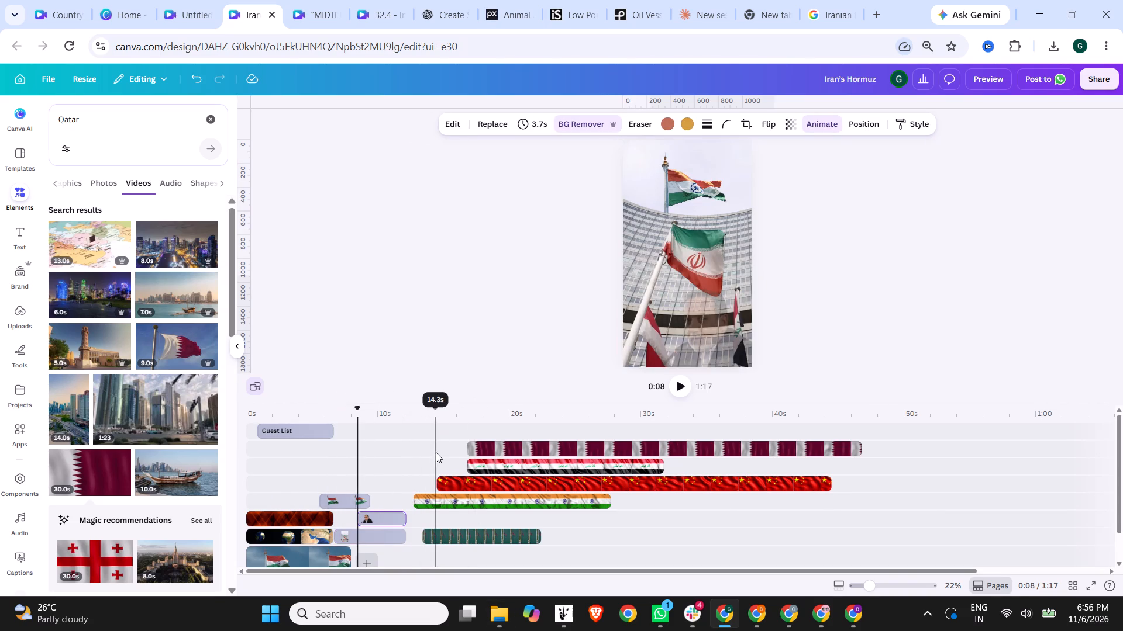
pyautogui.moveTo(465, 501); pyautogui.dragTo(457, 500)
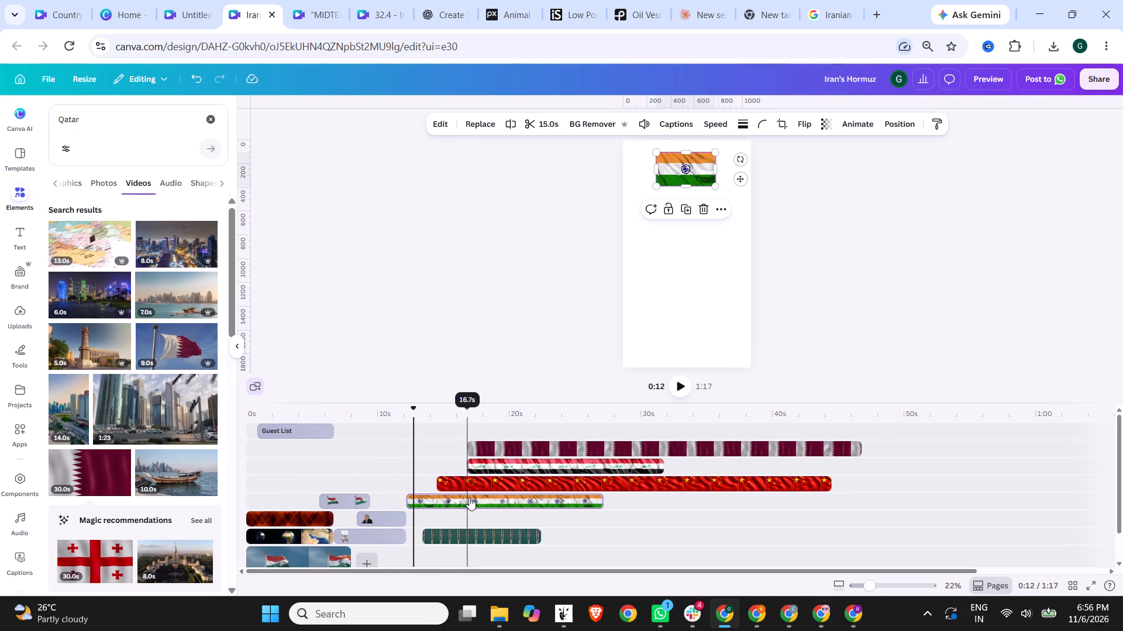
pyautogui.moveTo(449, 533); pyautogui.dragTo(436, 534)
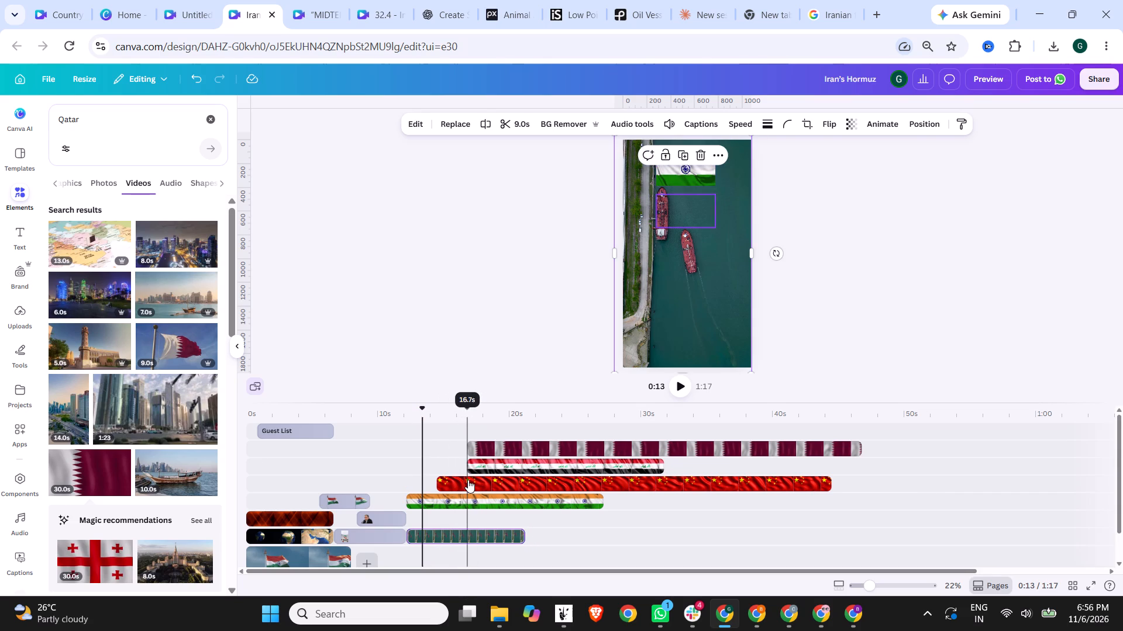
# Move the Chinese, Iraqi and Qatari flag clips earlier, staggering their starts at about 13 s, 14.4 s and 16 s.
pyautogui.moveTo(480, 480); pyautogui.dragTo(464, 480)
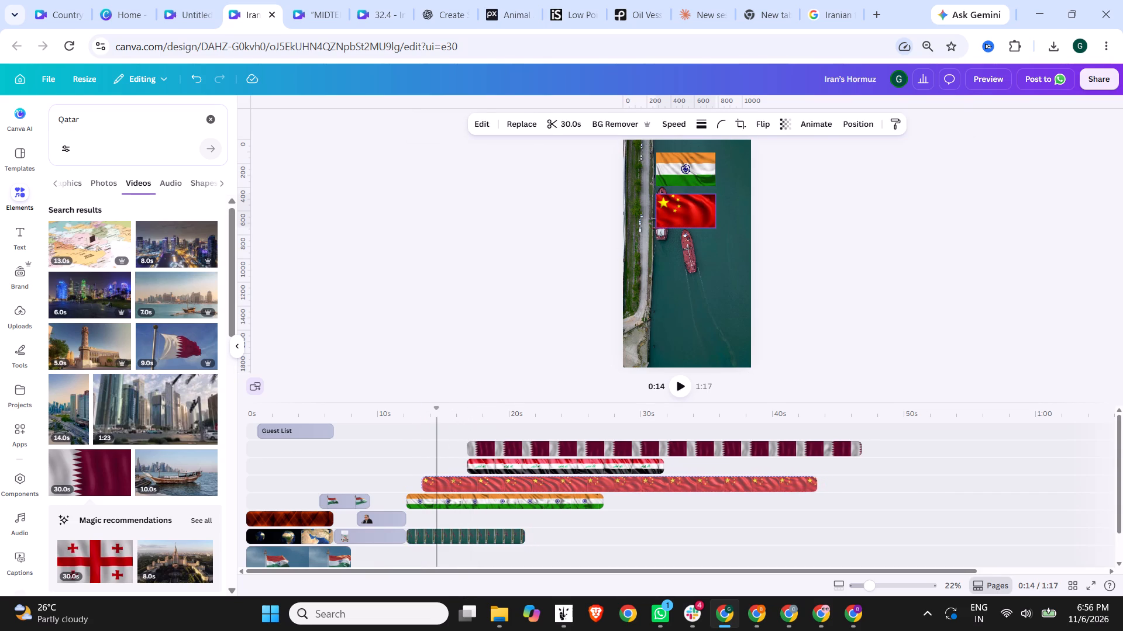
pyautogui.moveTo(464, 480); pyautogui.dragTo(461, 480)
pyautogui.moveTo(525, 460); pyautogui.dragTo(495, 460)
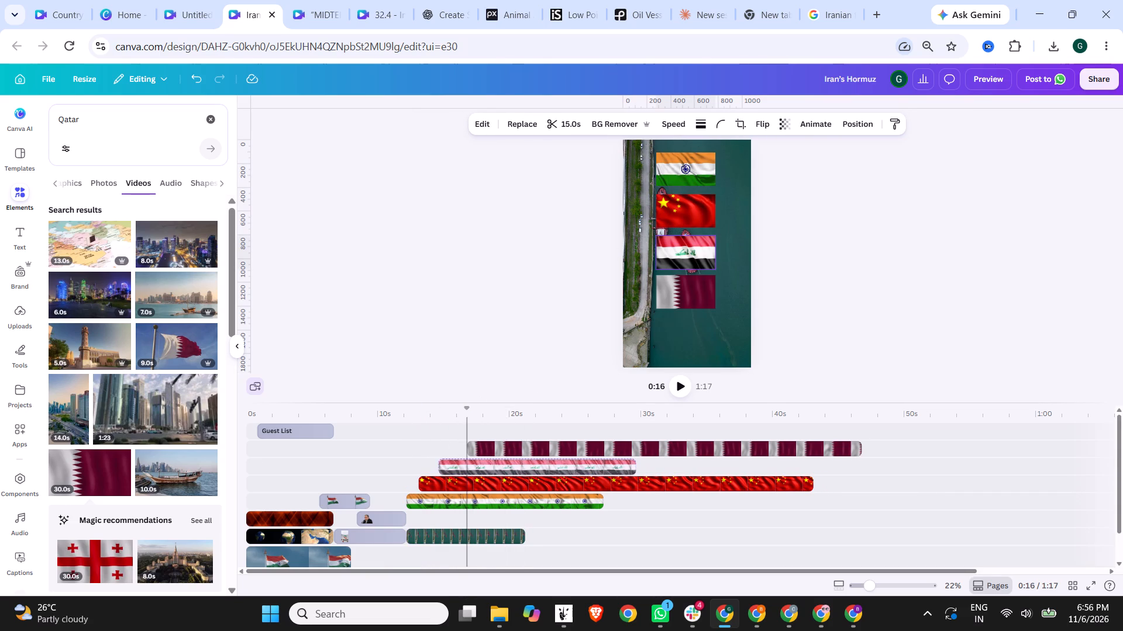
pyautogui.moveTo(495, 460); pyautogui.dragTo(494, 460)
pyautogui.moveTo(548, 445); pyautogui.dragTo(532, 445)
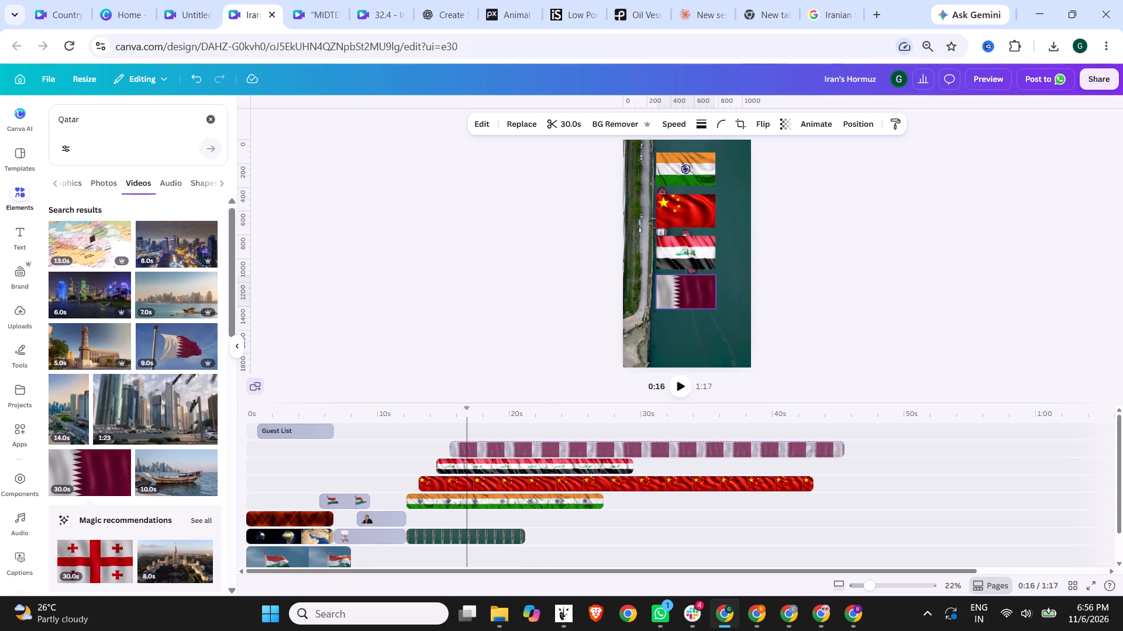
pyautogui.moveTo(532, 445); pyautogui.dragTo(538, 445)
# Play back the section from about 0:11 to check the flag entrances against the voiceover.
pyautogui.click(396, 414)
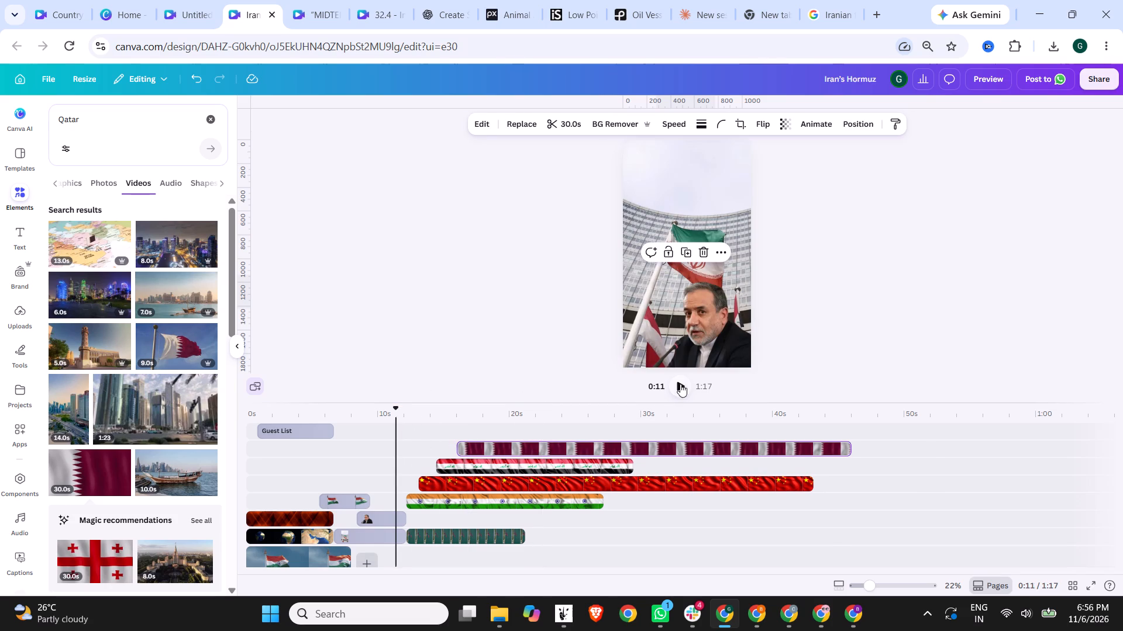
pyautogui.click(680, 384)
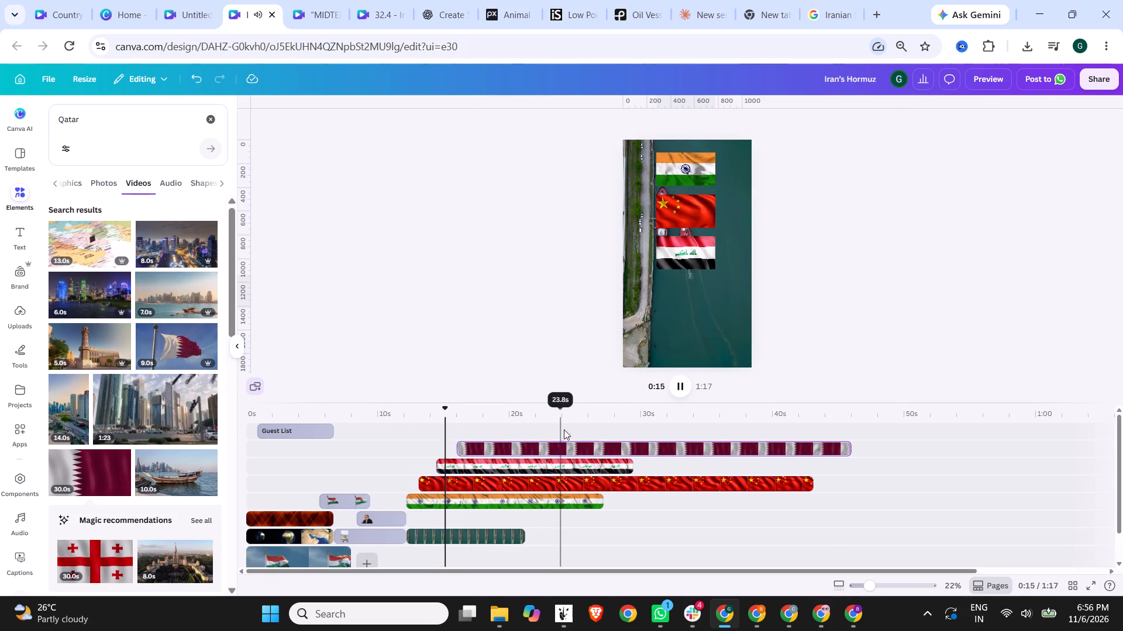
pyautogui.click(678, 392)
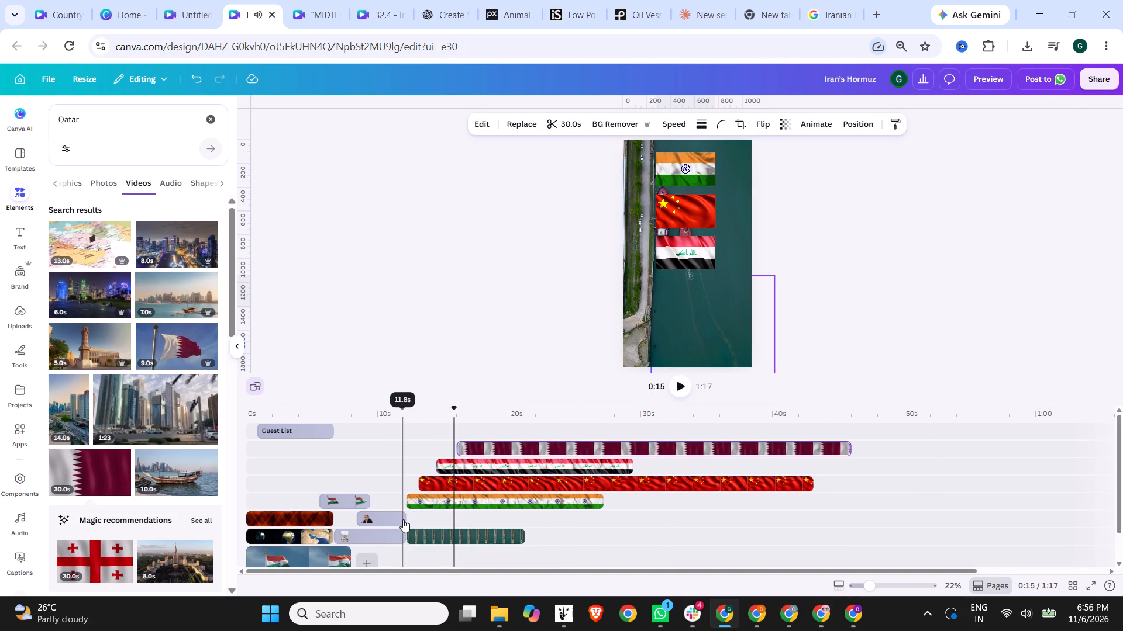
pyautogui.click(389, 518)
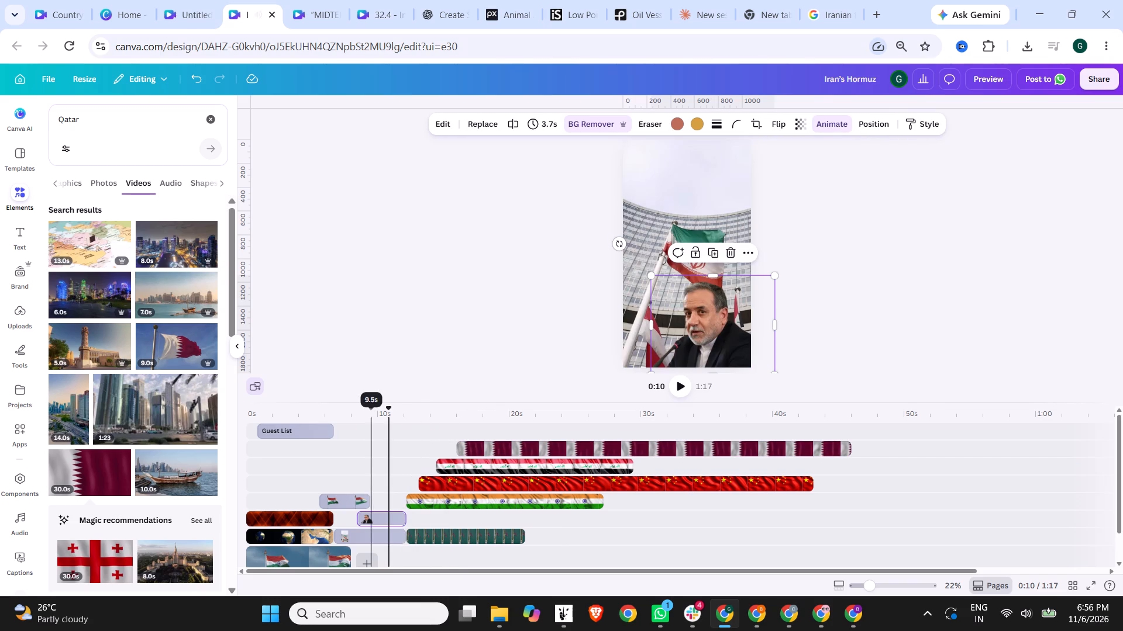
pyautogui.click(418, 411)
pyautogui.click(398, 411)
pyautogui.click(683, 382)
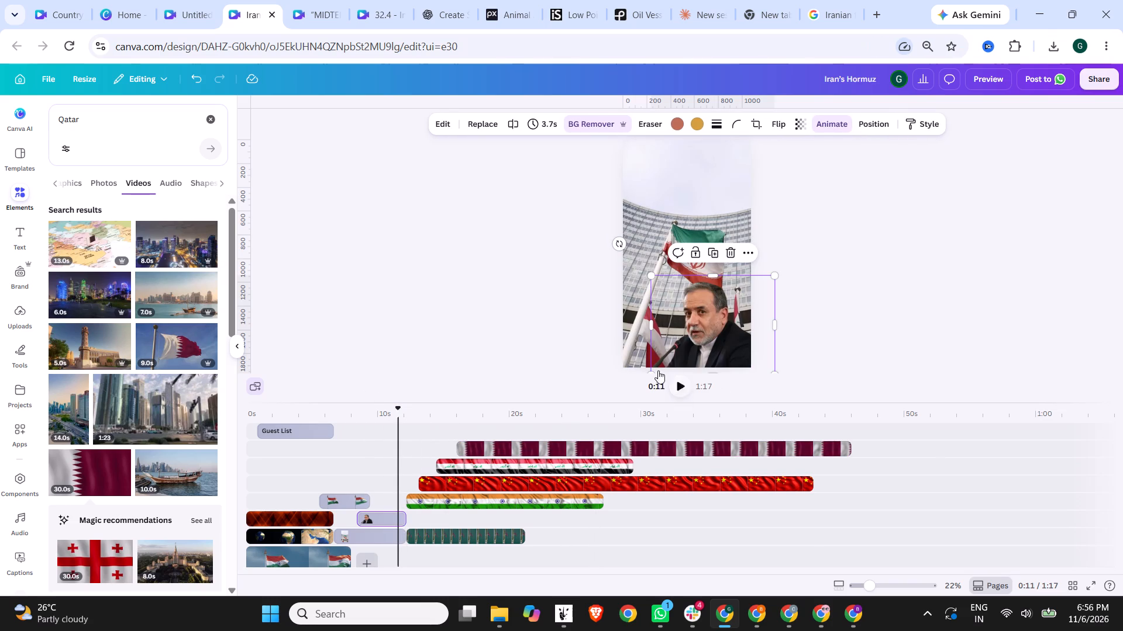
pyautogui.click(684, 385)
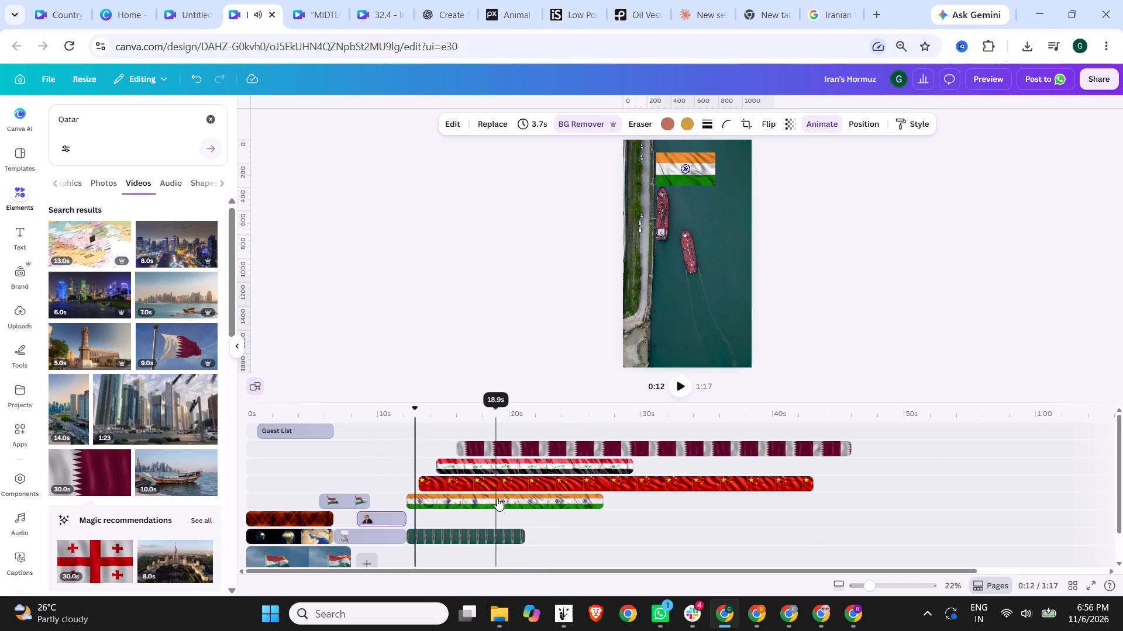
# Move the Indian flag clip later to start at about 13 s and the Chinese flag clip to about 13.8 s.
pyautogui.moveTo(499, 499); pyautogui.dragTo(512, 498)
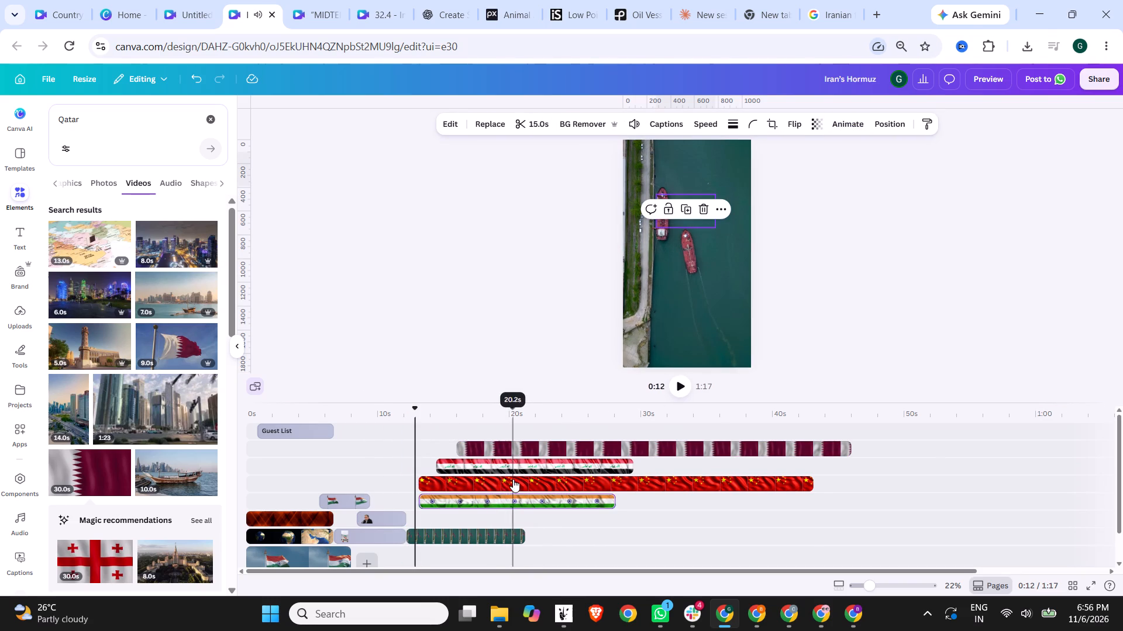
pyautogui.moveTo(513, 479); pyautogui.dragTo(523, 478)
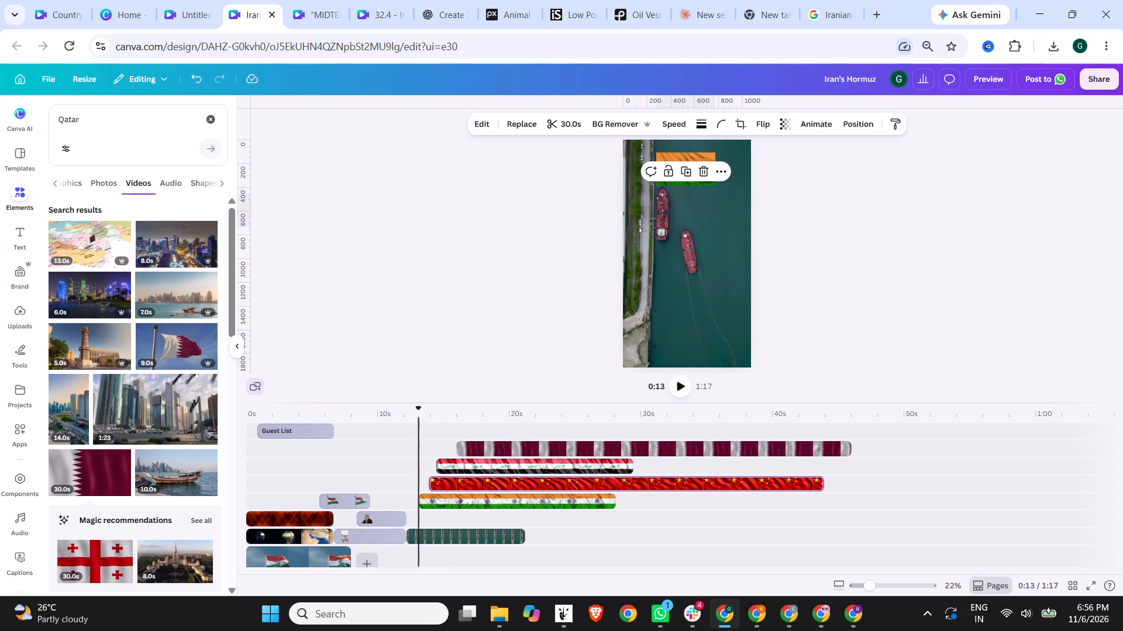
# Replay from about 0:11 and move the Qatari flag clip earlier to about 15 s and the Chinese flag clip to about 13.5 s.
pyautogui.click(397, 413)
pyautogui.click(691, 378)
pyautogui.click(687, 383)
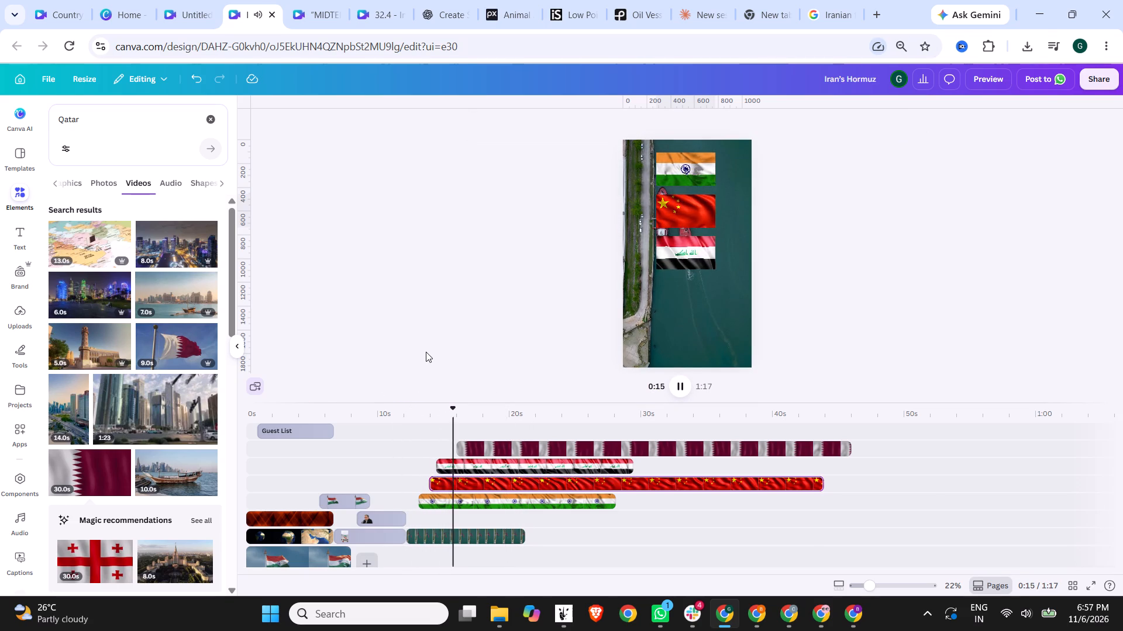
pyautogui.click(681, 379)
pyautogui.moveTo(509, 446); pyautogui.dragTo(504, 446)
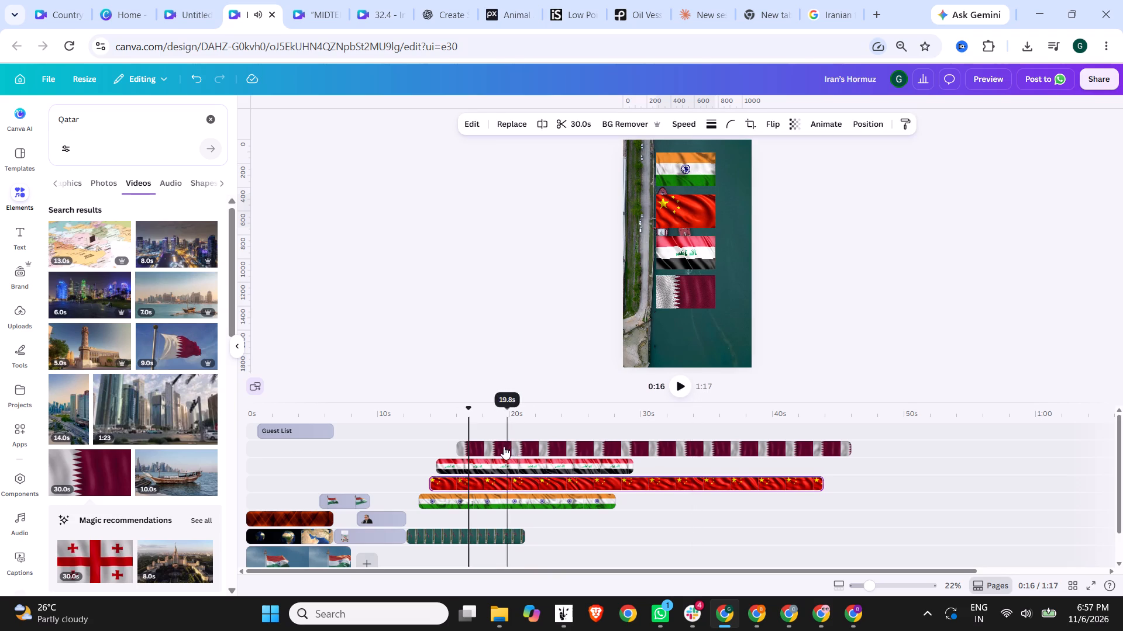
pyautogui.moveTo(504, 446); pyautogui.dragTo(495, 446)
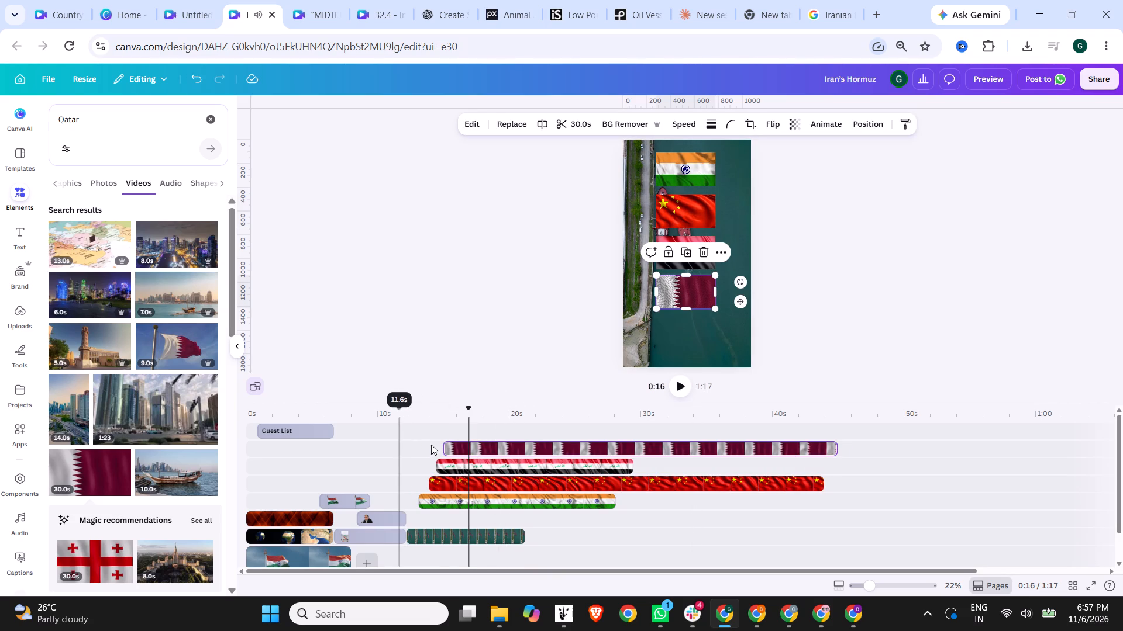
pyautogui.moveTo(453, 479); pyautogui.dragTo(448, 480)
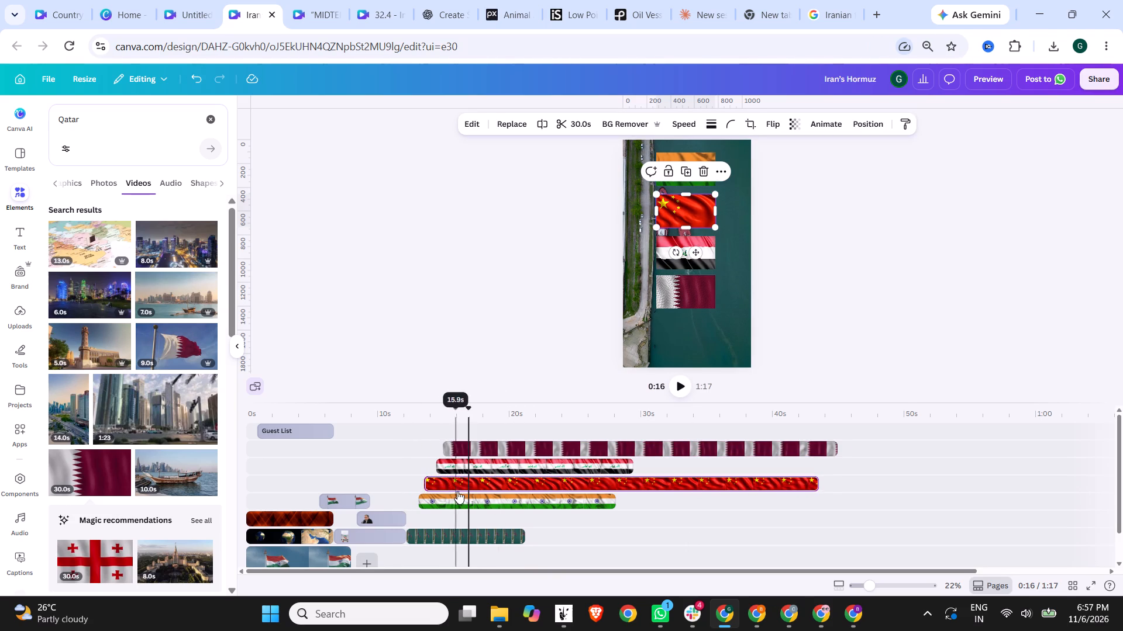
# Replay the flag entrances and move the Iraqi flag clip earlier to about 14 s and the Qatari flag clip to about 14.5 s.
pyautogui.click(380, 409)
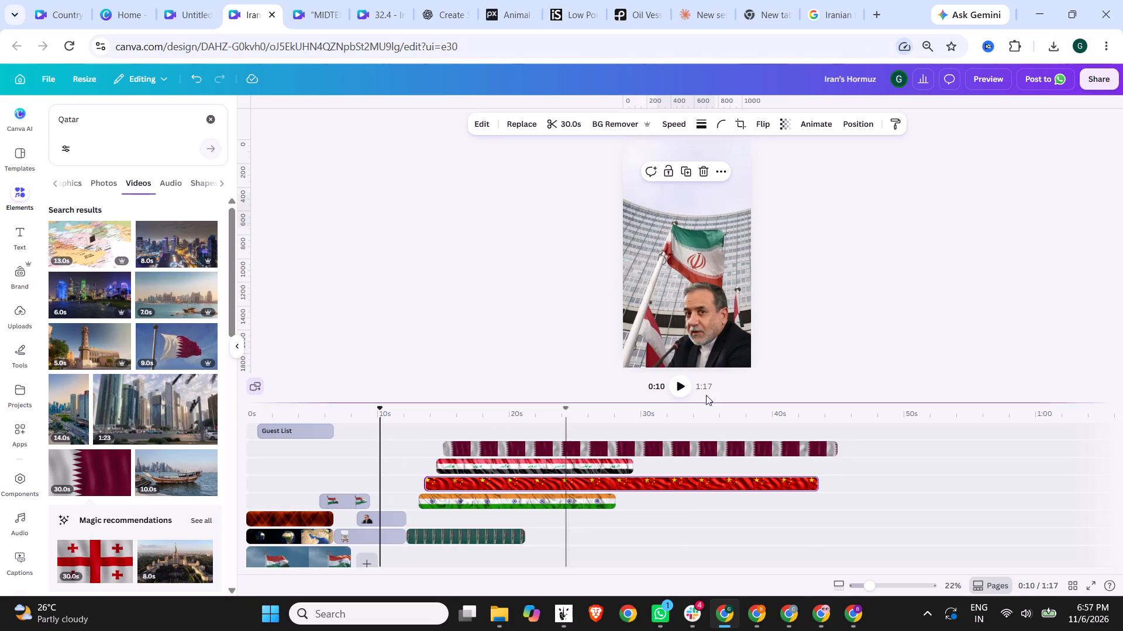
pyautogui.click(686, 387)
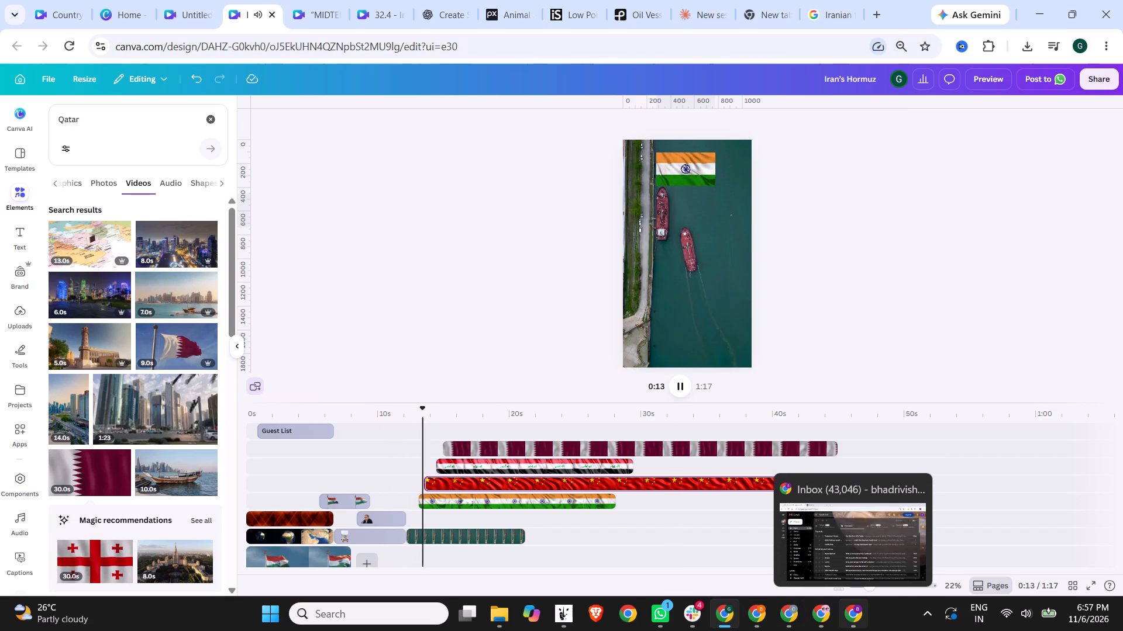
pyautogui.click(676, 386)
pyautogui.click(419, 404)
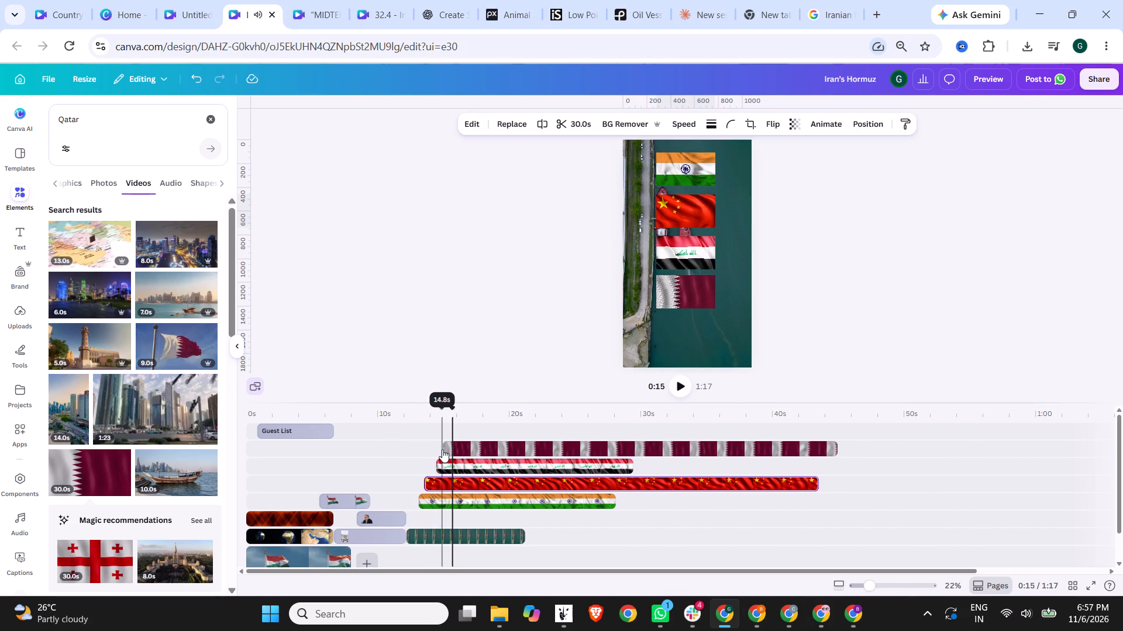
pyautogui.keyDown('ctrl'); pyautogui.scroll(10, 442, 449); pyautogui.keyUp('ctrl')
pyautogui.click(368, 414)
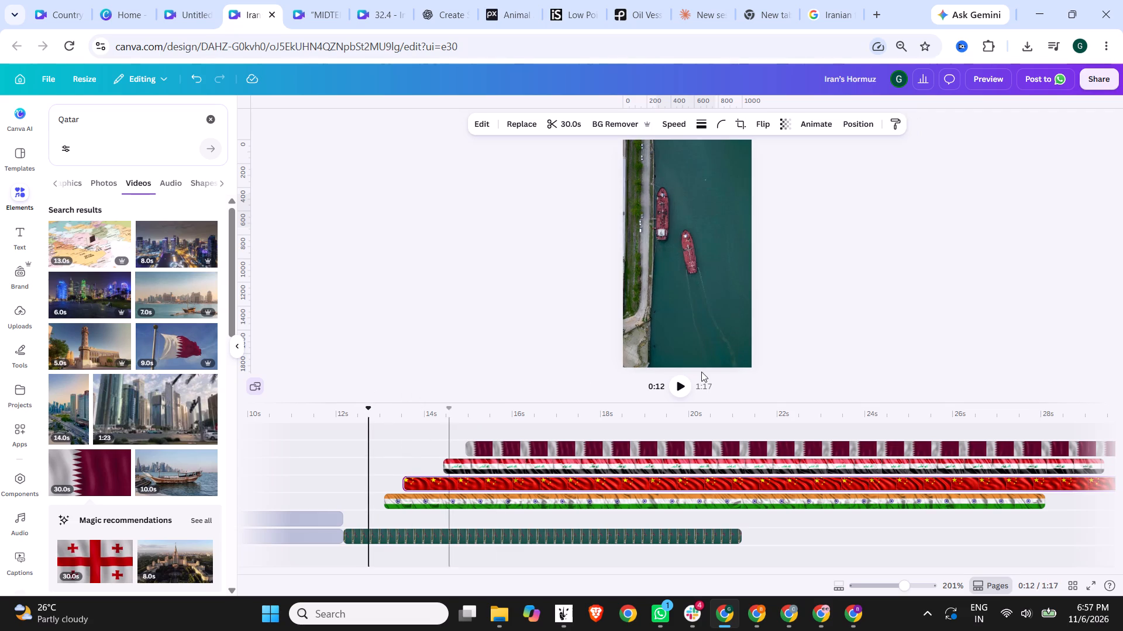
pyautogui.click(676, 390)
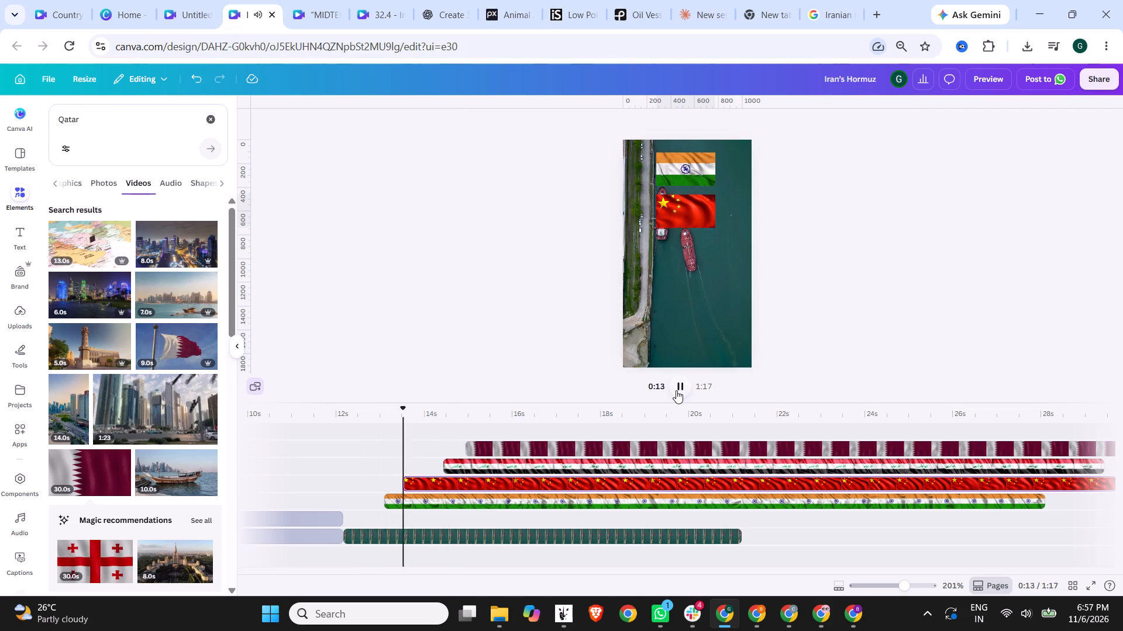
pyautogui.click(676, 390)
pyautogui.click(378, 424)
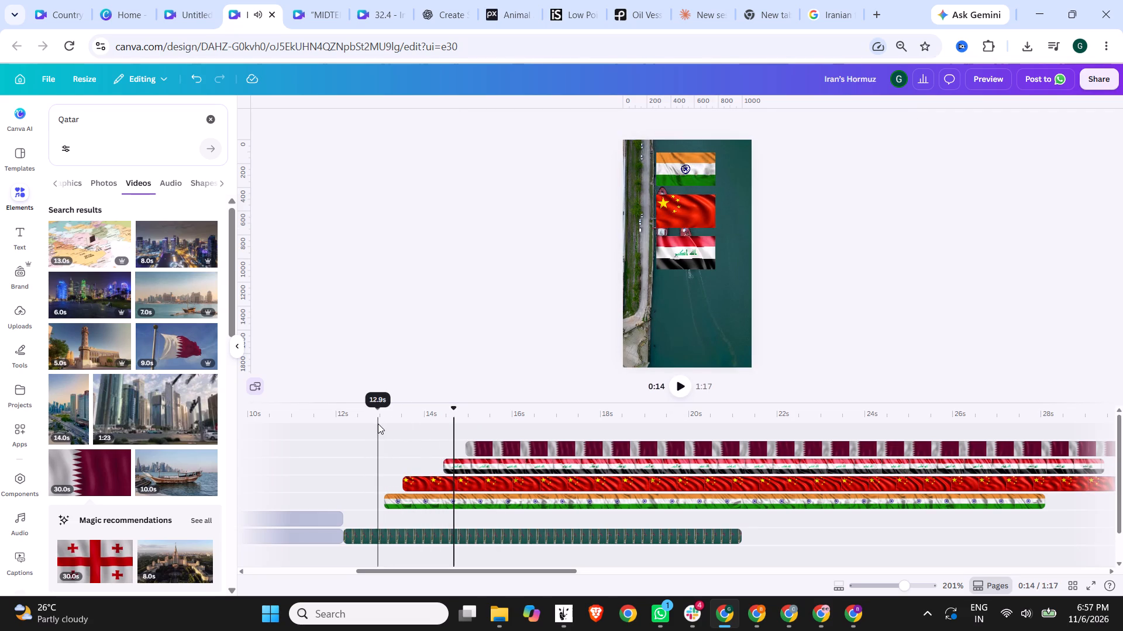
pyautogui.click(685, 387)
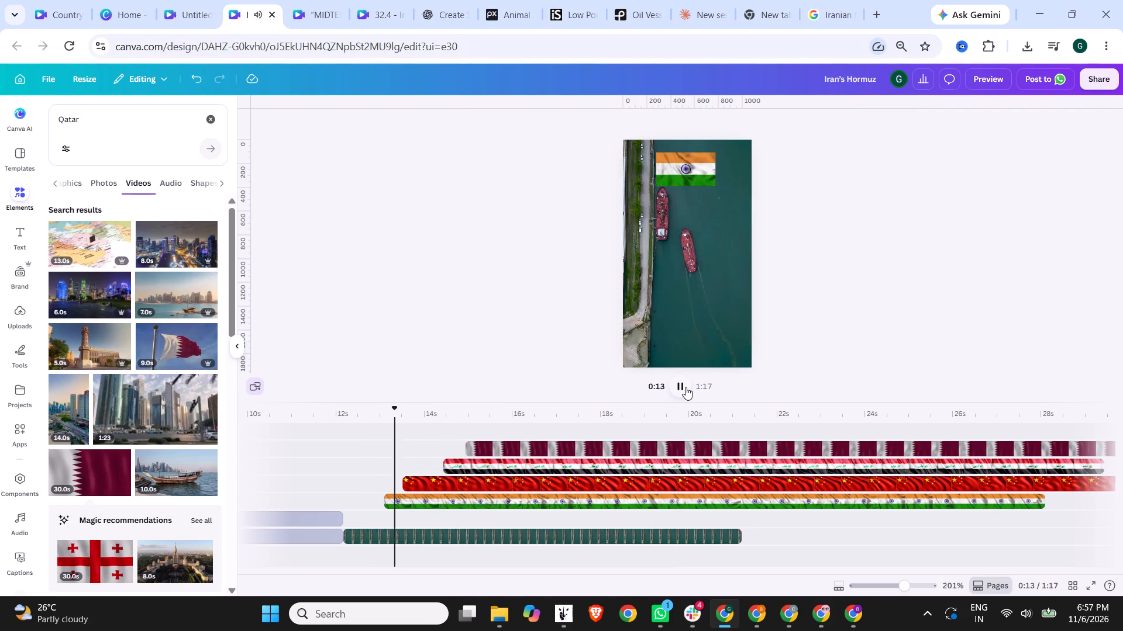
pyautogui.click(685, 387)
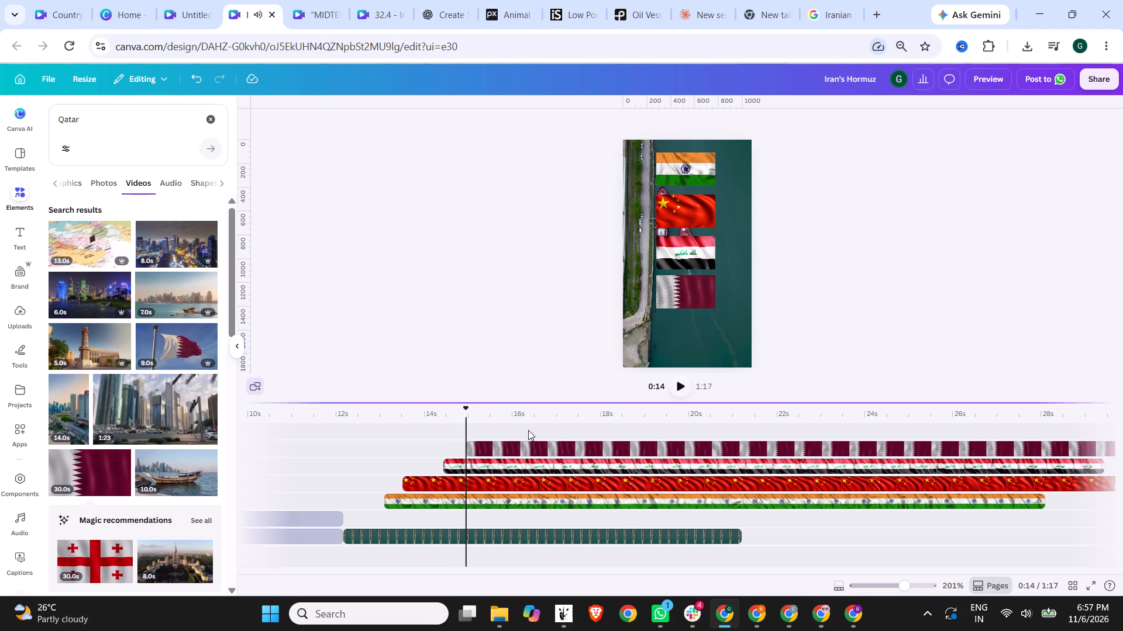
pyautogui.moveTo(492, 462); pyautogui.dragTo(474, 463)
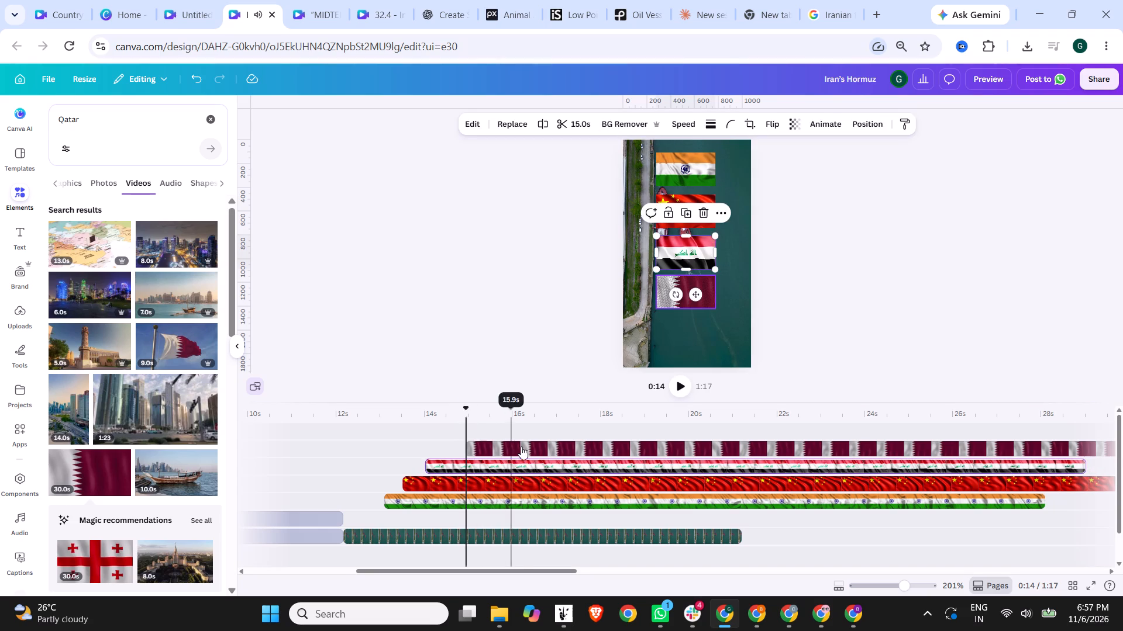
pyautogui.moveTo(522, 445); pyautogui.dragTo(501, 445)
# Play back from about 0:12 to check the four flag entrances against the voiceover.
pyautogui.click(365, 406)
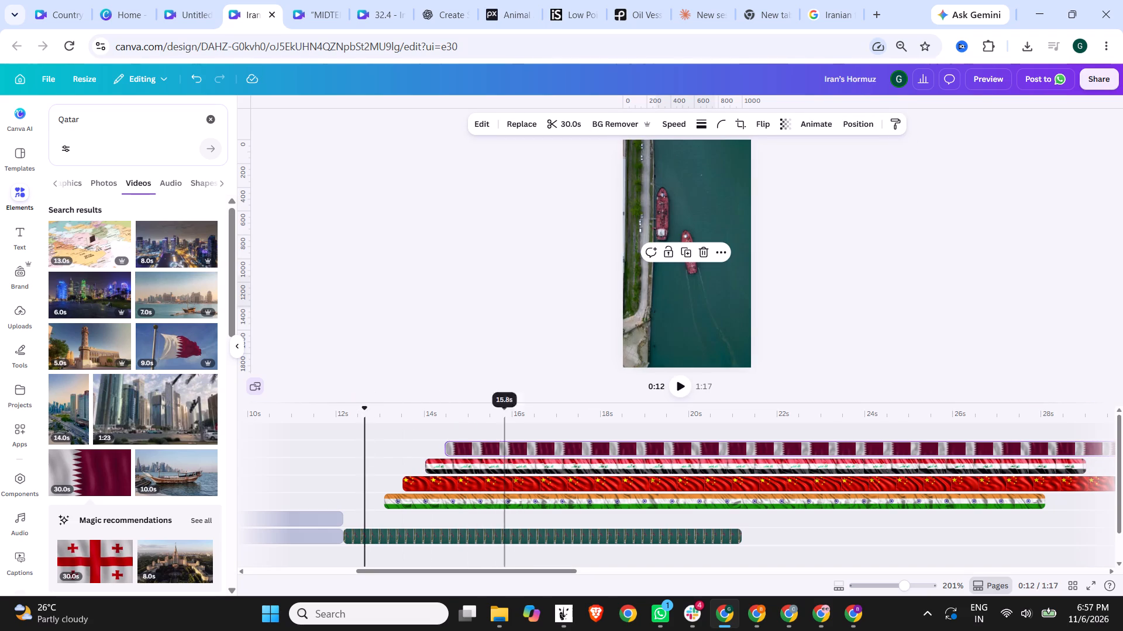
pyautogui.click(672, 386)
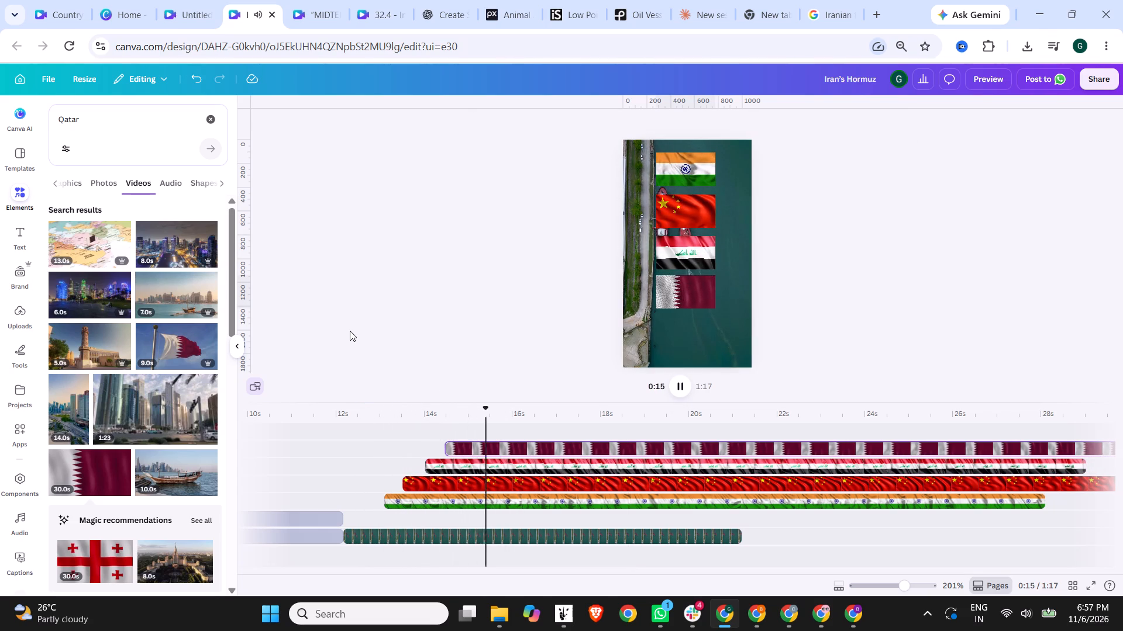
pyautogui.click(678, 388)
# Open the animation effects for the Indian flag clip and browse to the general effects.
pyautogui.click(436, 504)
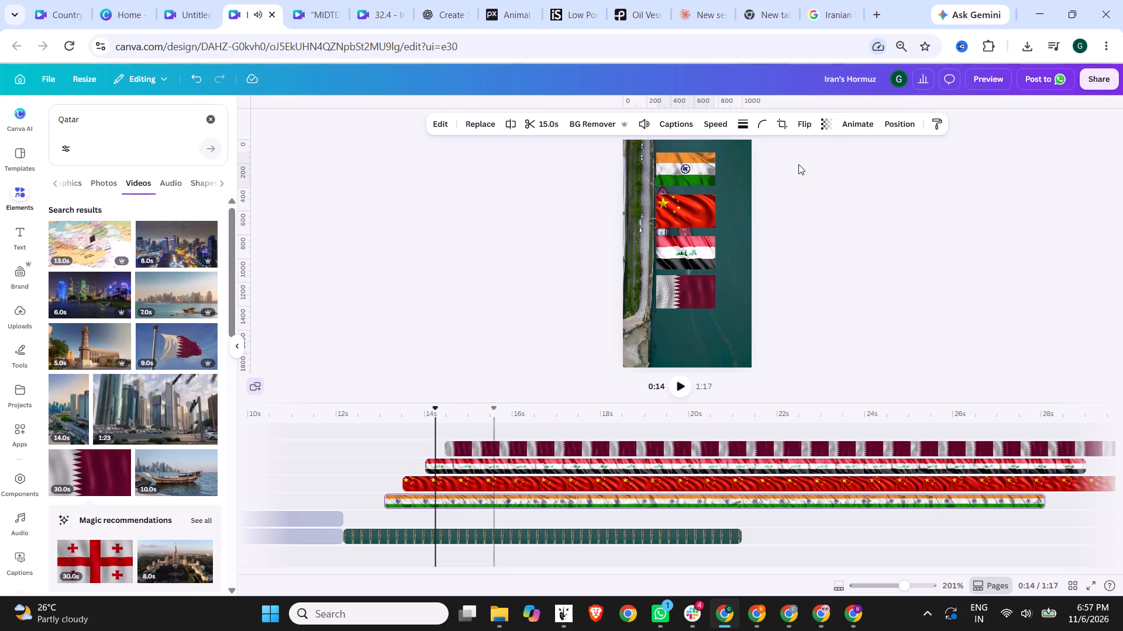
pyautogui.click(846, 118)
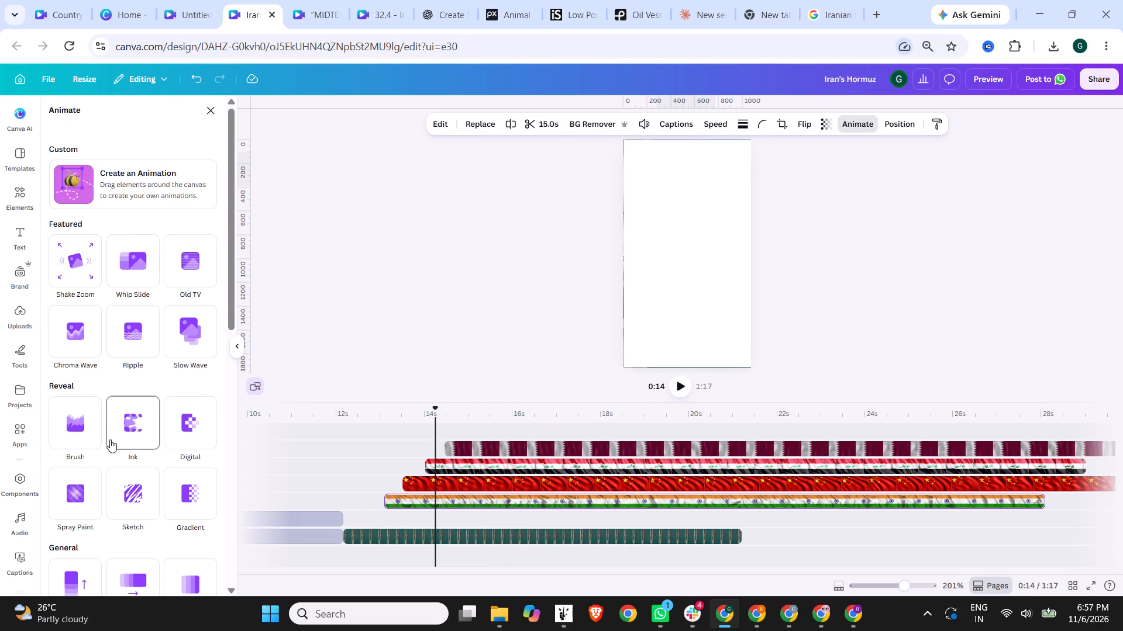
pyautogui.scroll(-2, 110, 439)
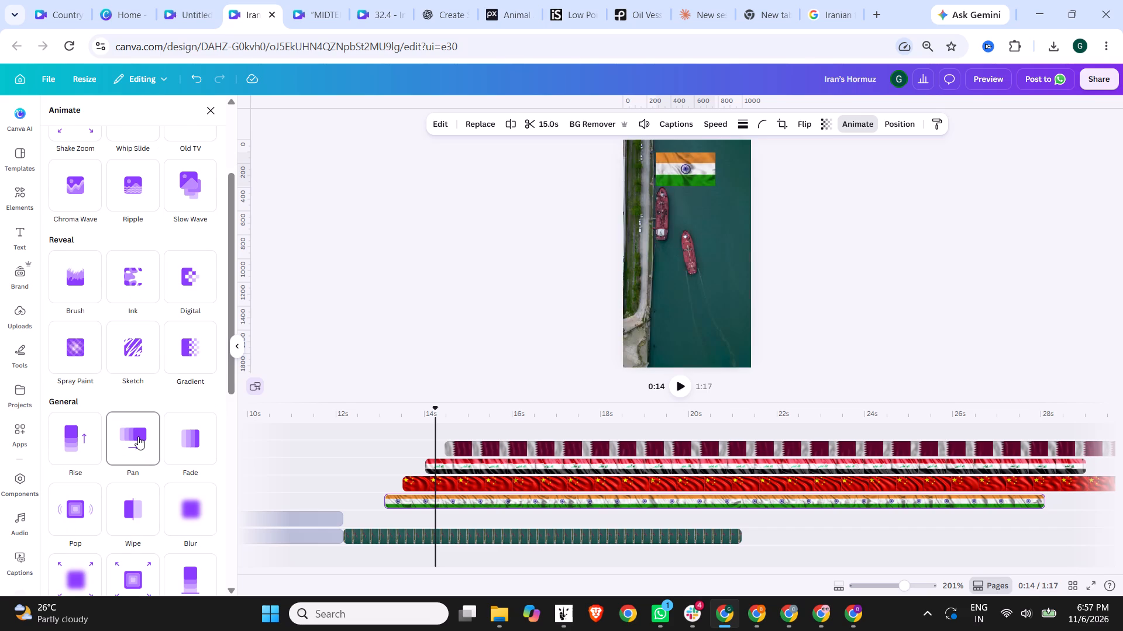